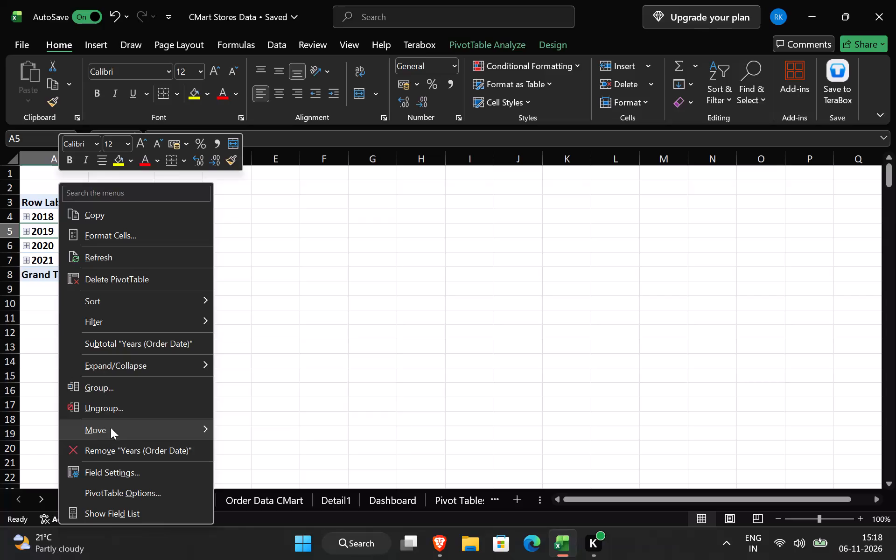
Ungroup the yearly order date rows of the profit pivot table.
{"action": "left_click", "coordinate": [133, 402]}
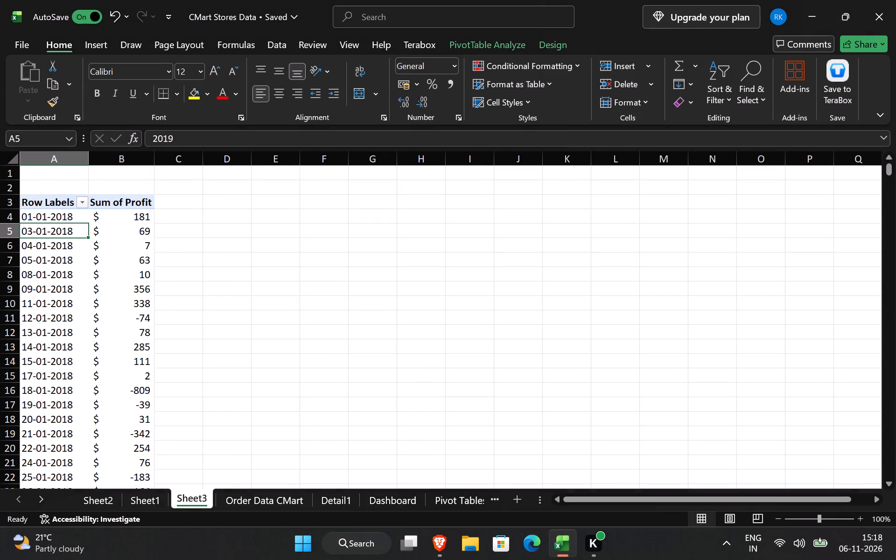
Look through the pivot table's individual order dates from the first to the latest entries.
{"action": "scroll", "coordinate": [128, 290], "scroll_direction": "down", "scroll_amount": 13}
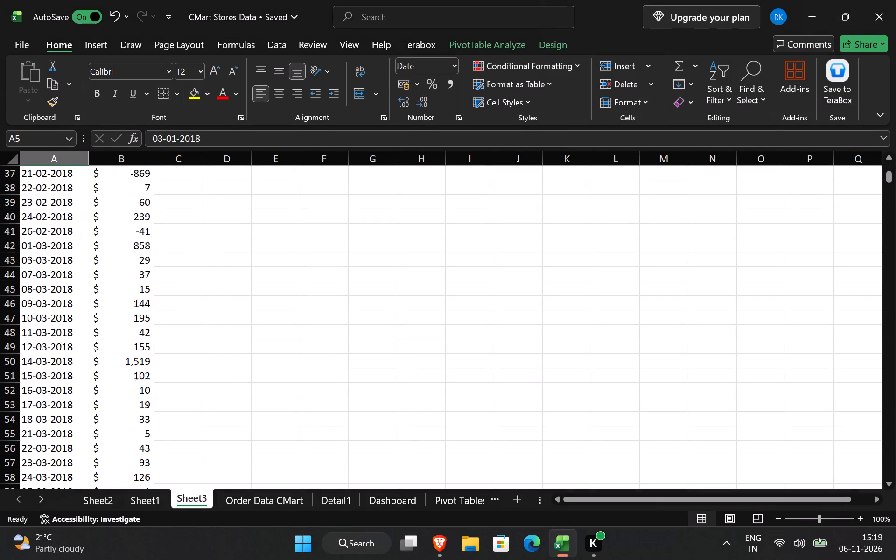
{"action": "scroll", "coordinate": [128, 290], "scroll_direction": "down", "scroll_amount": 1}
{"action": "left_click_drag", "start_coordinate": [891, 175], "coordinate": [895, 386]}
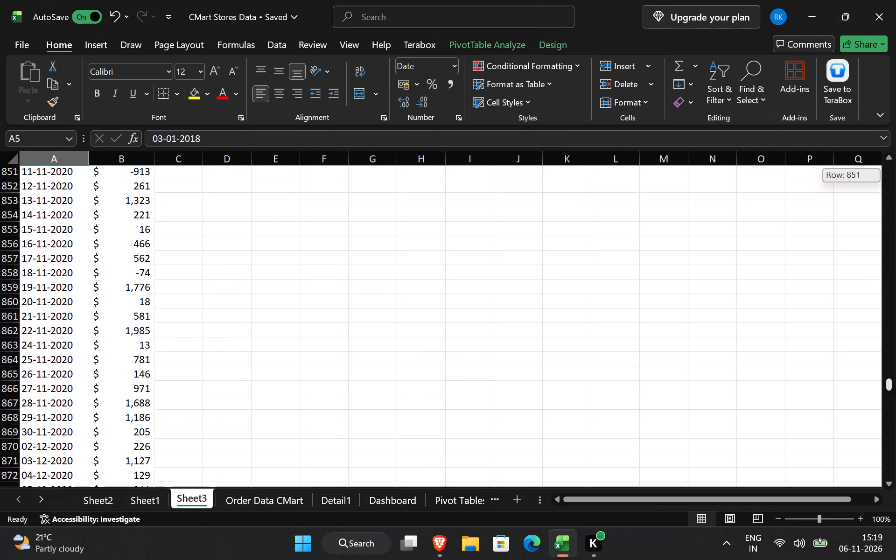
{"action": "left_click_drag", "start_coordinate": [895, 386], "coordinate": [887, 394]}
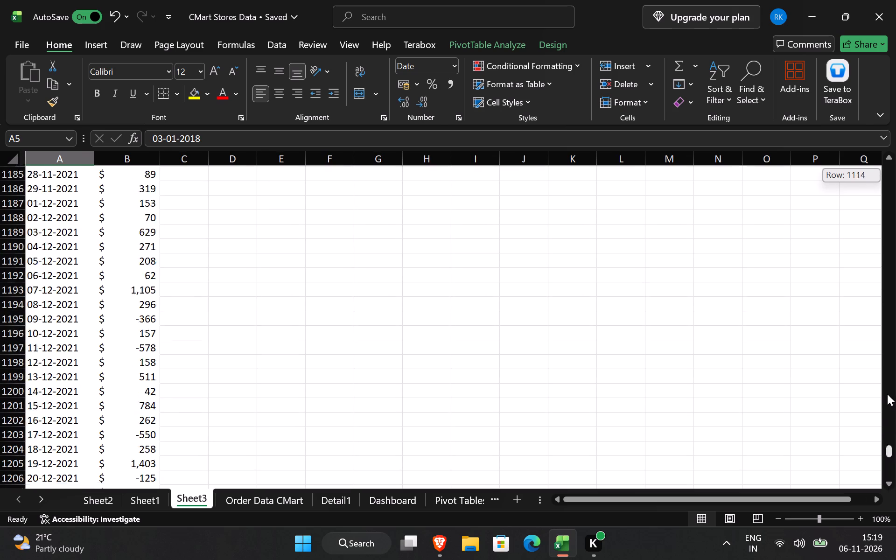
{"action": "left_click_drag", "start_coordinate": [887, 394], "coordinate": [884, 154]}
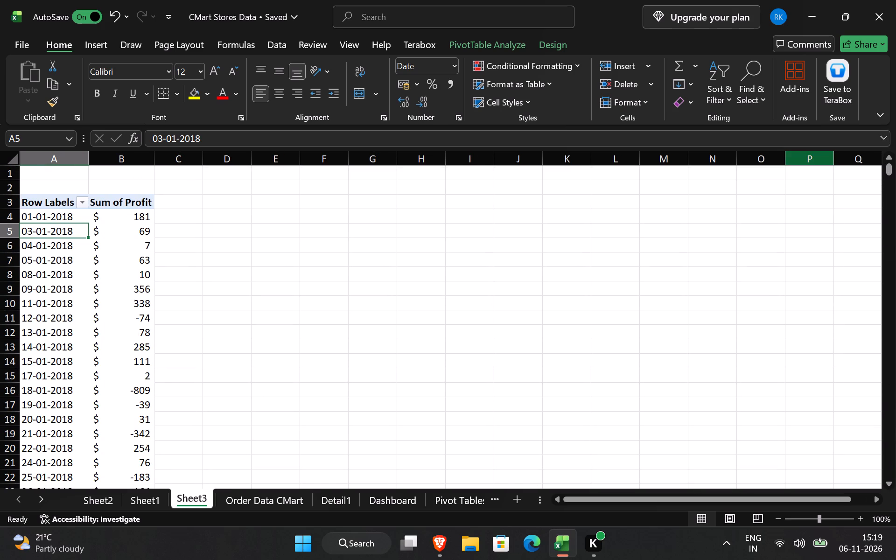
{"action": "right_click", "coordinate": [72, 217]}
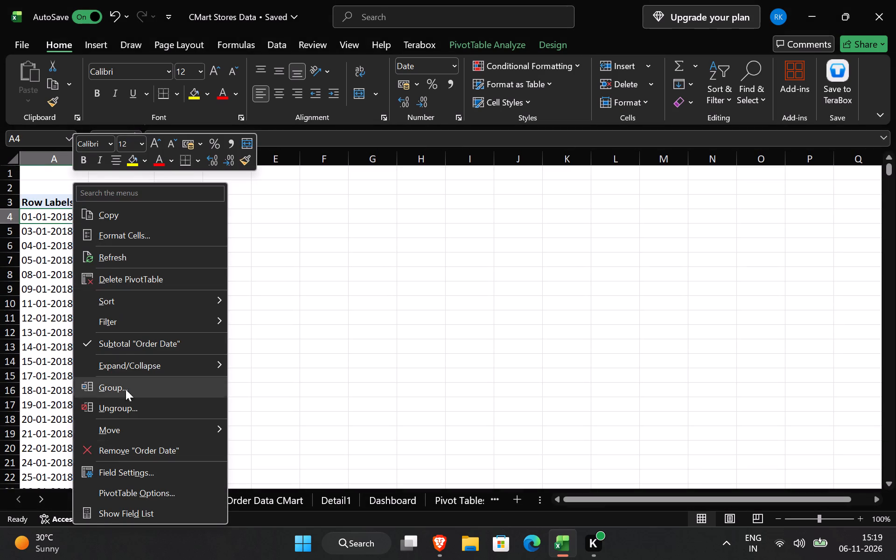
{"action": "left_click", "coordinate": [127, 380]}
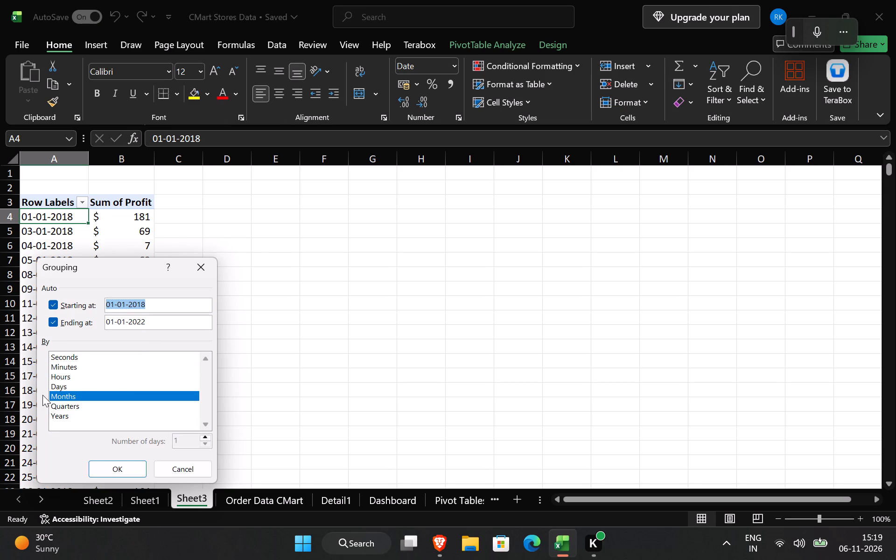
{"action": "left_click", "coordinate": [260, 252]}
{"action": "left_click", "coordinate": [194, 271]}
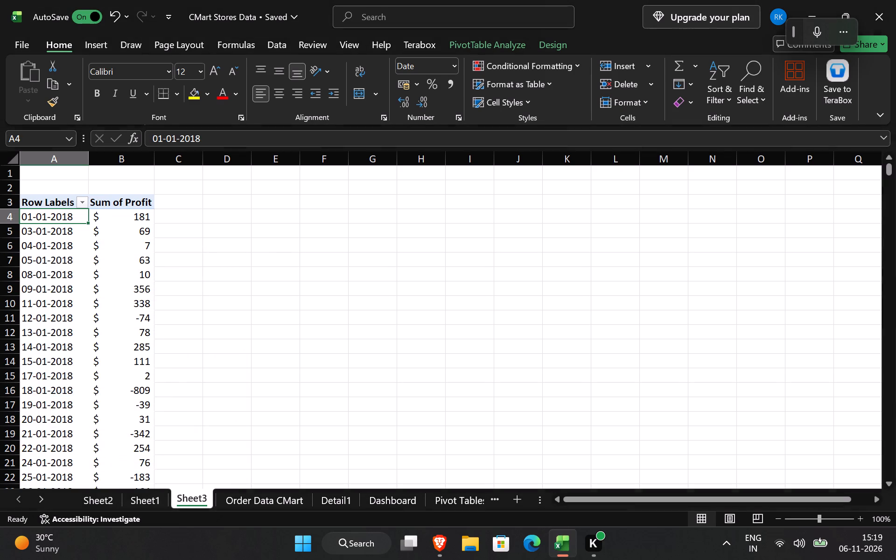
Examine the full extent of the pivot table's order date column, from the first date down to the grand total.
{"action": "key", "text": "ctrl+shift+Down"}
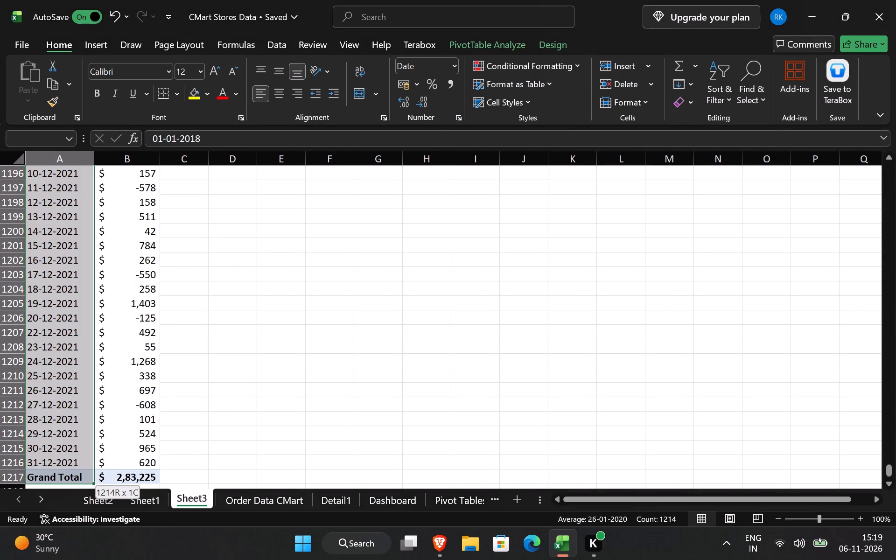
{"action": "key", "text": "Up"}
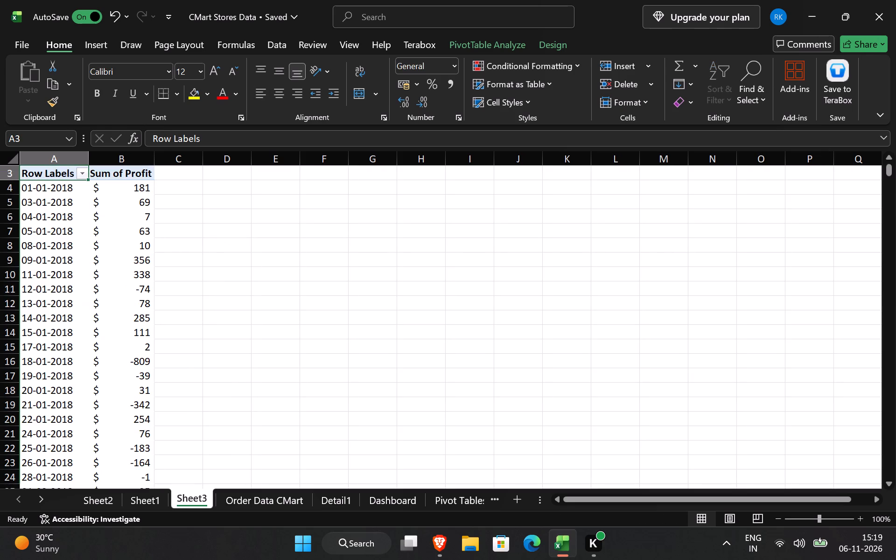
{"action": "left_click", "coordinate": [60, 185]}
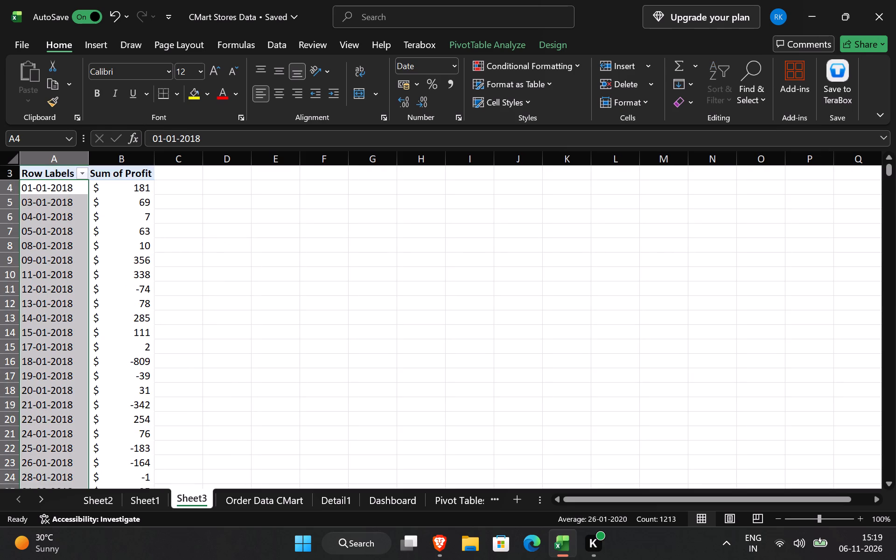
{"action": "double_click", "coordinate": [63, 190]}
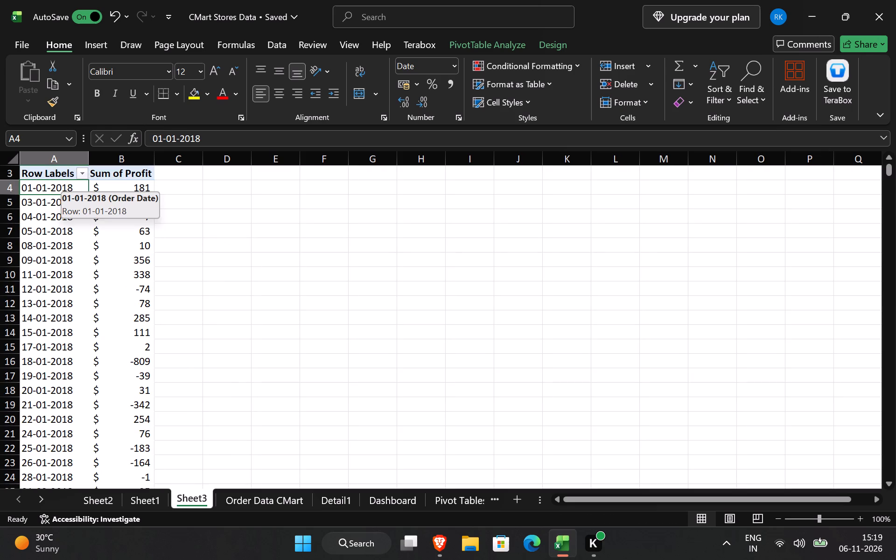
{"action": "key", "text": "ctrl+Down"}
{"action": "key", "text": "ctrl+Up"}
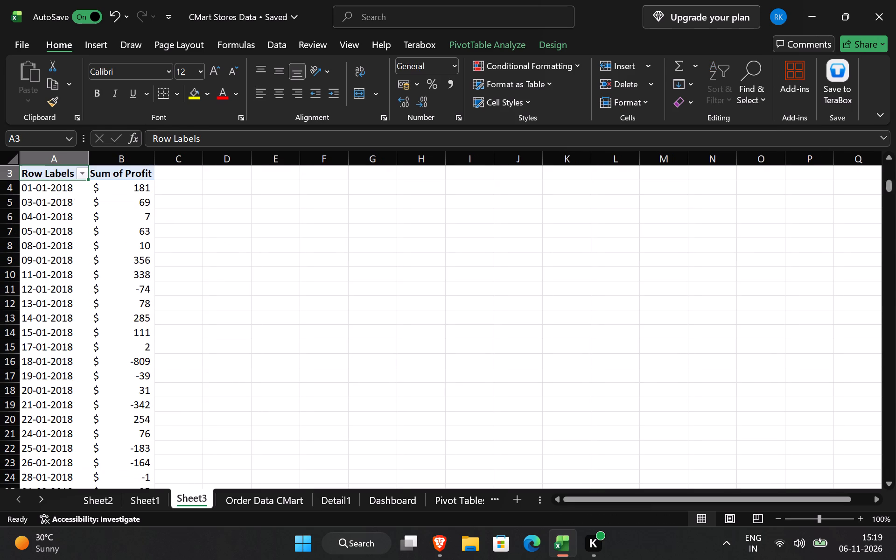
{"action": "left_click", "coordinate": [106, 244]}
{"action": "left_click", "coordinate": [56, 190]}
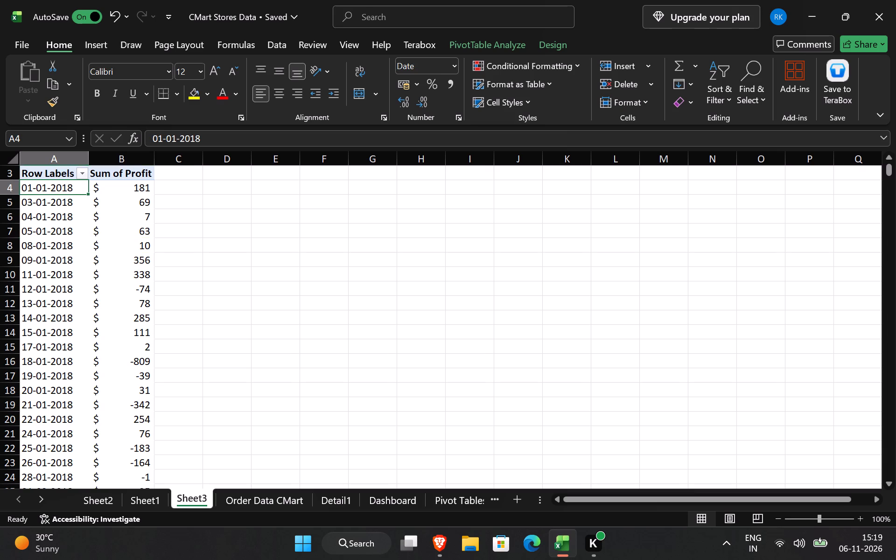
{"action": "key", "text": "ctrl+shift+Down"}
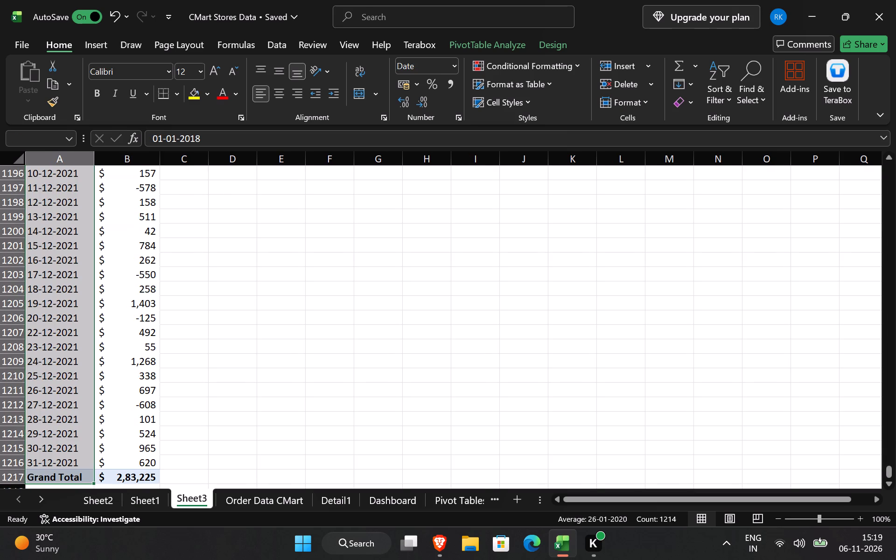
{"action": "scroll", "coordinate": [245, 323], "scroll_direction": "up", "scroll_amount": 10}
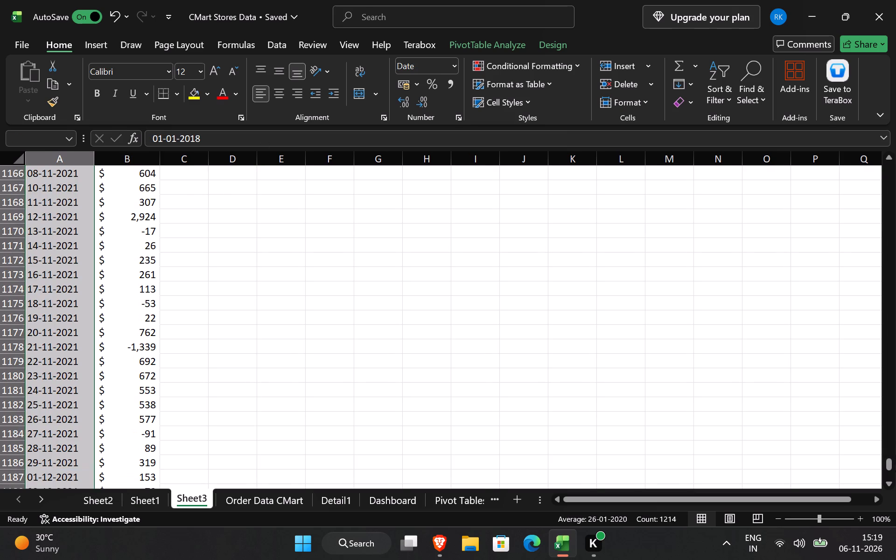
{"action": "key", "text": "3"}
{"action": "key", "text": "3"}
{"action": "key", "text": "3"}
{"action": "key", "text": "3"}
{"action": "key", "text": "3"}
{"action": "key", "text": "3"}
{"action": "key", "text": "3"}
{"action": "key", "text": "3"}
{"action": "key", "text": "3"}
{"action": "key", "text": "3"}
{"action": "key", "text": "3"}
{"action": "key", "text": "3"}
{"action": "key", "text": "3"}
{"action": "key", "text": "3"}
{"action": "key", "text": "3"}
{"action": "key", "text": "3"}
{"action": "key", "text": "3"}
{"action": "key", "text": "3"}
{"action": "key", "text": "3"}
{"action": "key", "text": "3"}
{"action": "key", "text": "3"}
{"action": "left_click_drag", "start_coordinate": [888, 466], "coordinate": [895, 153]}
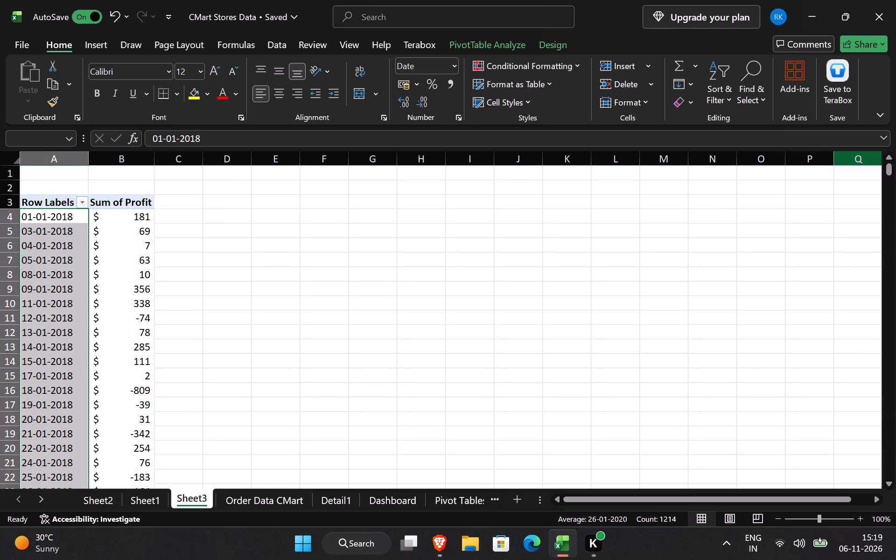
{"action": "left_click", "coordinate": [285, 300]}
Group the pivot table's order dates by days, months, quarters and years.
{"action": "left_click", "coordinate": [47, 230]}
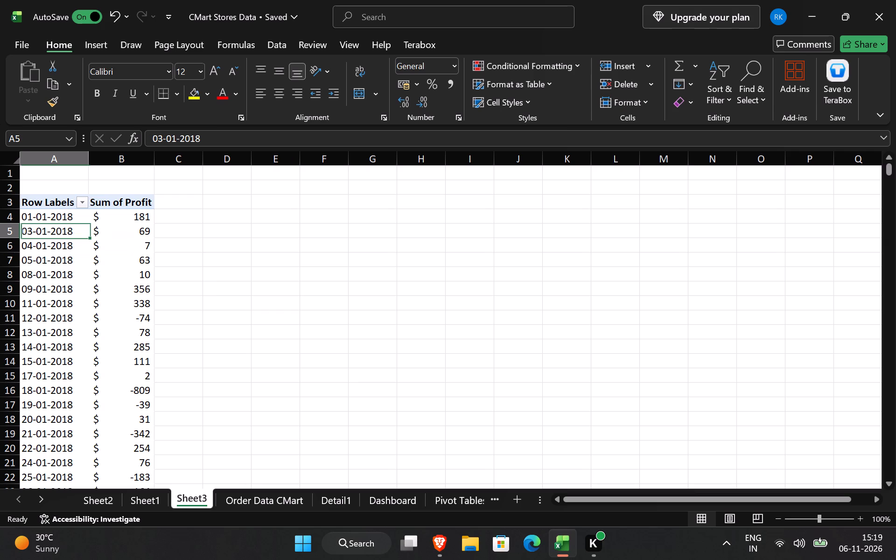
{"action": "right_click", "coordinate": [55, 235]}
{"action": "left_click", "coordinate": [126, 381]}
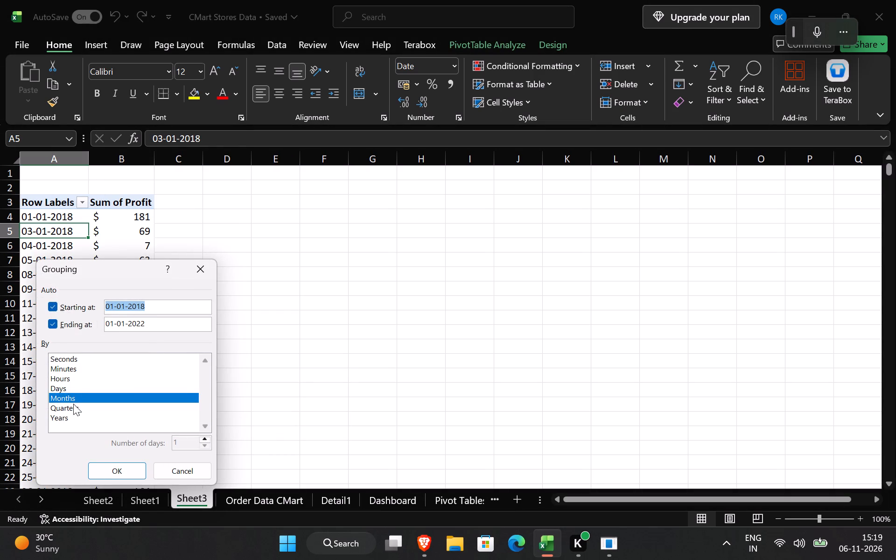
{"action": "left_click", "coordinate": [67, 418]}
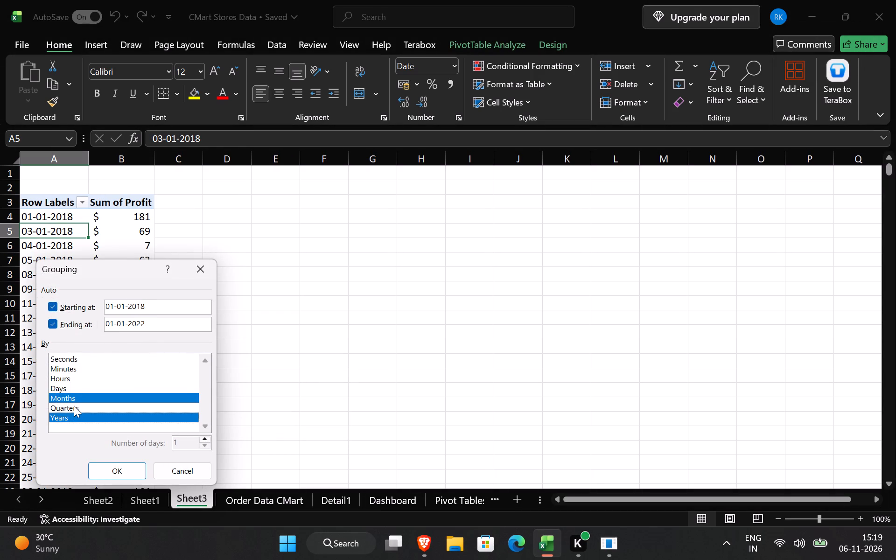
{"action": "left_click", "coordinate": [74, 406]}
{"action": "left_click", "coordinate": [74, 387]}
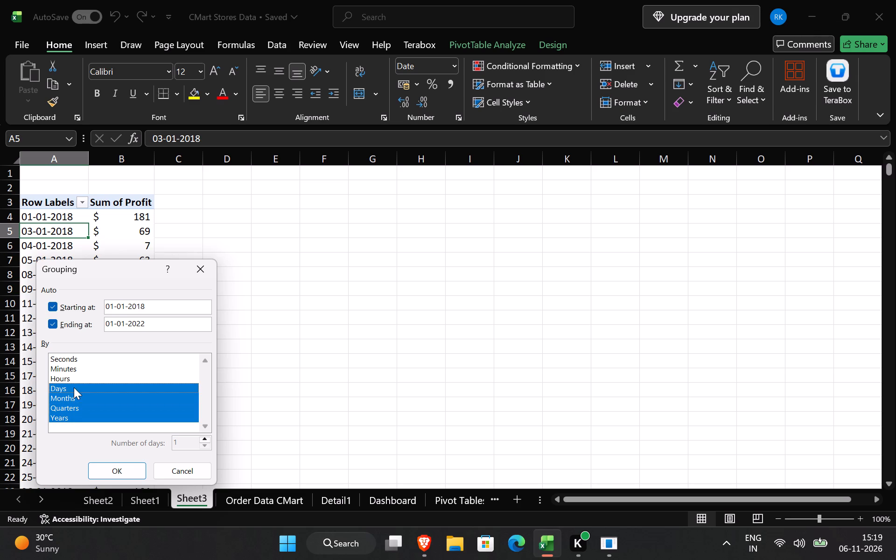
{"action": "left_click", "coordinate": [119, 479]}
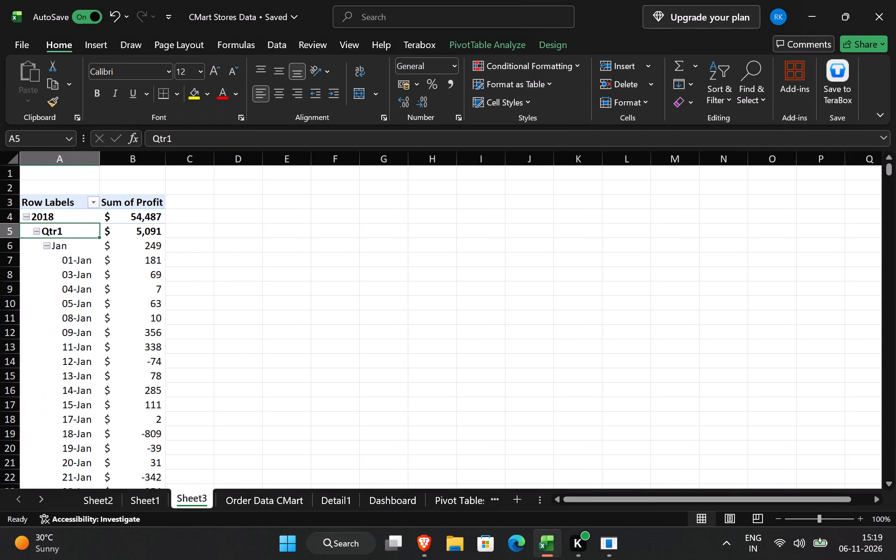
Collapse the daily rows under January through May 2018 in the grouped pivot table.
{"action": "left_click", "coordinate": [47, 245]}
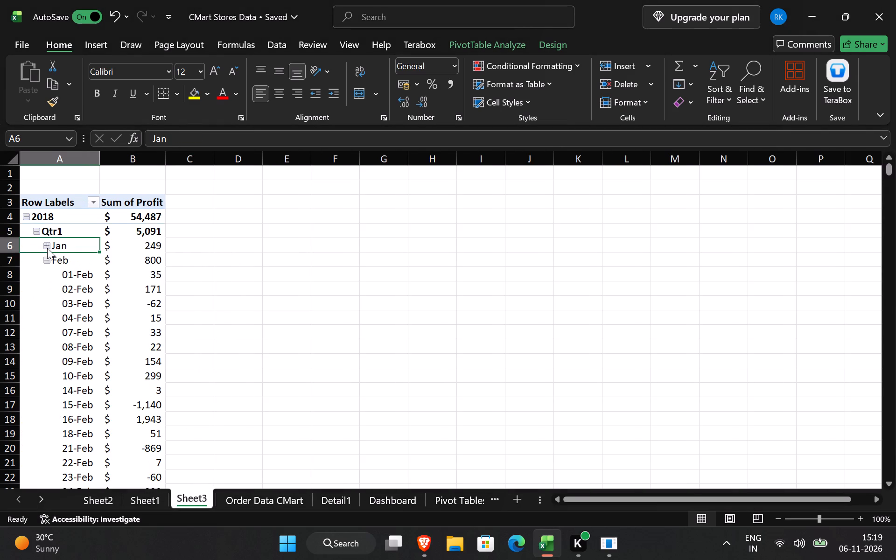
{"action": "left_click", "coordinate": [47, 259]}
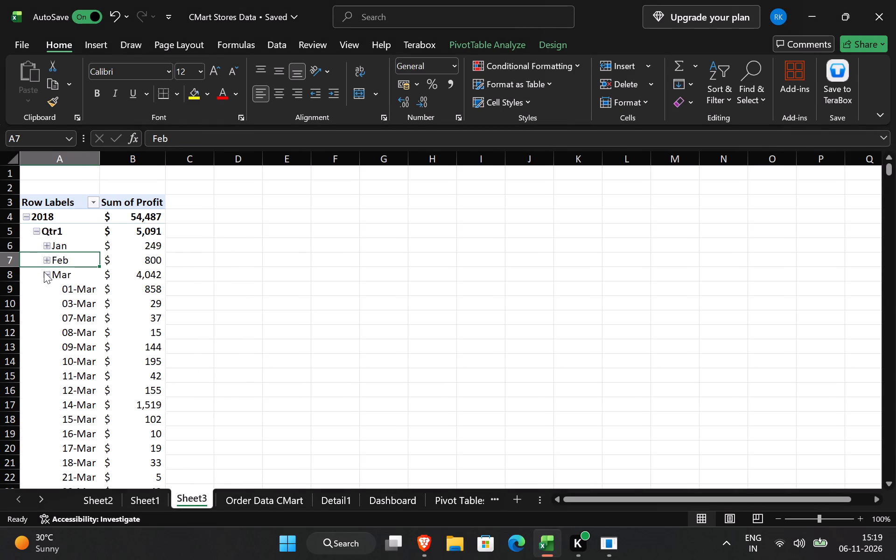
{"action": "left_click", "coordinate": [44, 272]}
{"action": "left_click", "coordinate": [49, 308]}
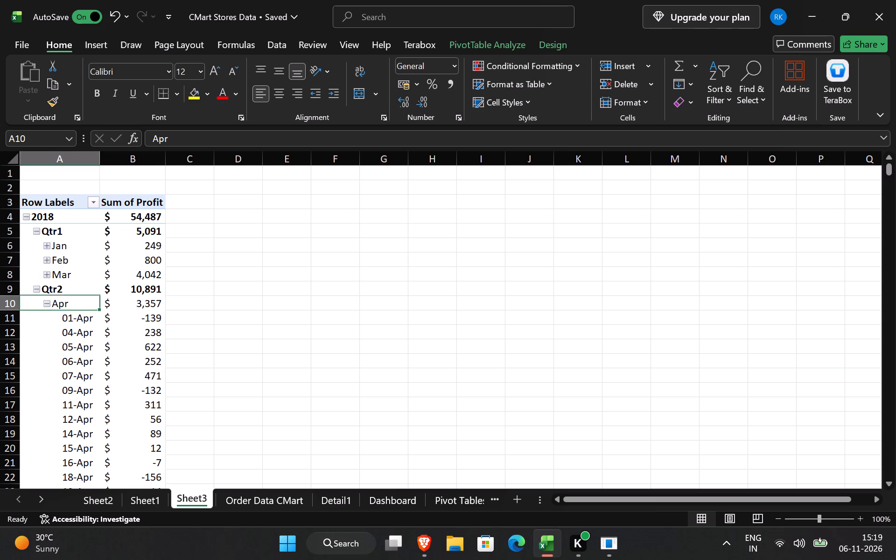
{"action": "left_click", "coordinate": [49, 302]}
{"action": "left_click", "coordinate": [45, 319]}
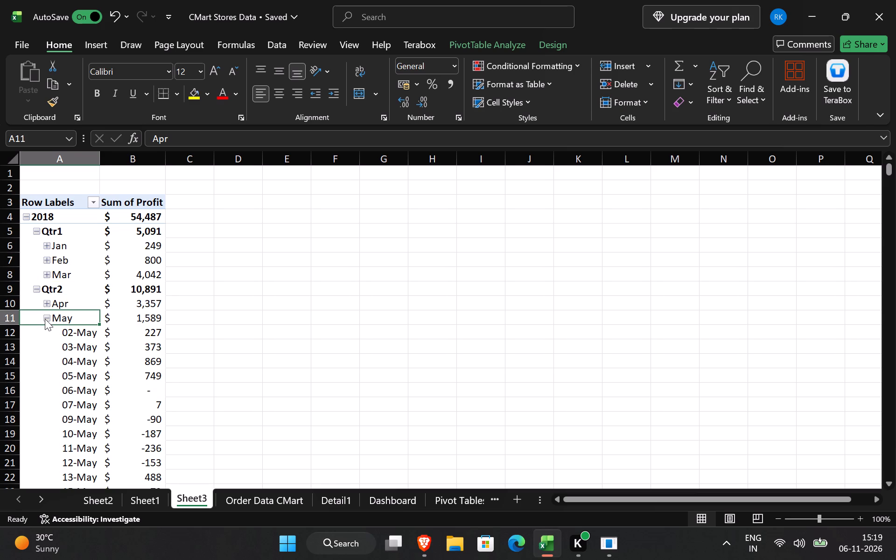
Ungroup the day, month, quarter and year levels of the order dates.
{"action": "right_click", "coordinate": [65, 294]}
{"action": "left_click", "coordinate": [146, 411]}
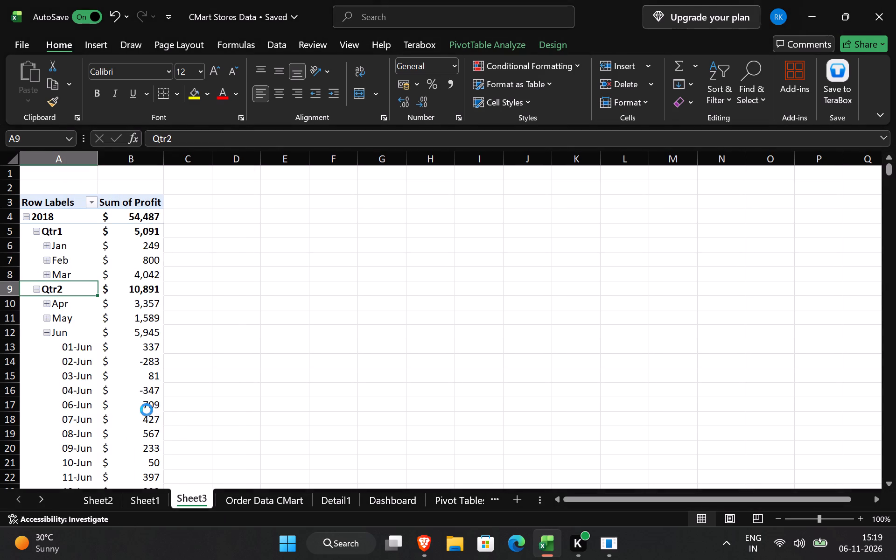
Group the pivot table's order dates by quarters only, leaving months deselected.
{"action": "left_click", "coordinate": [69, 215]}
{"action": "right_click", "coordinate": [68, 217]}
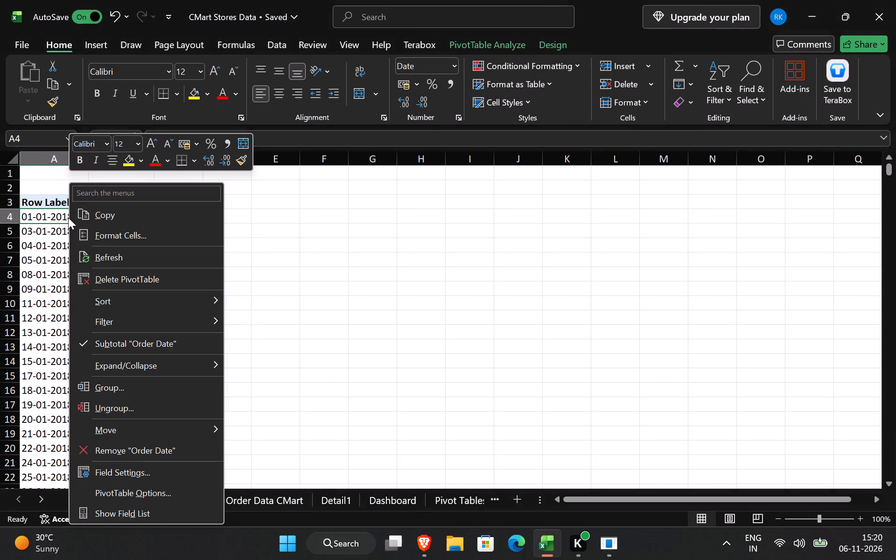
{"action": "left_click", "coordinate": [140, 397]}
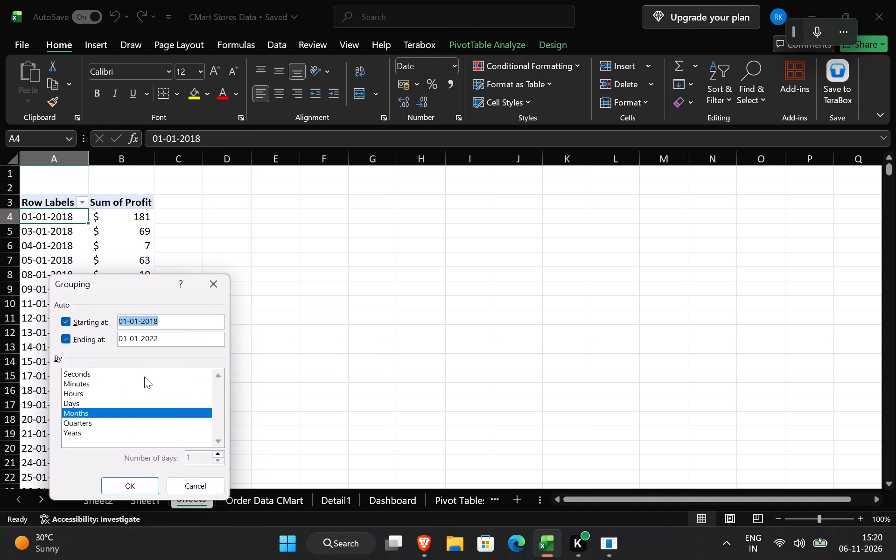
{"action": "left_click", "coordinate": [99, 423]}
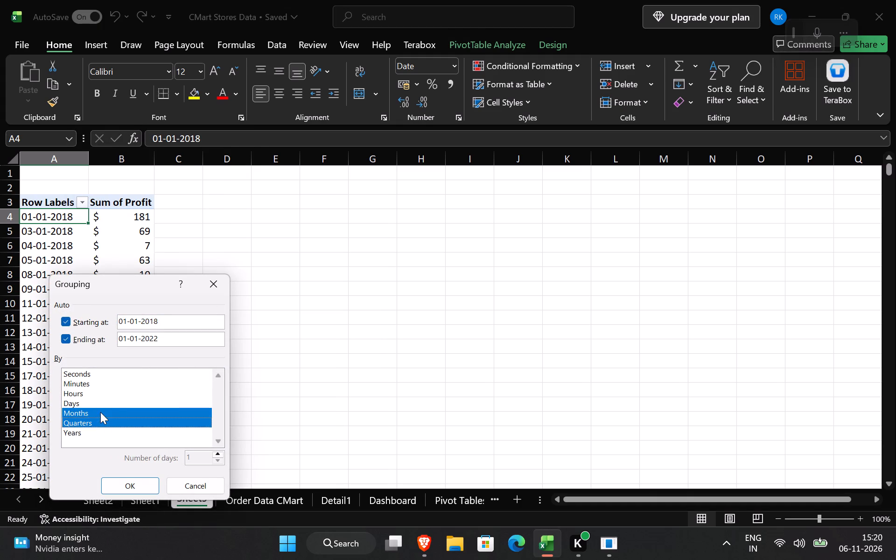
{"action": "left_click", "coordinate": [100, 412]}
{"action": "left_click", "coordinate": [141, 488]}
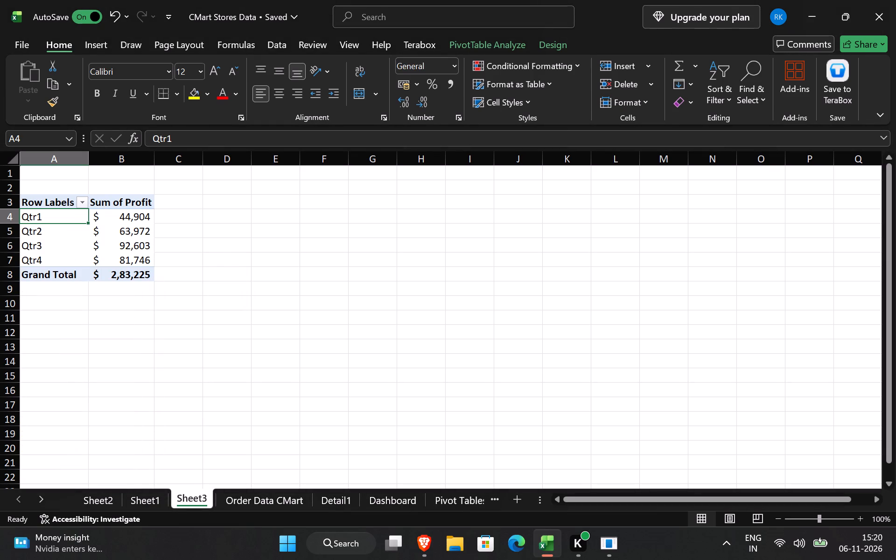
Examine the pivot table's quarter rows and compare their Sum of Profit values.
{"action": "left_click", "coordinate": [42, 223]}
{"action": "left_click", "coordinate": [53, 223]}
{"action": "left_click", "coordinate": [35, 217]}
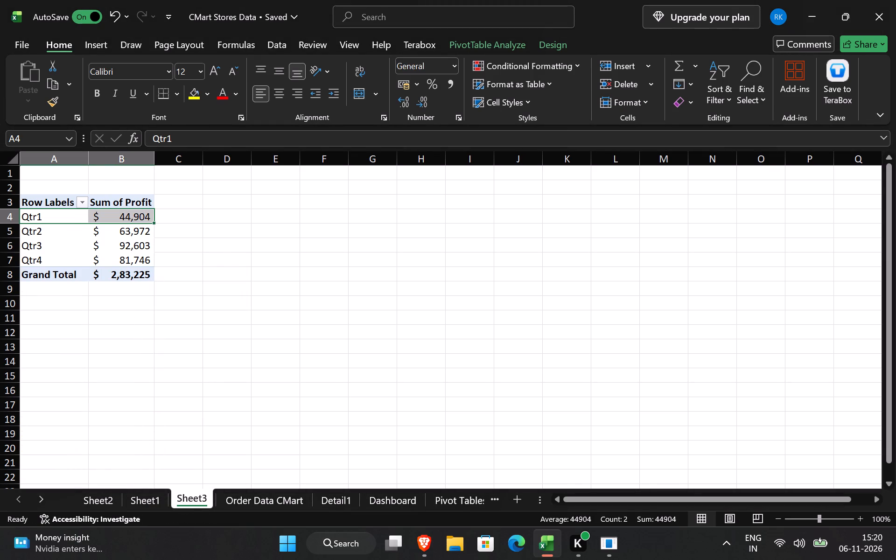
{"action": "left_click", "coordinate": [58, 219]}
{"action": "left_click", "coordinate": [80, 232]}
{"action": "left_click", "coordinate": [72, 250]}
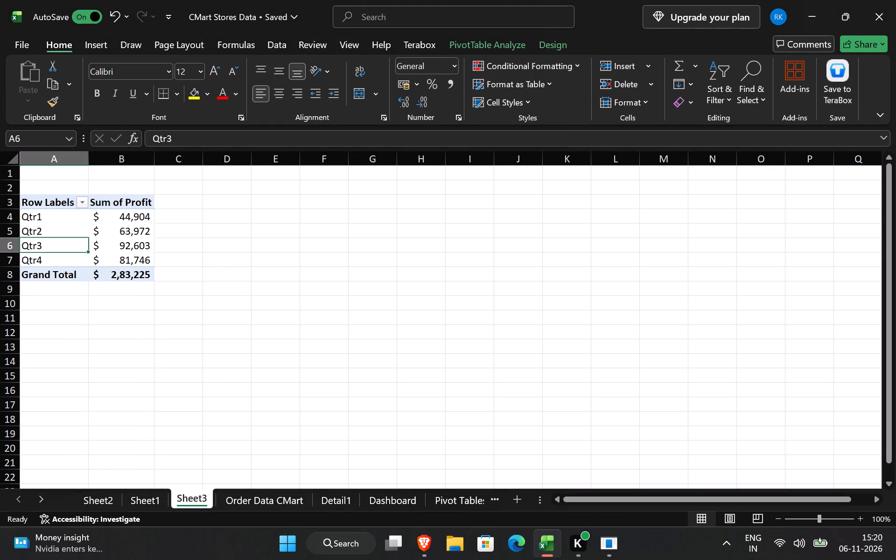
{"action": "left_click", "coordinate": [69, 266]}
{"action": "left_click", "coordinate": [139, 249]}
{"action": "left_click", "coordinate": [136, 234]}
{"action": "left_click", "coordinate": [135, 214]}
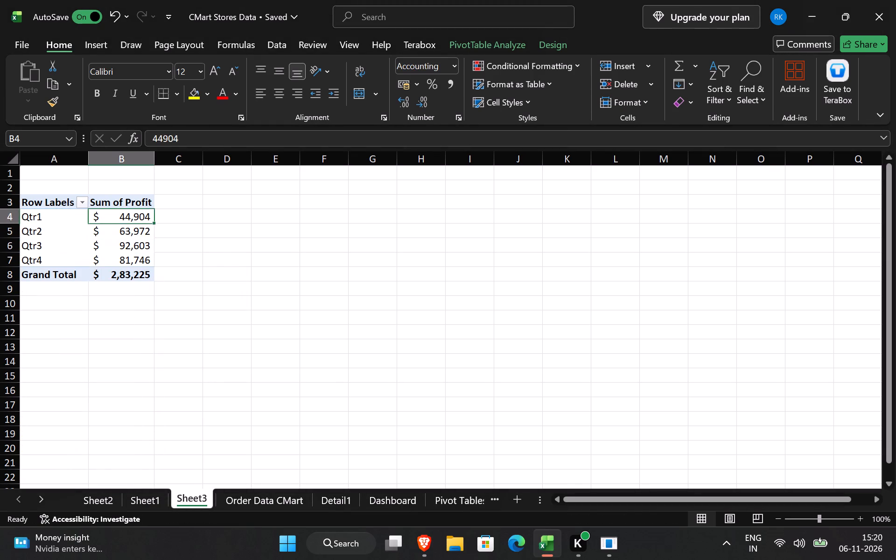
{"action": "left_click", "coordinate": [131, 244]}
{"action": "left_click", "coordinate": [135, 264]}
{"action": "left_click", "coordinate": [65, 238]}
{"action": "left_click", "coordinate": [123, 246]}
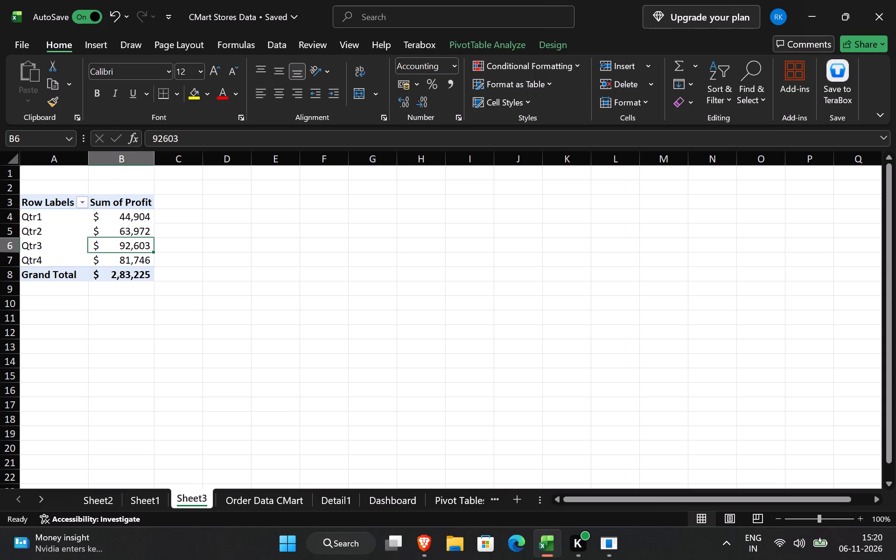
Review the Layout & Format and Display settings in the PivotTable options, leaving them as they are.
{"action": "left_click", "coordinate": [69, 243]}
{"action": "left_click", "coordinate": [109, 239]}
{"action": "right_click", "coordinate": [74, 238]}
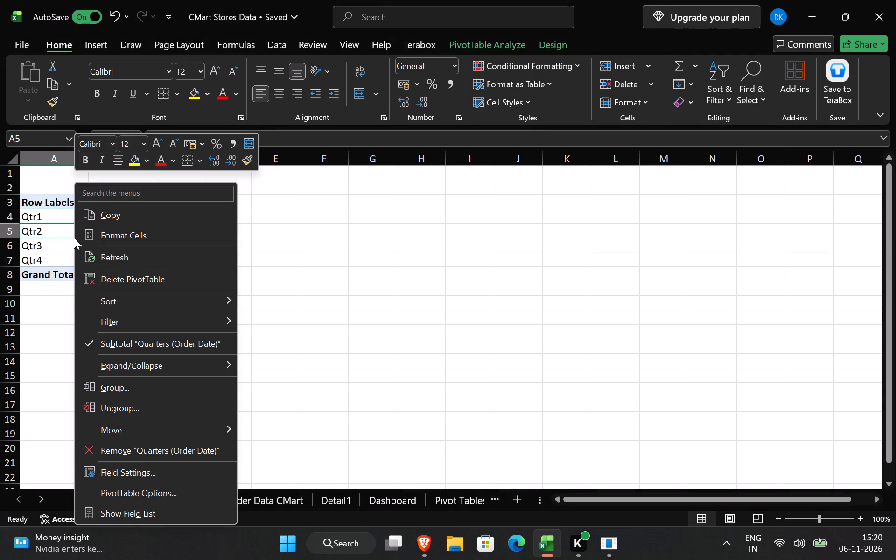
{"action": "left_click", "coordinate": [57, 244]}
{"action": "right_click", "coordinate": [56, 240]}
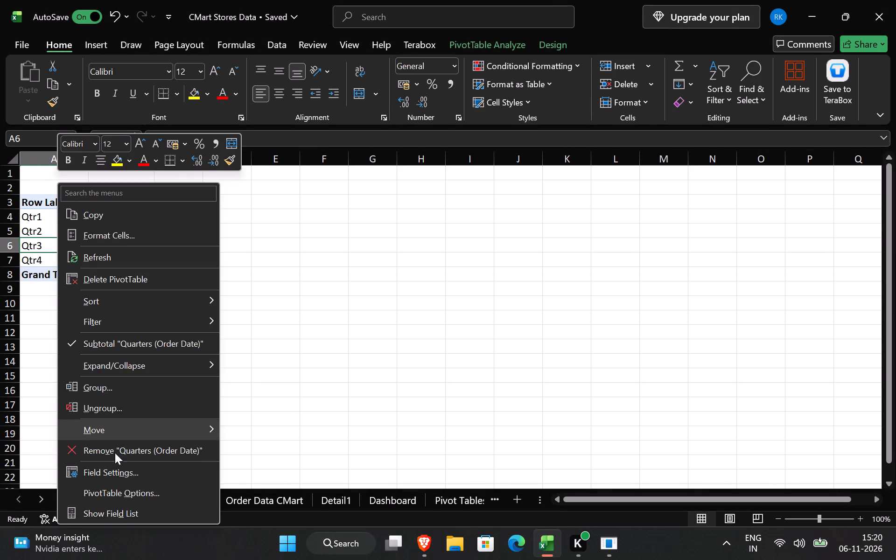
{"action": "left_click", "coordinate": [154, 493]}
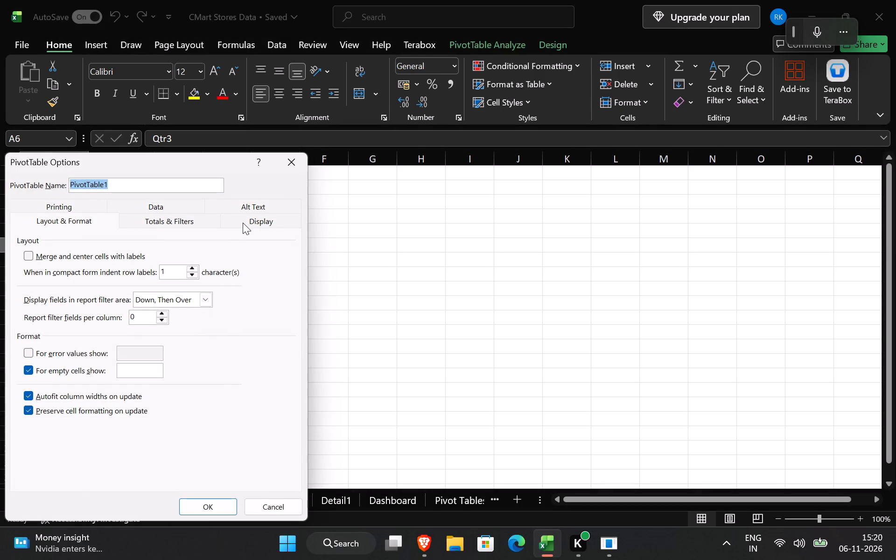
{"action": "left_click", "coordinate": [243, 220]}
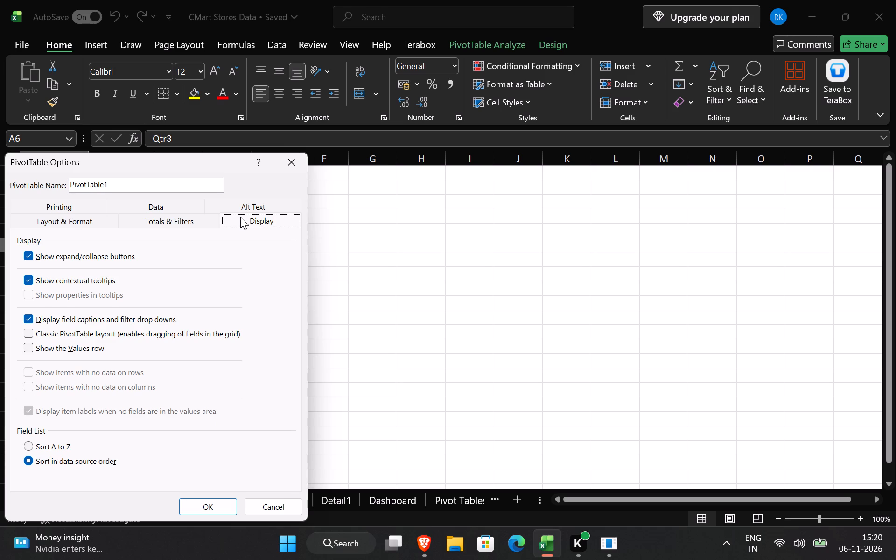
{"action": "left_click", "coordinate": [290, 160]}
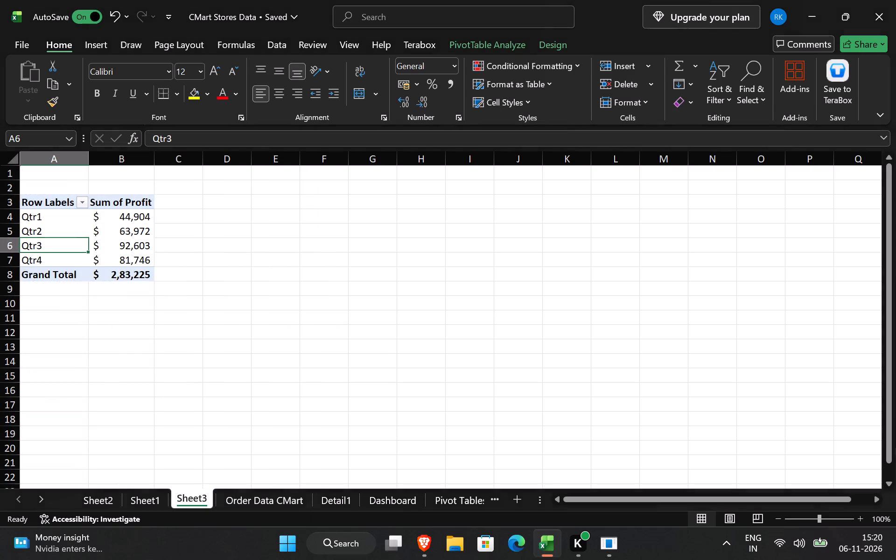
Ungroup the quarter rows of the pivot table into individual order dates.
{"action": "left_click", "coordinate": [39, 218]}
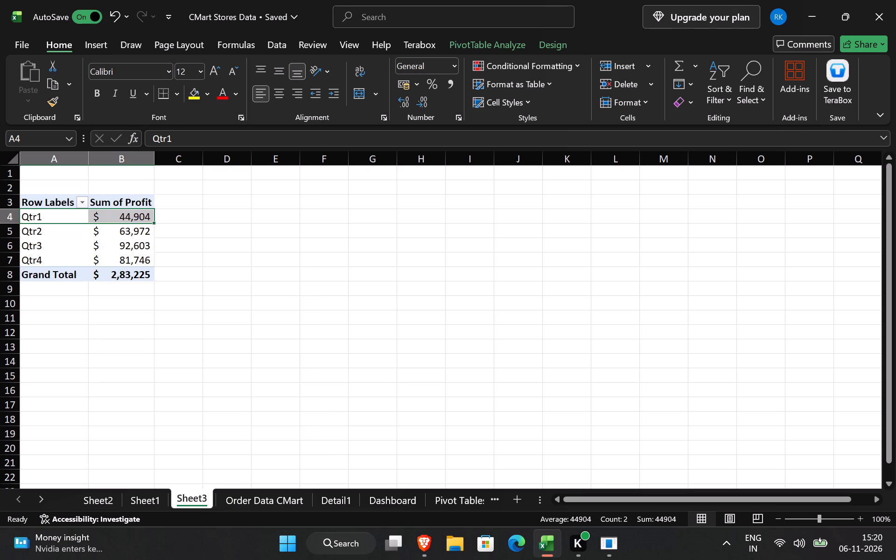
{"action": "right_click", "coordinate": [67, 225]}
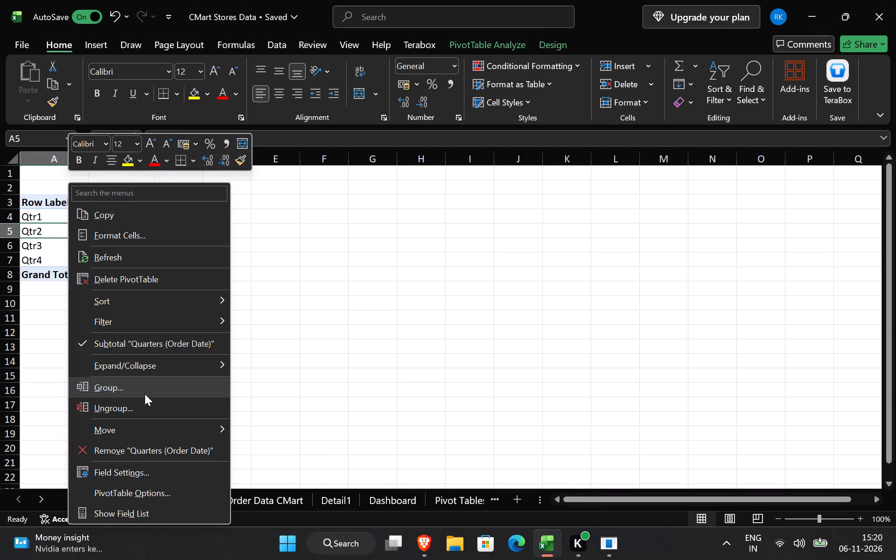
{"action": "left_click", "coordinate": [147, 406]}
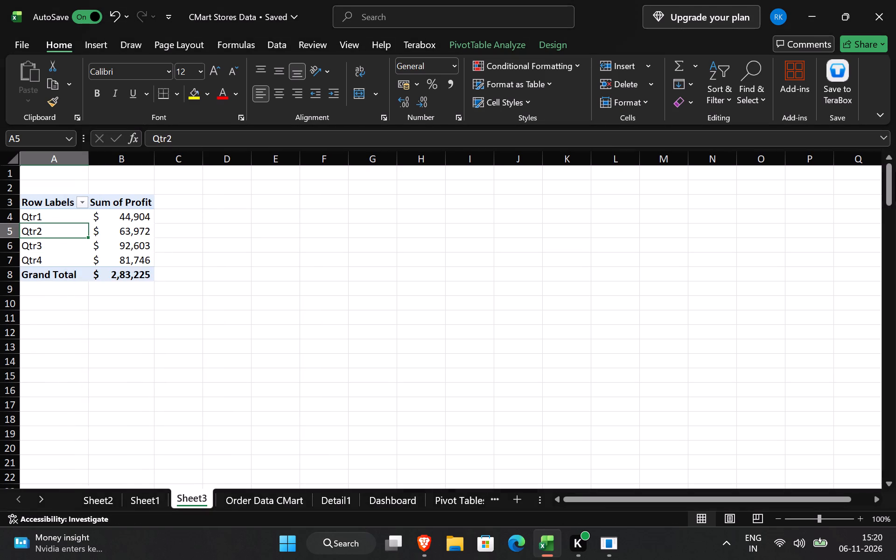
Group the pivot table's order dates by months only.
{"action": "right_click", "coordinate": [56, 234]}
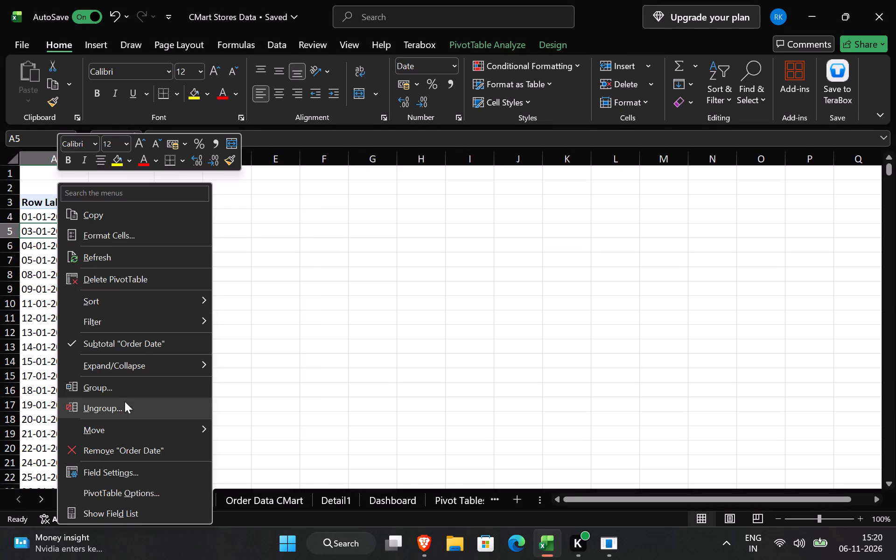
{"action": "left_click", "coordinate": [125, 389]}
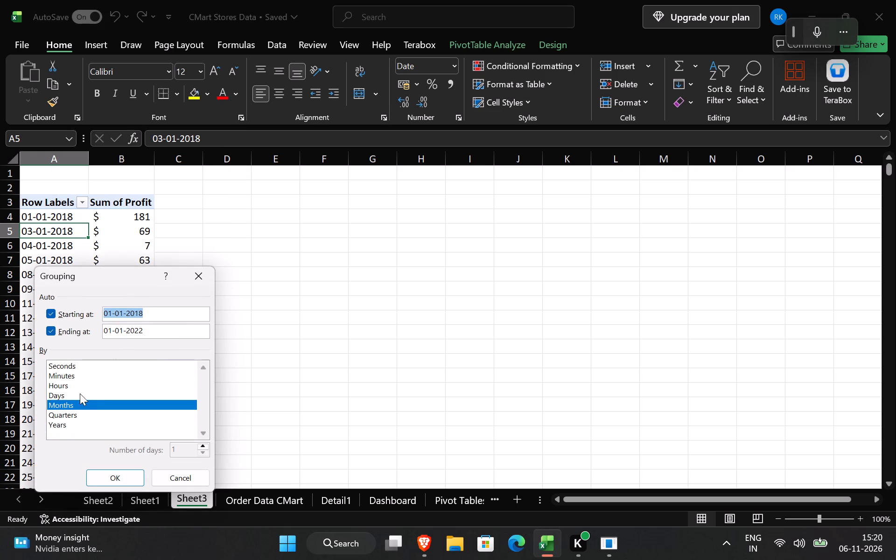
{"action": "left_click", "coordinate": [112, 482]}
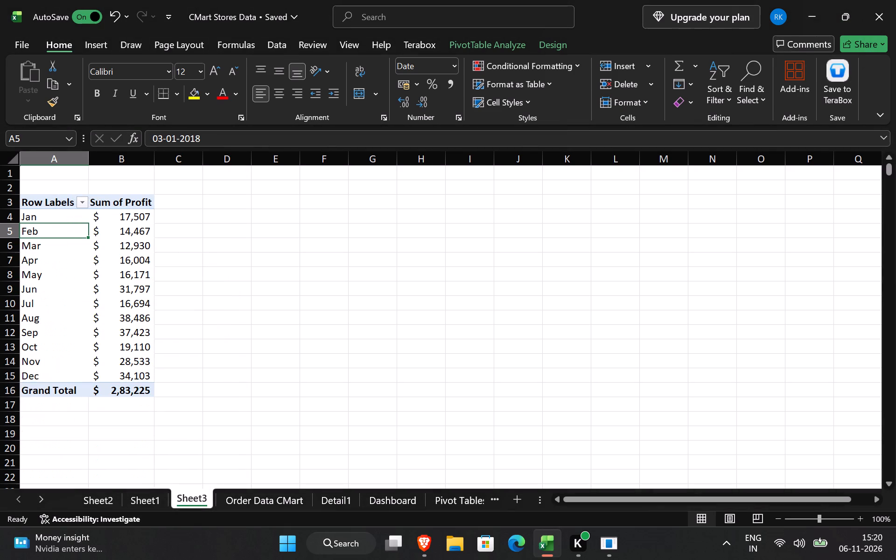
Examine the monthly rows of the pivot table, from January through May.
{"action": "left_click", "coordinate": [51, 223]}
{"action": "left_click", "coordinate": [52, 215]}
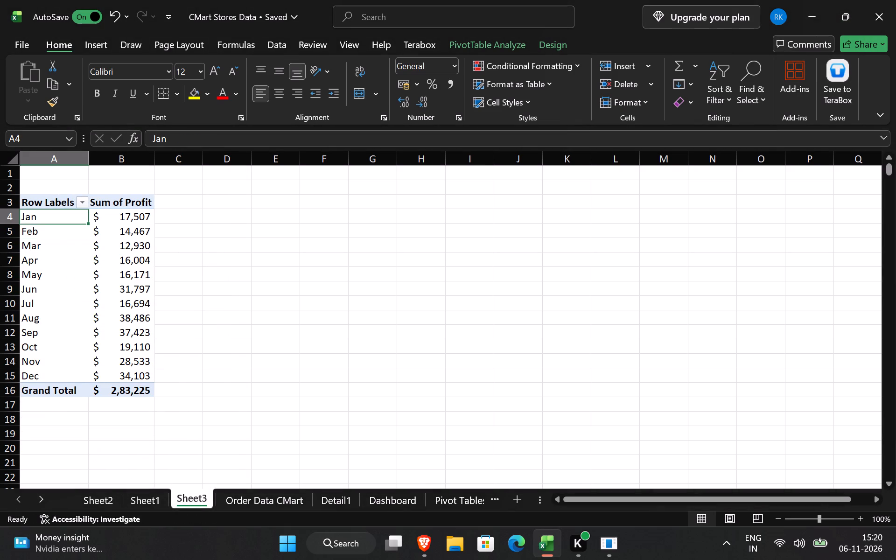
{"action": "left_click", "coordinate": [53, 215]}
{"action": "left_click", "coordinate": [53, 229]}
{"action": "left_click", "coordinate": [56, 252]}
{"action": "left_click", "coordinate": [58, 268]}
{"action": "left_click", "coordinate": [58, 280]}
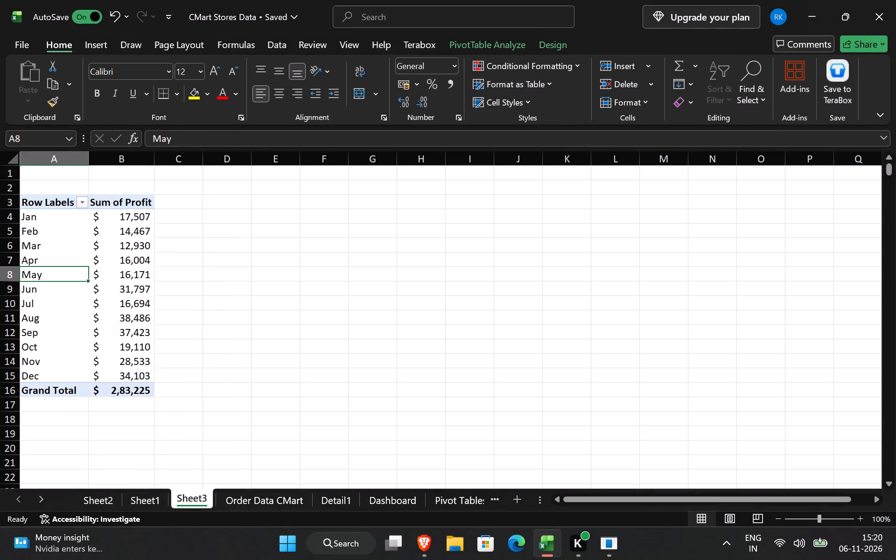
{"action": "left_click", "coordinate": [56, 238]}
{"action": "left_click", "coordinate": [53, 222]}
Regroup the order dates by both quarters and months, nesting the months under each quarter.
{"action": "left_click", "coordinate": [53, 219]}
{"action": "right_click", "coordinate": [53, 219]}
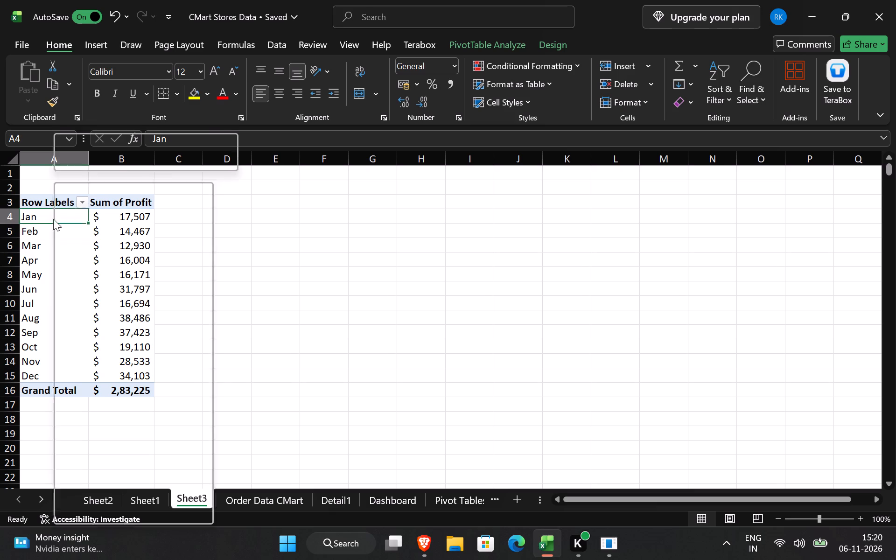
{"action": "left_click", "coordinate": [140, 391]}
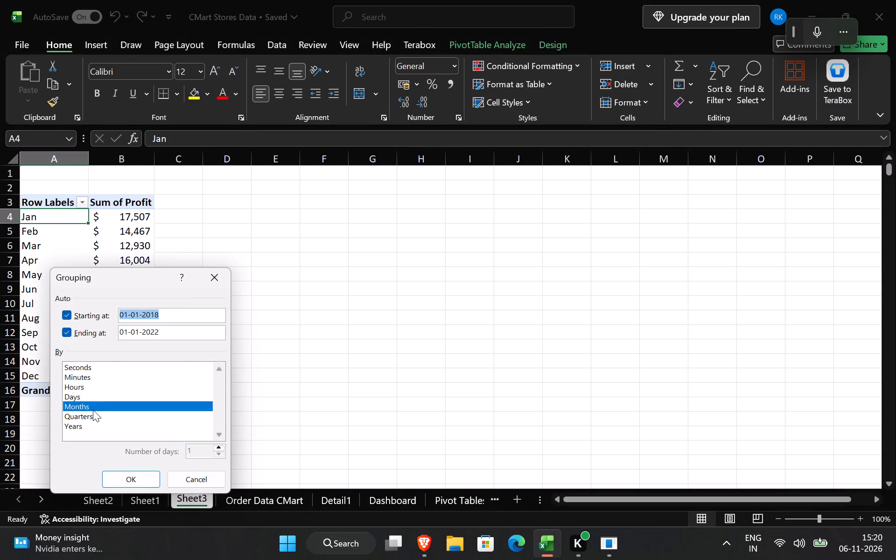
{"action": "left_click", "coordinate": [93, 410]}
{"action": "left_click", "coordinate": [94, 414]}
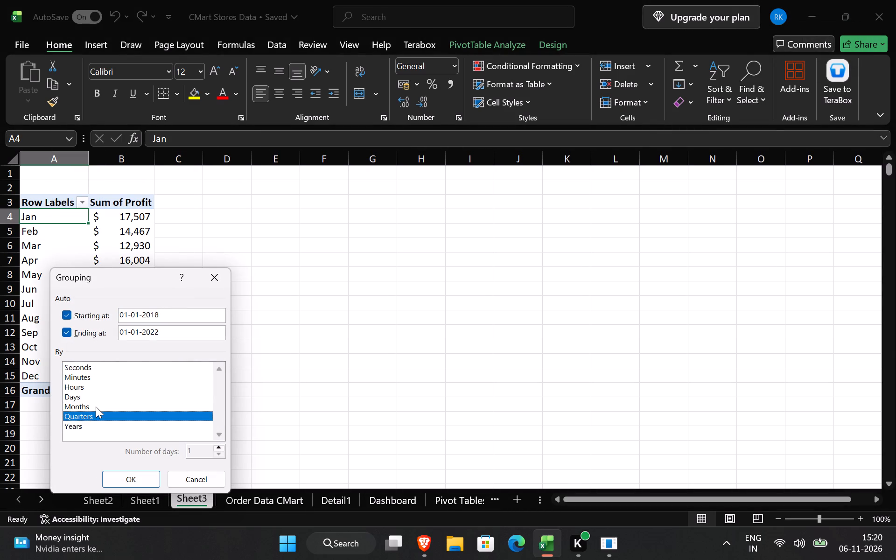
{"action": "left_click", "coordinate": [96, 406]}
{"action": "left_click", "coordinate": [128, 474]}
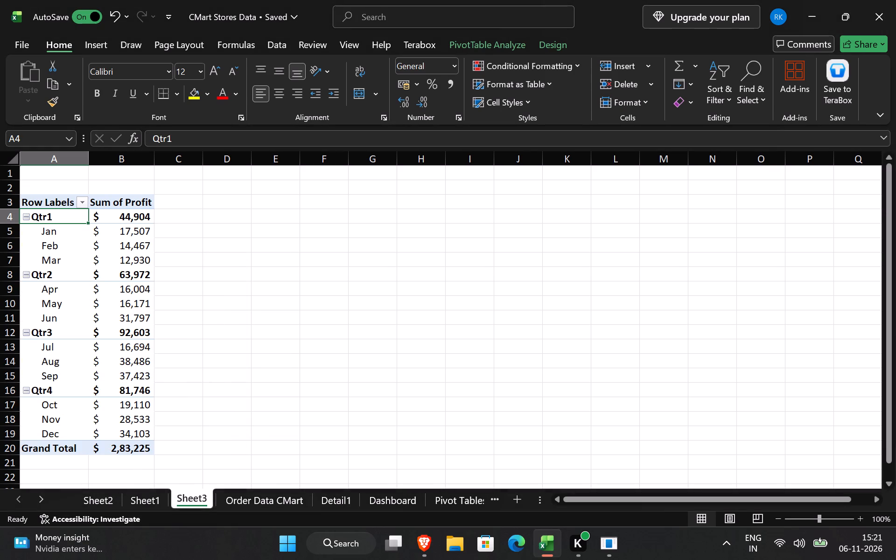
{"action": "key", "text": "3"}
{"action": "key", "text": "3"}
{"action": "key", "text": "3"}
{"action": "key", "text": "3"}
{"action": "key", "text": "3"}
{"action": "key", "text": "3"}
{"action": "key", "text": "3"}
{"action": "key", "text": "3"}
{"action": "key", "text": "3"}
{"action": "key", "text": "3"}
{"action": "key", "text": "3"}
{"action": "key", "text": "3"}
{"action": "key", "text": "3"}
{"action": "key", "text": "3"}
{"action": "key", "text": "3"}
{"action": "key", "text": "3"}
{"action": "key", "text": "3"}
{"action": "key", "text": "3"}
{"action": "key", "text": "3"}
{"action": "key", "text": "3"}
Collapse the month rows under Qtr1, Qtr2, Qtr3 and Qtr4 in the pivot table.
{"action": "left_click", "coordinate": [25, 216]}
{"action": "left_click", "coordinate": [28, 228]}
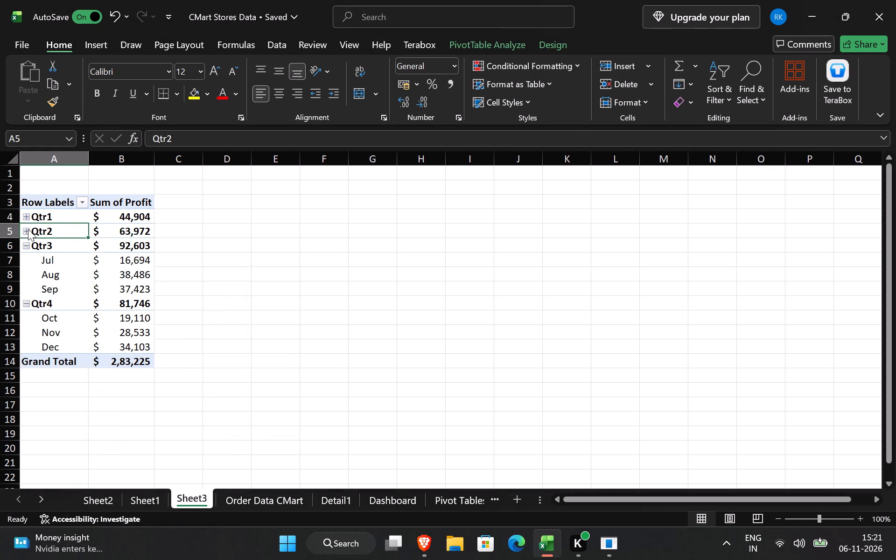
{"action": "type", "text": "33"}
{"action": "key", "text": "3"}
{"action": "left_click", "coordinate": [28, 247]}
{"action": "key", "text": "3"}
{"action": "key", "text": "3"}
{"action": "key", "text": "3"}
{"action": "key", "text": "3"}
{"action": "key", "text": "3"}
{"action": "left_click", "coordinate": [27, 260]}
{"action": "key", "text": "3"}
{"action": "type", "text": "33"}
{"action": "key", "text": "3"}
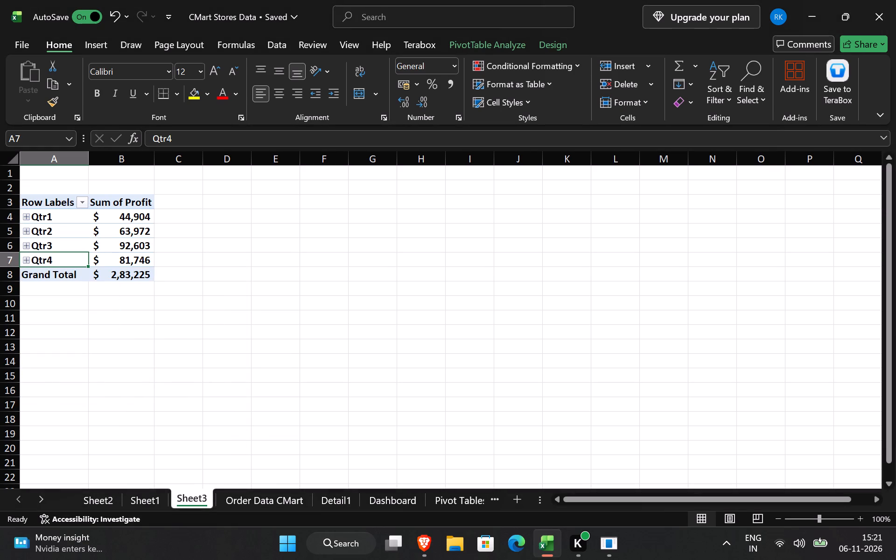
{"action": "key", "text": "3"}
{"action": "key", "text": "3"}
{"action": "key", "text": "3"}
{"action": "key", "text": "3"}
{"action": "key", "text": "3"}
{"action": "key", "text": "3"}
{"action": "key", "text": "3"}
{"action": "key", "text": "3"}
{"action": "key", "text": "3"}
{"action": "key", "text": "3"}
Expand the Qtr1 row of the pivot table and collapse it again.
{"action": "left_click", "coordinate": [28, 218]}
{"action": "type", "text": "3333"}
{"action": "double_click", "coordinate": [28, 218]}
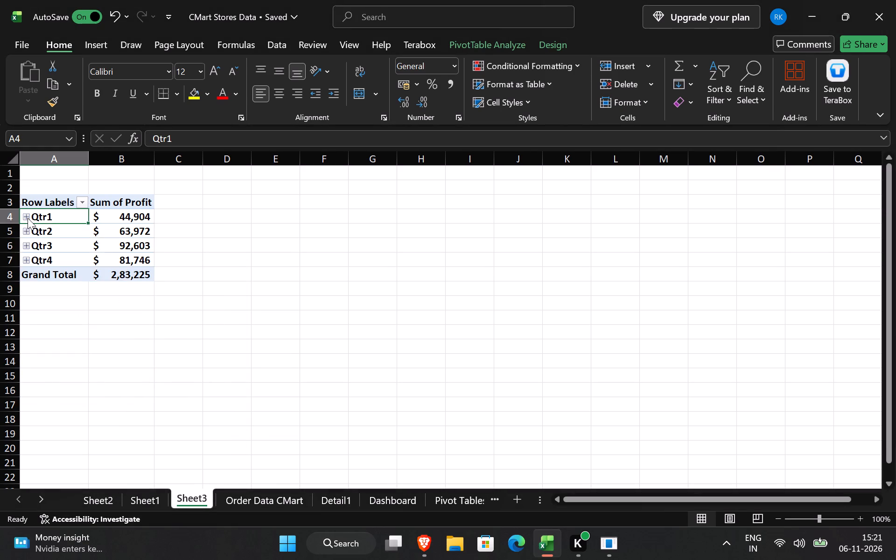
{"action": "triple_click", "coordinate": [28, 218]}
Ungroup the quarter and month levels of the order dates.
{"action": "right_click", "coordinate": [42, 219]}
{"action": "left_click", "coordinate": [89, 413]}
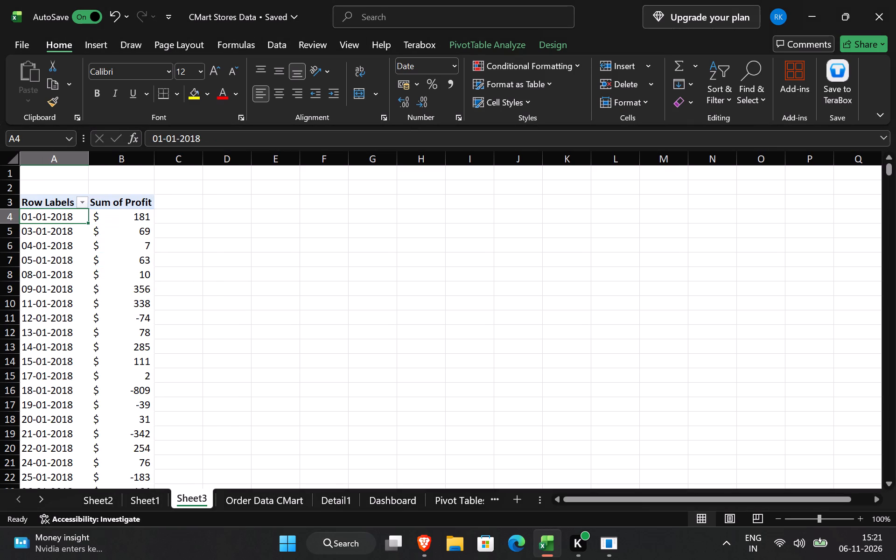
Group the pivot table's order dates by quarters and years, leaving months deselected.
{"action": "right_click", "coordinate": [60, 228]}
{"action": "key", "text": "3"}
{"action": "key", "text": "3"}
{"action": "key", "text": "3"}
{"action": "key", "text": "3"}
{"action": "key", "text": "3"}
{"action": "key", "text": "3"}
{"action": "key", "text": "3"}
{"action": "key", "text": "3"}
{"action": "key", "text": "3"}
{"action": "key", "text": "3"}
{"action": "key", "text": "3"}
{"action": "key", "text": "3"}
{"action": "key", "text": "3"}
{"action": "key", "text": "3"}
{"action": "key", "text": "3"}
{"action": "key", "text": "3"}
{"action": "key", "text": "3"}
{"action": "key", "text": "3"}
{"action": "key", "text": "3"}
{"action": "key", "text": "3"}
{"action": "left_click", "coordinate": [126, 388]}
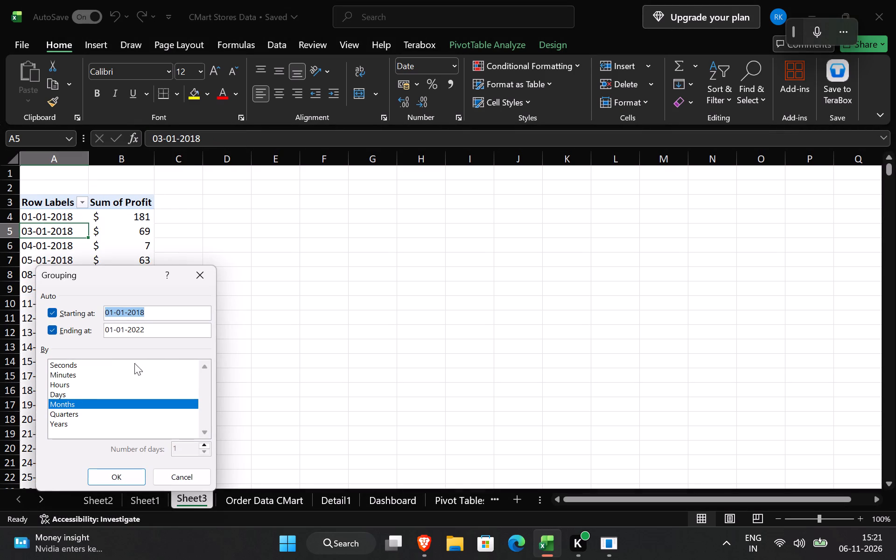
{"action": "key", "text": "3"}
{"action": "key", "text": "3"}
{"action": "key", "text": "3"}
{"action": "key", "text": "3"}
{"action": "key", "text": "3"}
{"action": "key", "text": "3"}
{"action": "key", "text": "3"}
{"action": "key", "text": "3"}
{"action": "key", "text": "3"}
{"action": "key", "text": "3"}
{"action": "key", "text": "3"}
{"action": "key", "text": "3"}
{"action": "key", "text": "3"}
{"action": "key", "text": "3"}
{"action": "key", "text": "3"}
{"action": "key", "text": "3"}
{"action": "key", "text": "3"}
{"action": "key", "text": "3"}
{"action": "key", "text": "3"}
{"action": "key", "text": "3"}
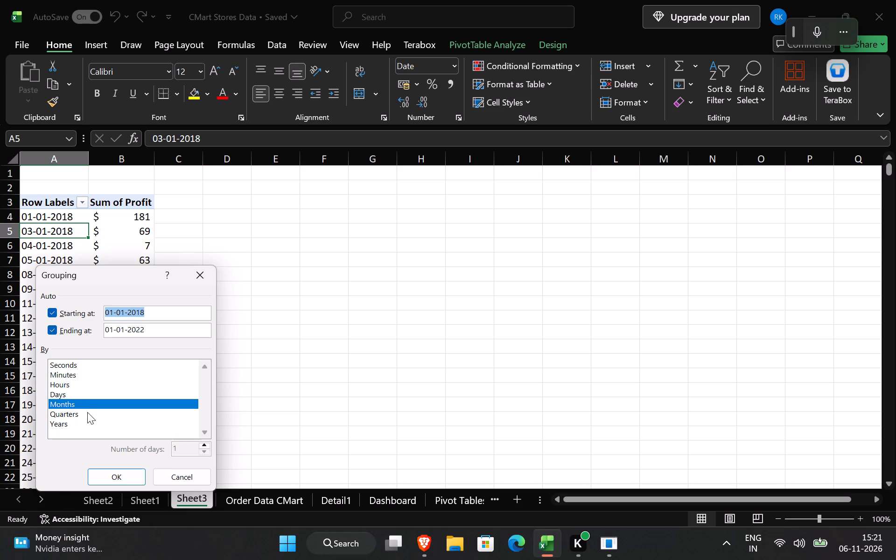
{"action": "left_click", "coordinate": [87, 412]}
{"action": "key", "text": "3"}
{"action": "left_click", "coordinate": [84, 403]}
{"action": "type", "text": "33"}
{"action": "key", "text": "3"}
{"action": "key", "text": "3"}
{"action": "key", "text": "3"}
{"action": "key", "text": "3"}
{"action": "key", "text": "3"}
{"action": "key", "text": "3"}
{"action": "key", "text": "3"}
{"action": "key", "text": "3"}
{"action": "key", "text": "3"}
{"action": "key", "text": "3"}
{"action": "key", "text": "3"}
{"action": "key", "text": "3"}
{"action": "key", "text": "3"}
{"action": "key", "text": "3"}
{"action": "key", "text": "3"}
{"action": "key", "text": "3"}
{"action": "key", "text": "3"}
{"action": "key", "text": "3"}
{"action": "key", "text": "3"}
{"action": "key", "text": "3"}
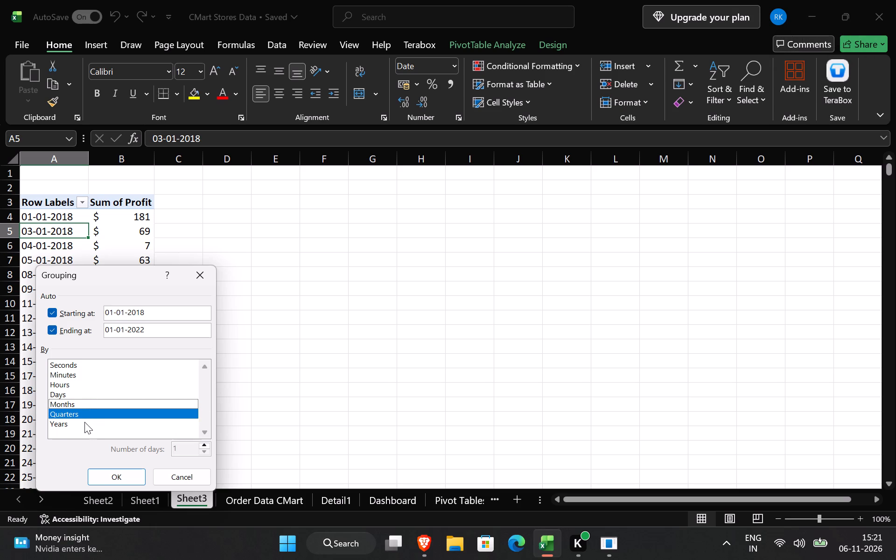
{"action": "left_click", "coordinate": [84, 422]}
{"action": "left_click", "coordinate": [112, 482]}
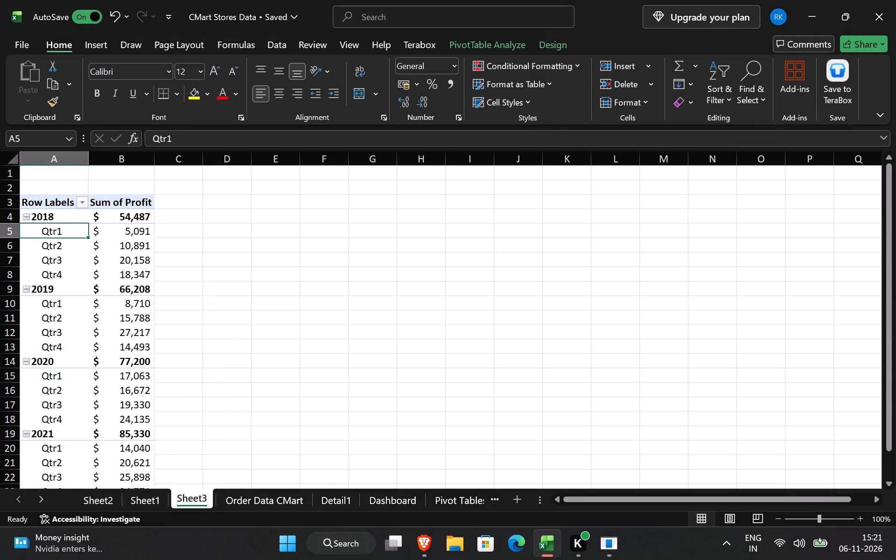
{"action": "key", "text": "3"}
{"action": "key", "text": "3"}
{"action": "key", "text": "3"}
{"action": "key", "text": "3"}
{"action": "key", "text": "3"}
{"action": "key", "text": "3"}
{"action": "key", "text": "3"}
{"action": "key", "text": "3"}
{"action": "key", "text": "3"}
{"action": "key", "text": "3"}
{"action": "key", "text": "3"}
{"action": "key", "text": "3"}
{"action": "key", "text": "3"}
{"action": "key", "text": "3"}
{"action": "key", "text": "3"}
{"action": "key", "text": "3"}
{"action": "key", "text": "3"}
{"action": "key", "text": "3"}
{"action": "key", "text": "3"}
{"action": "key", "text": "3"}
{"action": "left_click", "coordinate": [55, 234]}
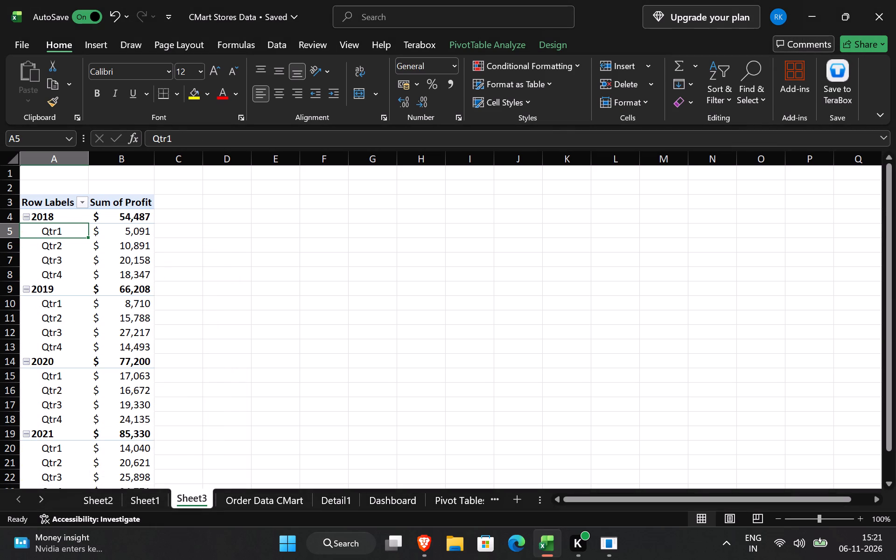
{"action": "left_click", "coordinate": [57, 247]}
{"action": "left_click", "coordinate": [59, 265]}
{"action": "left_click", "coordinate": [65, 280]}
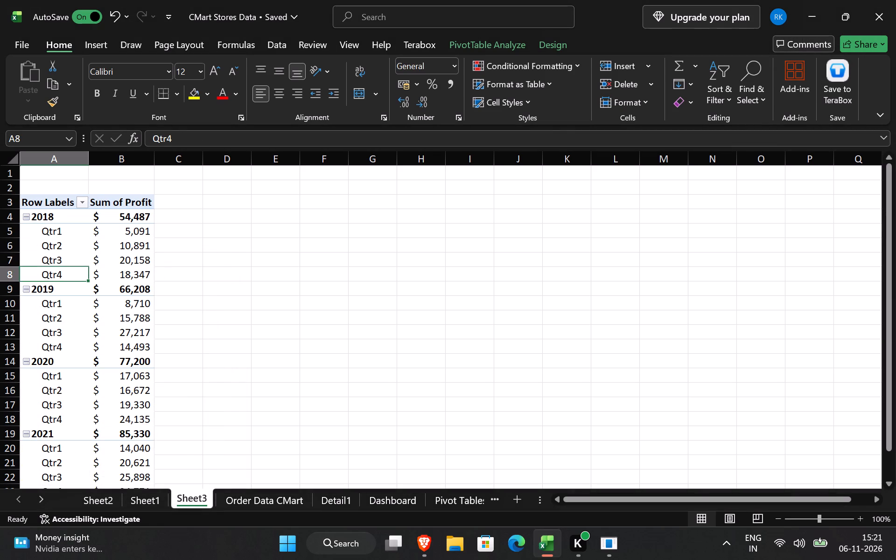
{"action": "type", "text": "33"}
Collapse the 2018, 2019, 2020 and 2021 rows of the pivot table so only yearly profit is listed.
{"action": "left_click", "coordinate": [30, 216]}
{"action": "key", "text": "3"}
{"action": "key", "text": "3"}
{"action": "key", "text": "3"}
{"action": "key", "text": "3"}
{"action": "key", "text": "3"}
{"action": "key", "text": "3"}
{"action": "key", "text": "3"}
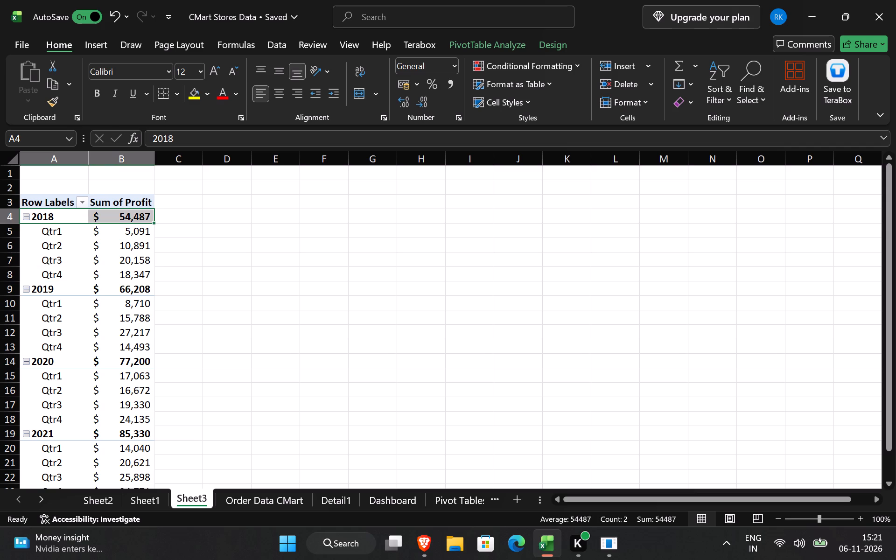
{"action": "key", "text": "3"}
{"action": "key", "text": "3"}
{"action": "key", "text": "3"}
{"action": "key", "text": "3"}
{"action": "key", "text": "3"}
{"action": "key", "text": "3"}
{"action": "key", "text": "3"}
{"action": "key", "text": "3"}
{"action": "key", "text": "3"}
{"action": "key", "text": "3"}
{"action": "key", "text": "3"}
{"action": "key", "text": "3"}
{"action": "key", "text": "3"}
{"action": "key", "text": "3"}
{"action": "key", "text": "3"}
{"action": "key", "text": "3"}
{"action": "key", "text": "3"}
{"action": "key", "text": "3"}
{"action": "key", "text": "3"}
{"action": "key", "text": "3"}
{"action": "key", "text": "3"}
{"action": "key", "text": "3"}
{"action": "key", "text": "3"}
{"action": "key", "text": "3"}
{"action": "key", "text": "3"}
{"action": "key", "text": "3"}
{"action": "key", "text": "3"}
{"action": "key", "text": "3"}
{"action": "key", "text": "3"}
{"action": "key", "text": "3"}
{"action": "key", "text": "3"}
{"action": "key", "text": "3"}
{"action": "key", "text": "3"}
{"action": "left_click", "coordinate": [28, 289]}
{"action": "left_click", "coordinate": [29, 217]}
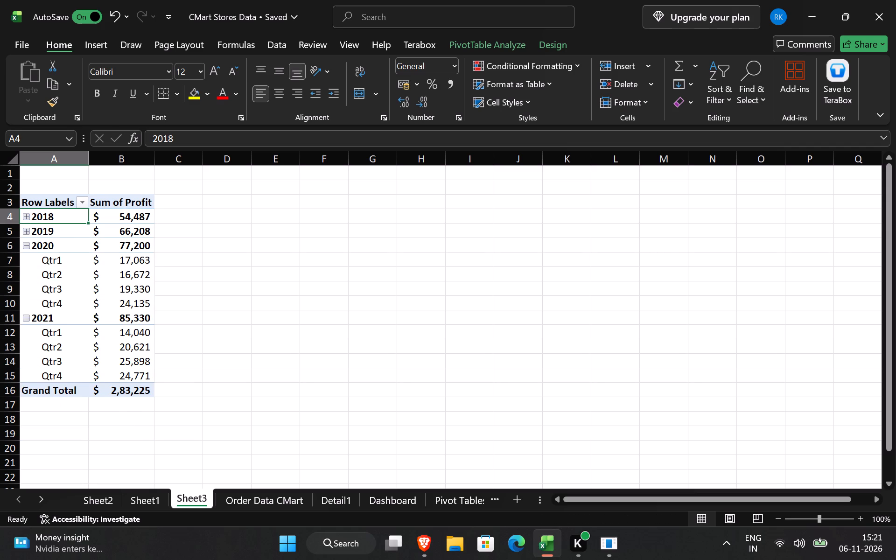
{"action": "left_click", "coordinate": [25, 246]}
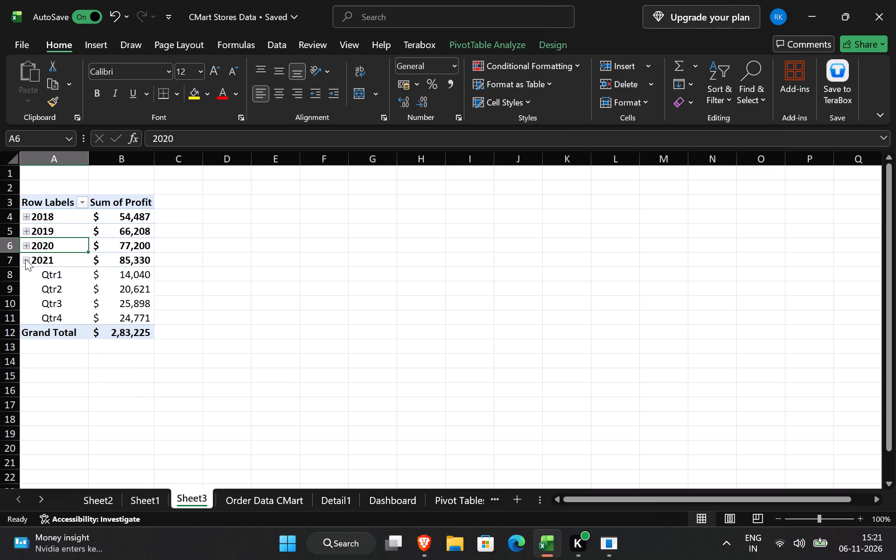
{"action": "left_click", "coordinate": [25, 259]}
{"action": "left_click", "coordinate": [243, 255]}
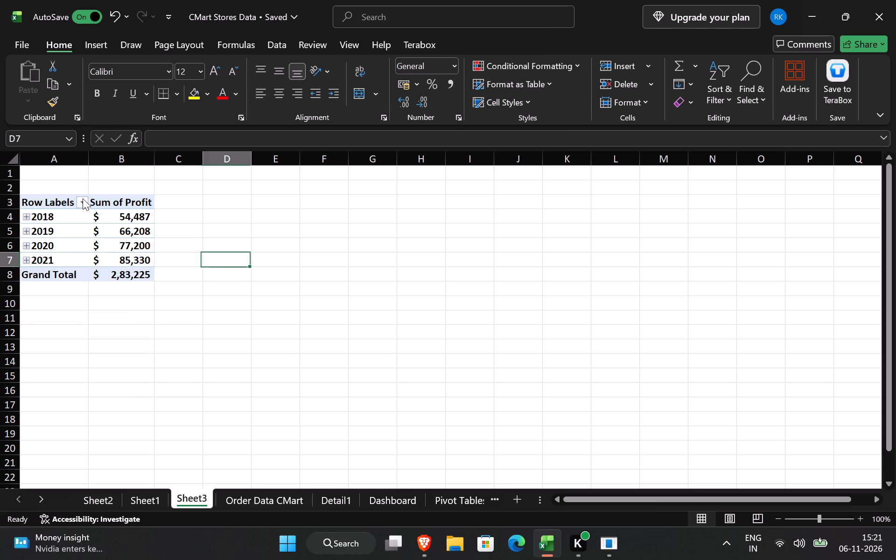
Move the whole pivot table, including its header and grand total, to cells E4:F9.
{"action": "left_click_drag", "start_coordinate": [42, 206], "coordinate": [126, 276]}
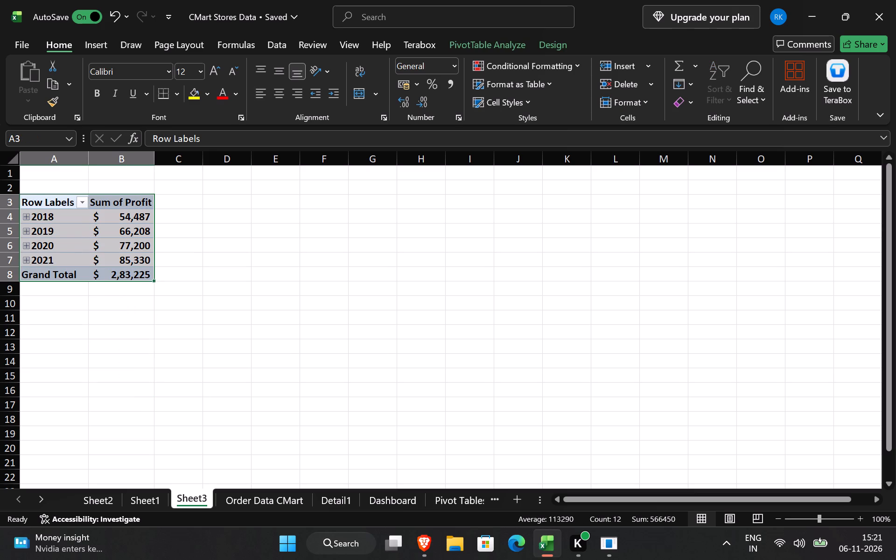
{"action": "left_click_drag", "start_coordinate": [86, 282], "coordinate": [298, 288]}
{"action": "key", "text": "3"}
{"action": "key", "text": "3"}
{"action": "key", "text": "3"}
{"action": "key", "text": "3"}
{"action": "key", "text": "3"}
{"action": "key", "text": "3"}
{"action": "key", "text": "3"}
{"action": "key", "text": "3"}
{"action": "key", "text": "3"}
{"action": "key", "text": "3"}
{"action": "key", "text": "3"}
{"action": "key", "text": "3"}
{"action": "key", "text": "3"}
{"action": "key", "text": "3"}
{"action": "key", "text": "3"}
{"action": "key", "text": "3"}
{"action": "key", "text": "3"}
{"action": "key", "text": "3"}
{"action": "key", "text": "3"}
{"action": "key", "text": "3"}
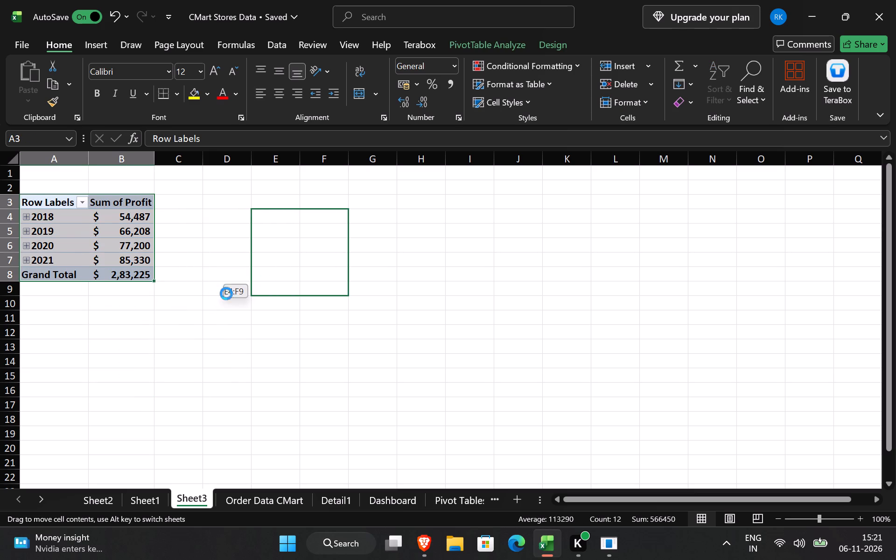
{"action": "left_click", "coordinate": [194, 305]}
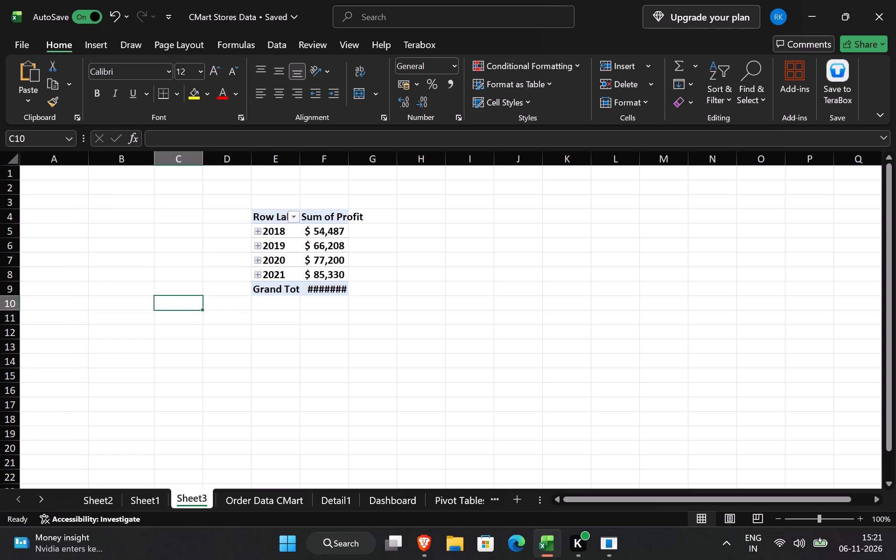
Move the whole pivot table to cells C2:D7.
{"action": "left_click", "coordinate": [267, 220]}
{"action": "key", "text": "3"}
{"action": "key", "text": "3"}
{"action": "key", "text": "3"}
{"action": "key", "text": "3"}
{"action": "key", "text": "3"}
{"action": "key", "text": "3"}
{"action": "key", "text": "3"}
{"action": "key", "text": "3"}
{"action": "key", "text": "3"}
{"action": "key", "text": "3"}
{"action": "key", "text": "3"}
{"action": "key", "text": "3"}
{"action": "key", "text": "3"}
{"action": "key", "text": "3"}
{"action": "key", "text": "3"}
{"action": "key", "text": "3"}
{"action": "key", "text": "3"}
{"action": "key", "text": "3"}
{"action": "key", "text": "3"}
{"action": "key", "text": "3"}
{"action": "left_click_drag", "start_coordinate": [271, 217], "coordinate": [347, 286]}
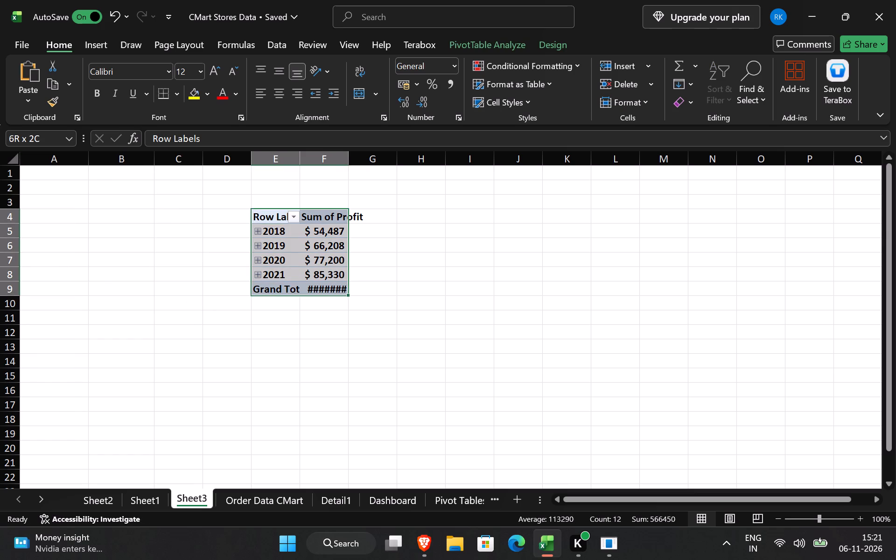
{"action": "left_click_drag", "start_coordinate": [347, 286], "coordinate": [347, 288]}
{"action": "left_click_drag", "start_coordinate": [306, 296], "coordinate": [229, 253]}
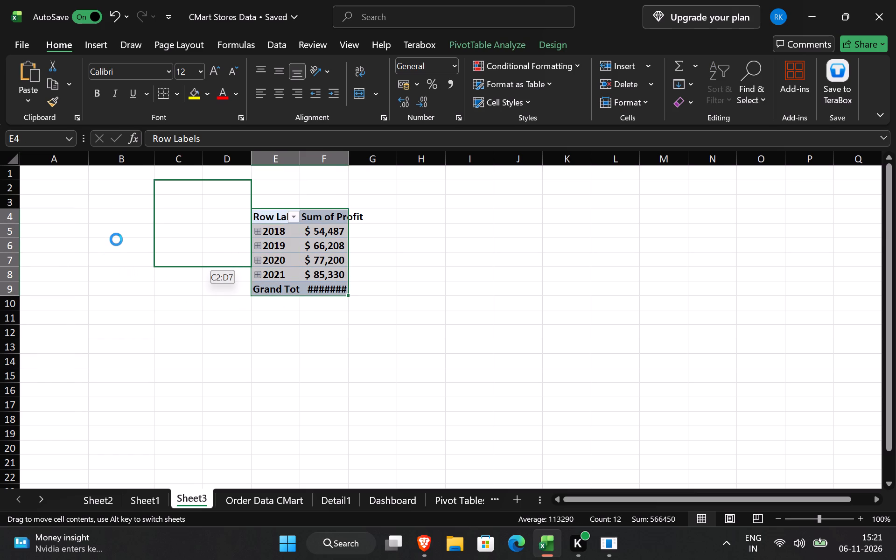
{"action": "type", "text": "33"}
{"action": "left_click", "coordinate": [117, 239]}
AutoFit the widths of columns C and D to the pivot table's contents.
{"action": "left_click_drag", "start_coordinate": [181, 151], "coordinate": [206, 153]}
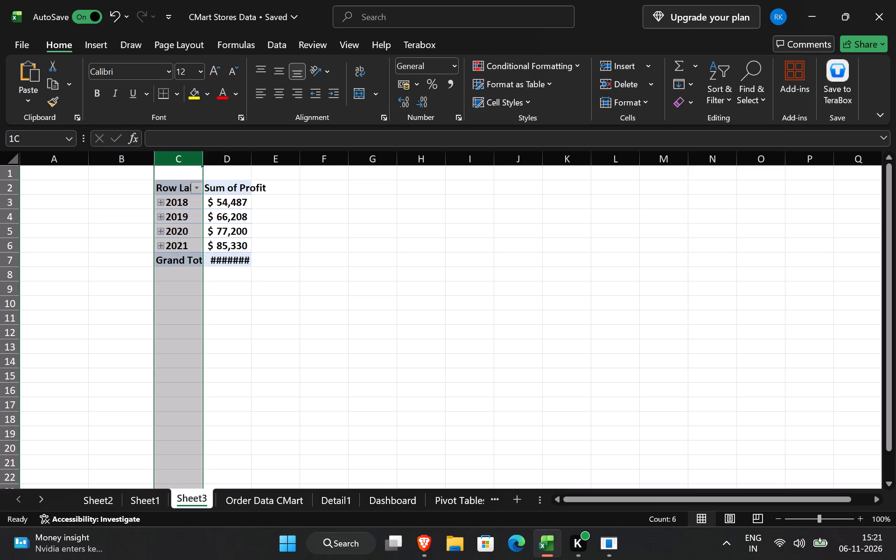
{"action": "key", "text": "3"}
{"action": "key", "text": "3"}
{"action": "key", "text": "3"}
{"action": "key", "text": "3"}
{"action": "key", "text": "3"}
{"action": "key", "text": "3"}
{"action": "key", "text": "3"}
{"action": "key", "text": "3"}
{"action": "key", "text": "3"}
{"action": "key", "text": "3"}
{"action": "key", "text": "3"}
{"action": "key", "text": "3"}
{"action": "key", "text": "3"}
{"action": "key", "text": "3"}
{"action": "key", "text": "3"}
{"action": "key", "text": "3"}
{"action": "key", "text": "3"}
{"action": "key", "text": "3"}
{"action": "key", "text": "3"}
{"action": "key", "text": "3"}
{"action": "left_click_drag", "start_coordinate": [206, 153], "coordinate": [224, 153]}
{"action": "double_click", "coordinate": [202, 161]}
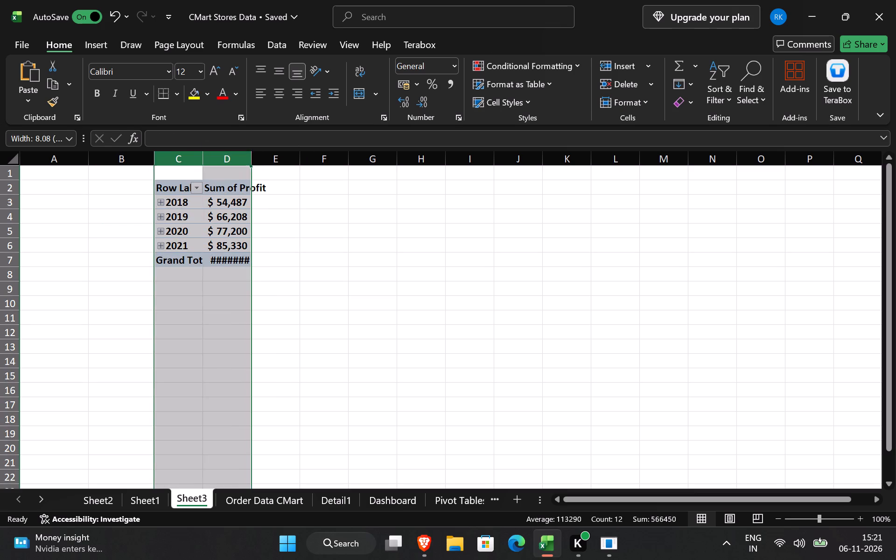
AutoFit the widths of columns C and D so the pivot table's labels and profit values fit.
{"action": "triple_click", "coordinate": [203, 161]}
{"action": "key", "text": "3"}
{"action": "key", "text": "3"}
{"action": "key", "text": "3"}
{"action": "key", "text": "3"}
{"action": "key", "text": "3"}
{"action": "key", "text": "3"}
{"action": "key", "text": "3"}
{"action": "key", "text": "3"}
{"action": "key", "text": "3"}
{"action": "key", "text": "3"}
{"action": "key", "text": "3"}
{"action": "key", "text": "3"}
{"action": "key", "text": "3"}
{"action": "key", "text": "3"}
{"action": "key", "text": "3"}
{"action": "key", "text": "3"}
{"action": "key", "text": "3"}
{"action": "key", "text": "3"}
{"action": "key", "text": "3"}
{"action": "key", "text": "3"}
{"action": "key", "text": "3"}
{"action": "key", "text": "3"}
{"action": "left_click", "coordinate": [305, 313]}
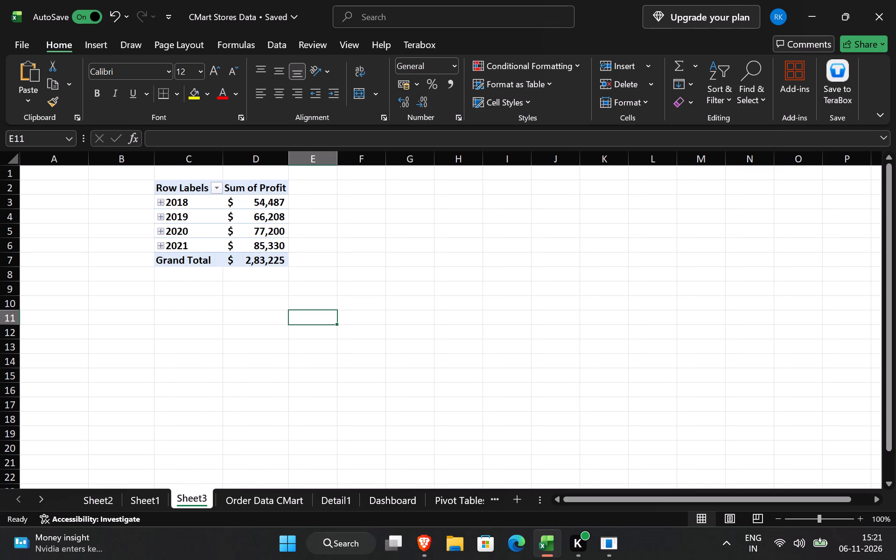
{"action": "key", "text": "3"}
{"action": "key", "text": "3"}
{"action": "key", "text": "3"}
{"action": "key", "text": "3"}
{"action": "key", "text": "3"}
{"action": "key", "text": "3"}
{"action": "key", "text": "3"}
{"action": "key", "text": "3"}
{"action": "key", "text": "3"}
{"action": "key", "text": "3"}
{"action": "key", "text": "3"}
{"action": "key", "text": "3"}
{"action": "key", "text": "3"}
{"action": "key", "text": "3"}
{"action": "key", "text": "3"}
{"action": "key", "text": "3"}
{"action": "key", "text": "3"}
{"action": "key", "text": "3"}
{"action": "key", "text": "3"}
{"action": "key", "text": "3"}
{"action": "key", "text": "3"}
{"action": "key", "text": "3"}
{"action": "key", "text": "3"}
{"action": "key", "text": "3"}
Expand the 2018 row of the pivot table to examine its quarterly profit, and collapse it again.
{"action": "left_click", "coordinate": [161, 203]}
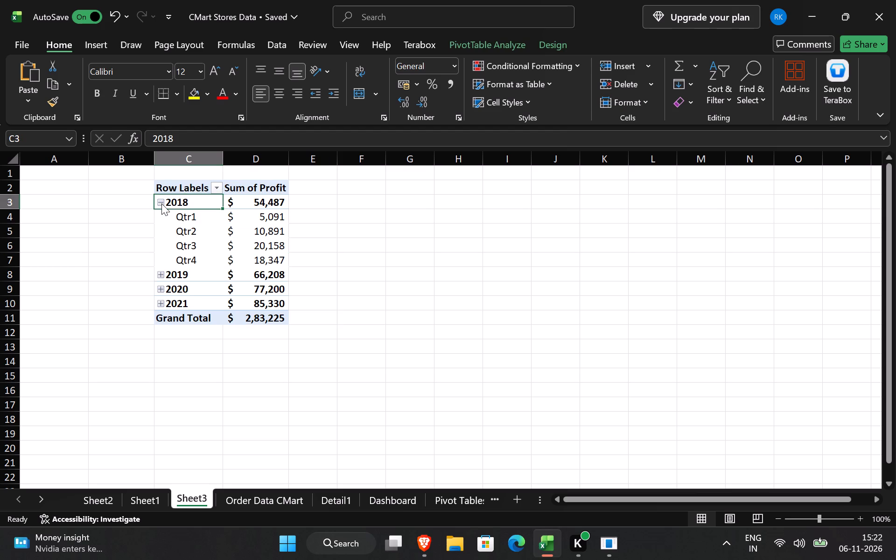
{"action": "left_click", "coordinate": [161, 203]}
Ungroup the year and quarter grouping of the order dates in the pivot table at C2.
{"action": "right_click", "coordinate": [197, 206]}
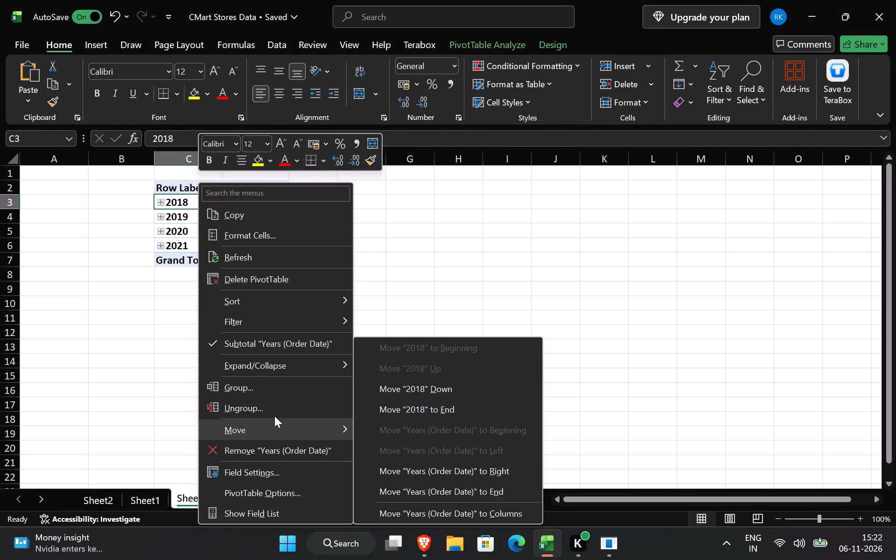
{"action": "left_click", "coordinate": [275, 413]}
Group the pivot table's order dates by Days and Years, with Months deselected.
{"action": "right_click", "coordinate": [186, 217]}
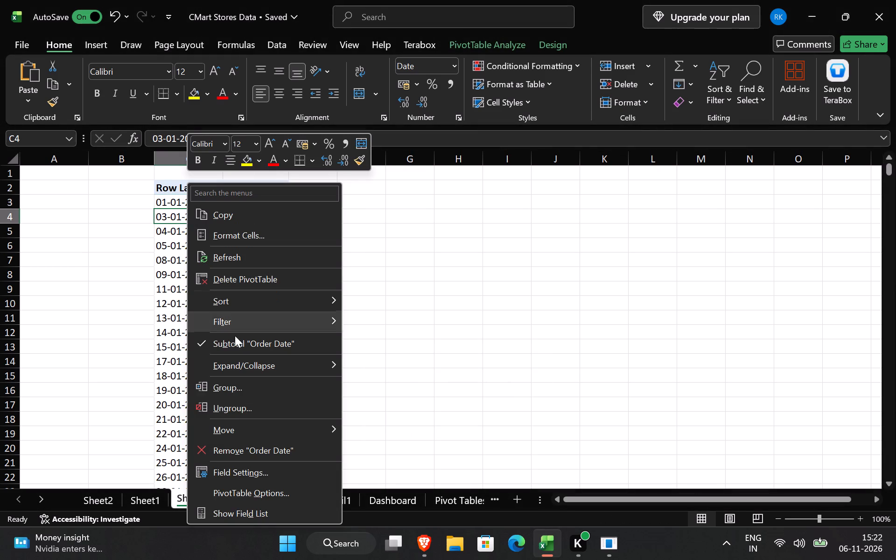
{"action": "left_click", "coordinate": [245, 387]}
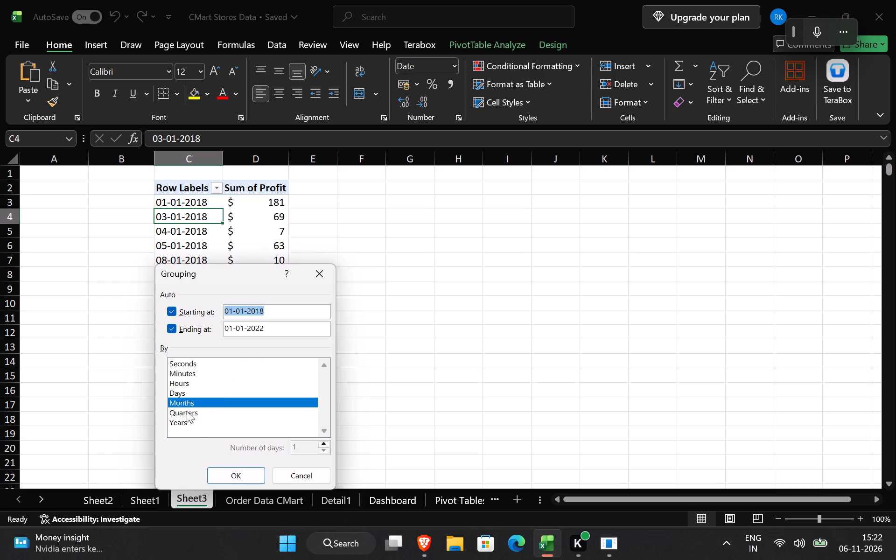
{"action": "left_click", "coordinate": [191, 423]}
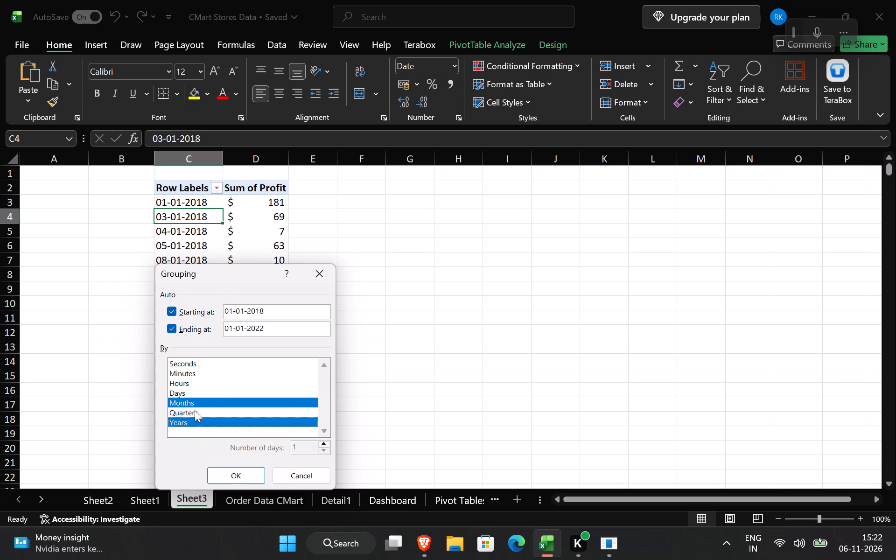
{"action": "left_click", "coordinate": [197, 403]}
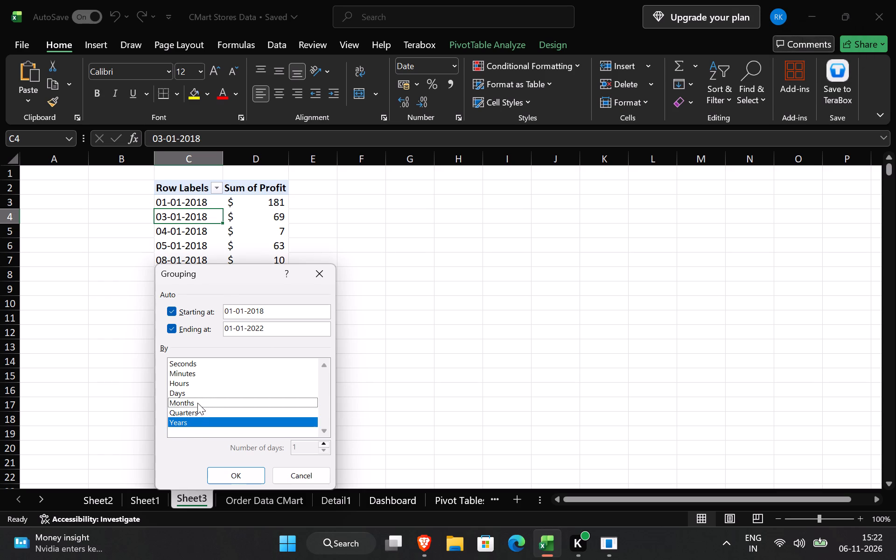
{"action": "left_click", "coordinate": [196, 390]}
{"action": "left_click", "coordinate": [247, 470]}
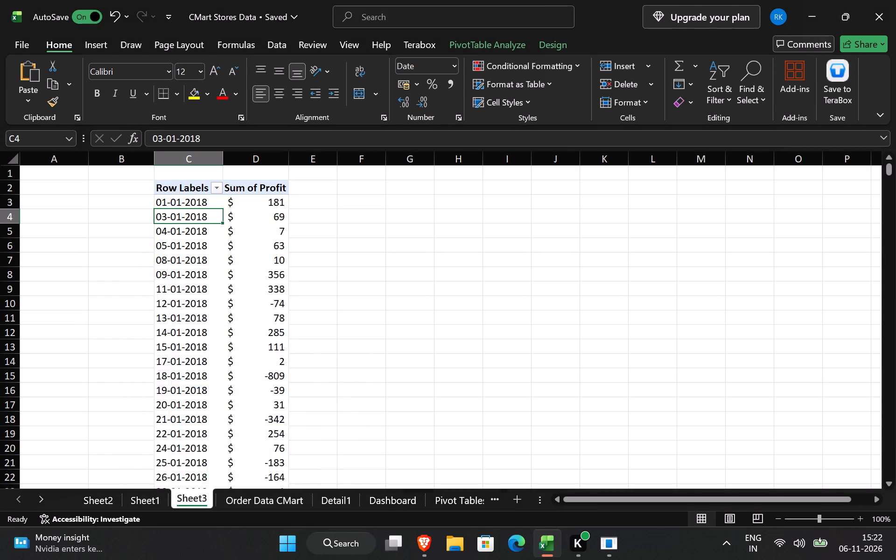
Collapse the 2018, 2019, 2020 and 2021 rows of the regrouped pivot table to yearly profit.
{"action": "left_click", "coordinate": [160, 202]}
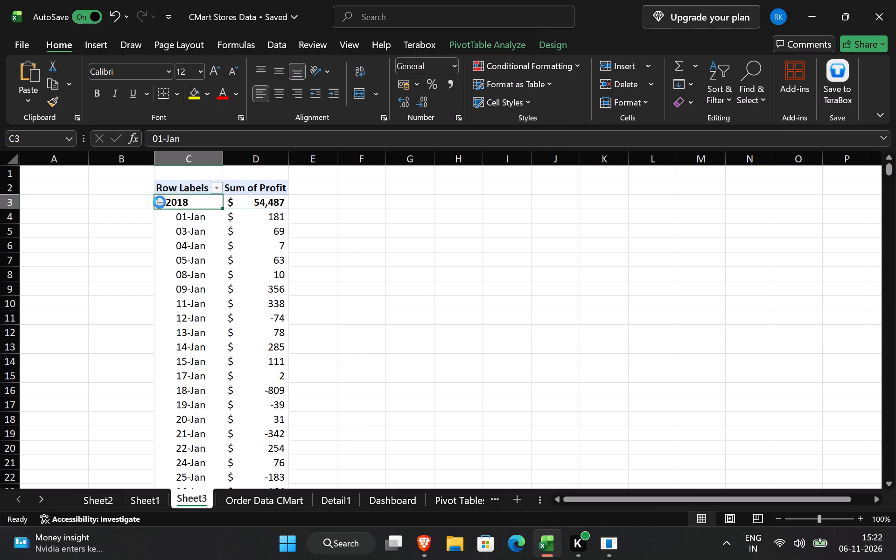
{"action": "left_click", "coordinate": [160, 218]}
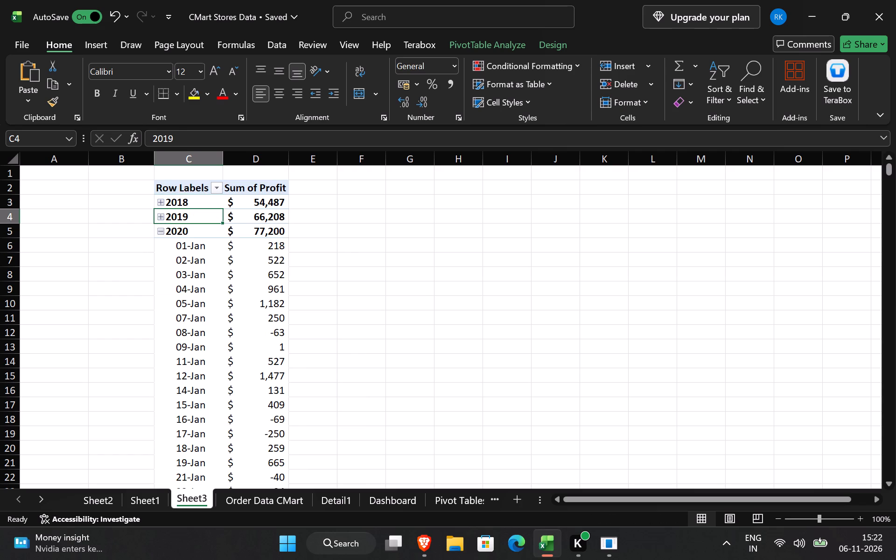
{"action": "left_click", "coordinate": [166, 233]}
{"action": "left_click", "coordinate": [162, 231]}
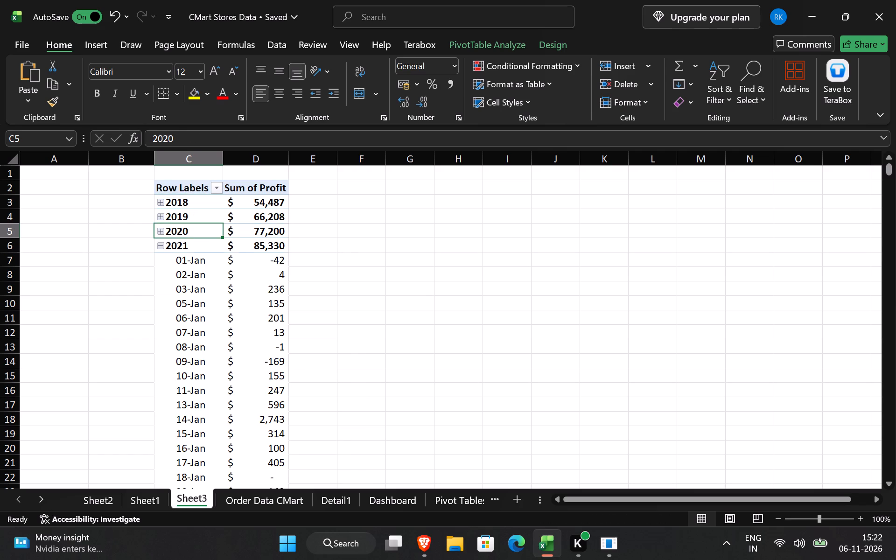
{"action": "left_click", "coordinate": [158, 247]}
{"action": "left_click", "coordinate": [320, 278]}
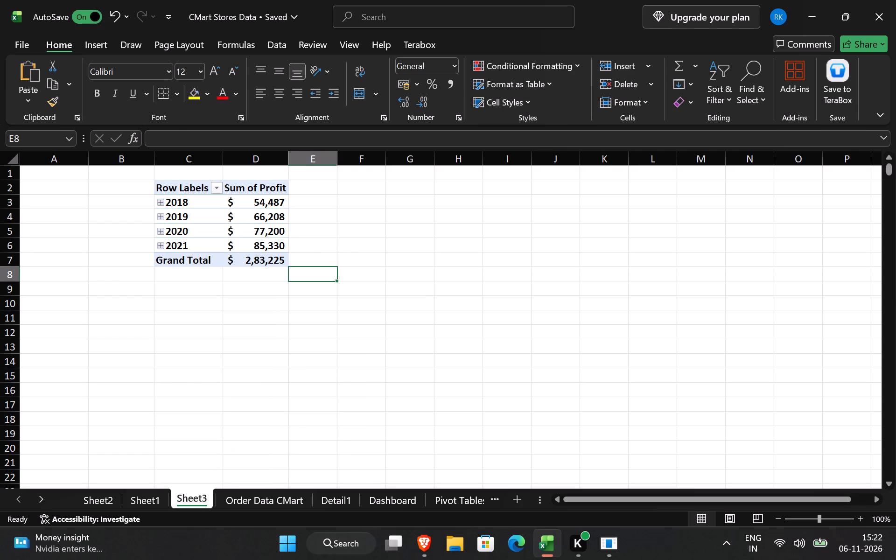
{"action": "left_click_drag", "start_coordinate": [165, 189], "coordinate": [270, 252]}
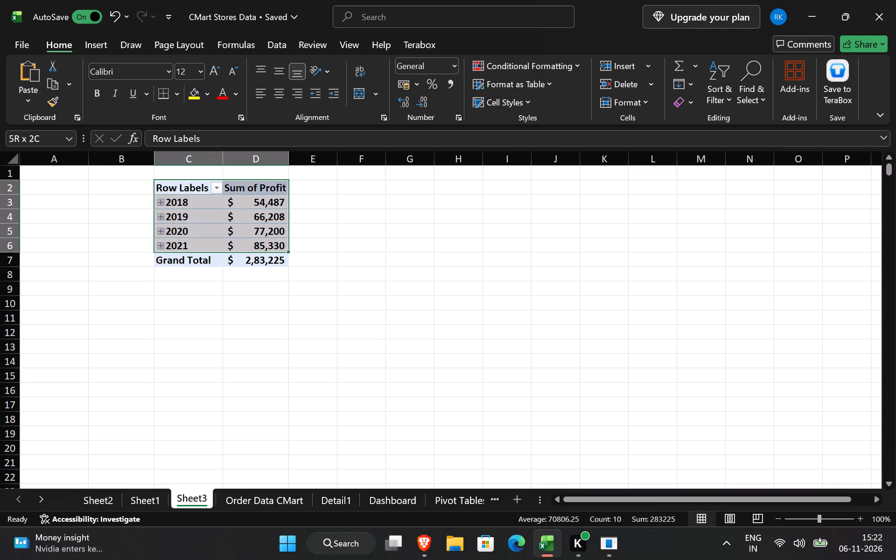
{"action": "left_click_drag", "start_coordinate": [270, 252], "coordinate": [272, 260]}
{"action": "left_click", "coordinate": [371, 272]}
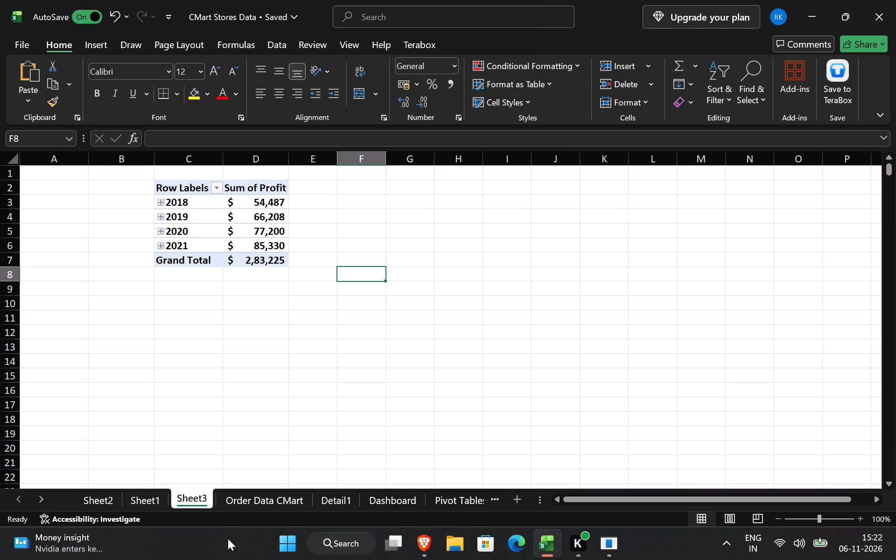
Insert a second pivot table from the Order Data CMart range A1:N8046, placed on the existing worksheet Sheet3 at cell F2.
{"action": "left_click", "coordinate": [280, 503]}
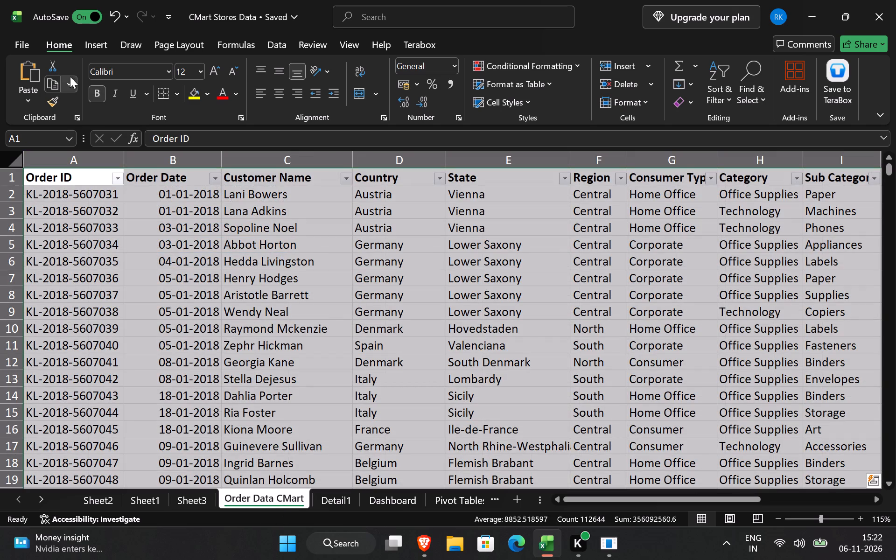
{"action": "left_click", "coordinate": [98, 40]}
{"action": "left_click", "coordinate": [27, 97]}
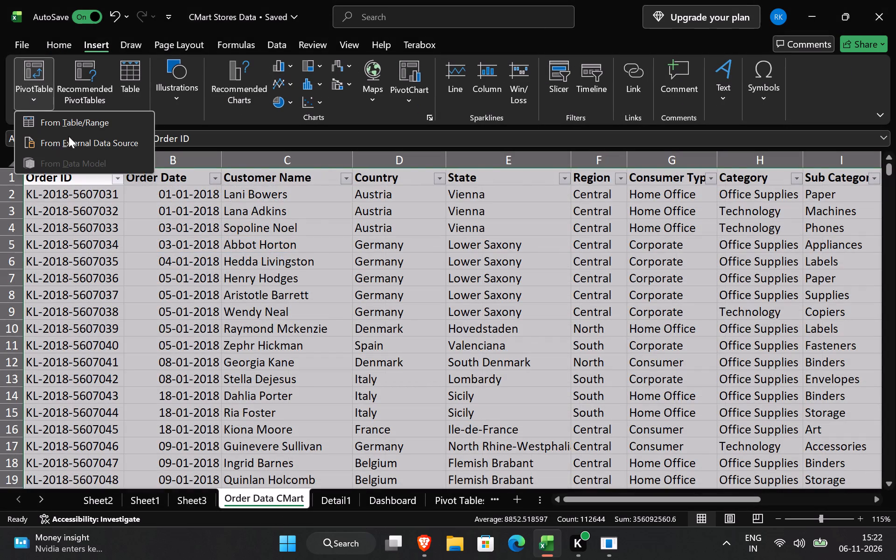
{"action": "left_click", "coordinate": [76, 124]}
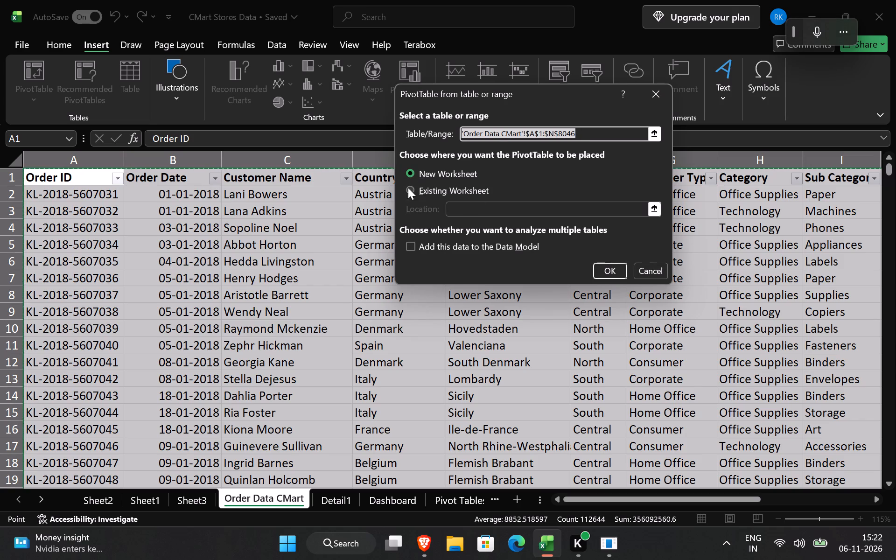
{"action": "key", "text": "3"}
{"action": "key", "text": "3"}
{"action": "key", "text": "3"}
{"action": "key", "text": "3"}
{"action": "key", "text": "3"}
{"action": "key", "text": "3"}
{"action": "key", "text": "3"}
{"action": "key", "text": "3"}
{"action": "key", "text": "3"}
{"action": "key", "text": "3"}
{"action": "key", "text": "3"}
{"action": "key", "text": "3"}
{"action": "key", "text": "3"}
{"action": "key", "text": "3"}
{"action": "key", "text": "3"}
{"action": "key", "text": "3"}
{"action": "key", "text": "3"}
{"action": "key", "text": "3"}
{"action": "key", "text": "3"}
{"action": "key", "text": "3"}
{"action": "left_click", "coordinate": [408, 192]}
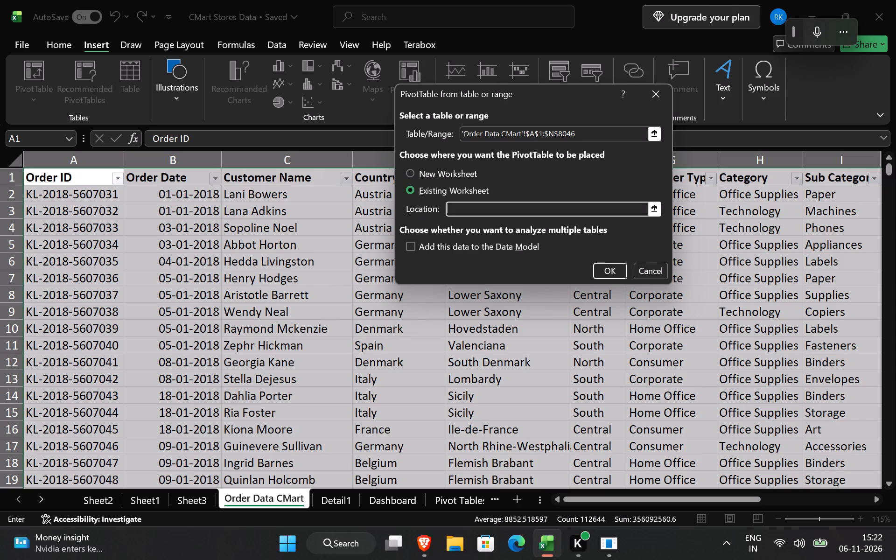
{"action": "key", "text": "3"}
{"action": "key", "text": "3"}
{"action": "key", "text": "3"}
{"action": "key", "text": "3"}
{"action": "key", "text": "3"}
{"action": "key", "text": "3"}
{"action": "key", "text": "3"}
{"action": "key", "text": "3"}
{"action": "key", "text": "3"}
{"action": "key", "text": "3"}
{"action": "key", "text": "3"}
{"action": "key", "text": "3"}
{"action": "key", "text": "3"}
{"action": "key", "text": "3"}
{"action": "key", "text": "3"}
{"action": "key", "text": "3"}
{"action": "key", "text": "3"}
{"action": "key", "text": "3"}
{"action": "key", "text": "3"}
{"action": "key", "text": "3"}
{"action": "key", "text": "3"}
{"action": "left_click", "coordinate": [197, 503]}
{"action": "key", "text": "3"}
{"action": "key", "text": "3"}
{"action": "key", "text": "3"}
{"action": "key", "text": "3"}
{"action": "key", "text": "3"}
{"action": "key", "text": "3"}
{"action": "key", "text": "3"}
{"action": "key", "text": "3"}
{"action": "key", "text": "3"}
{"action": "key", "text": "3"}
{"action": "key", "text": "3"}
{"action": "key", "text": "3"}
{"action": "key", "text": "3"}
{"action": "key", "text": "3"}
{"action": "key", "text": "3"}
{"action": "key", "text": "3"}
{"action": "key", "text": "3"}
{"action": "key", "text": "3"}
{"action": "key", "text": "3"}
{"action": "key", "text": "3"}
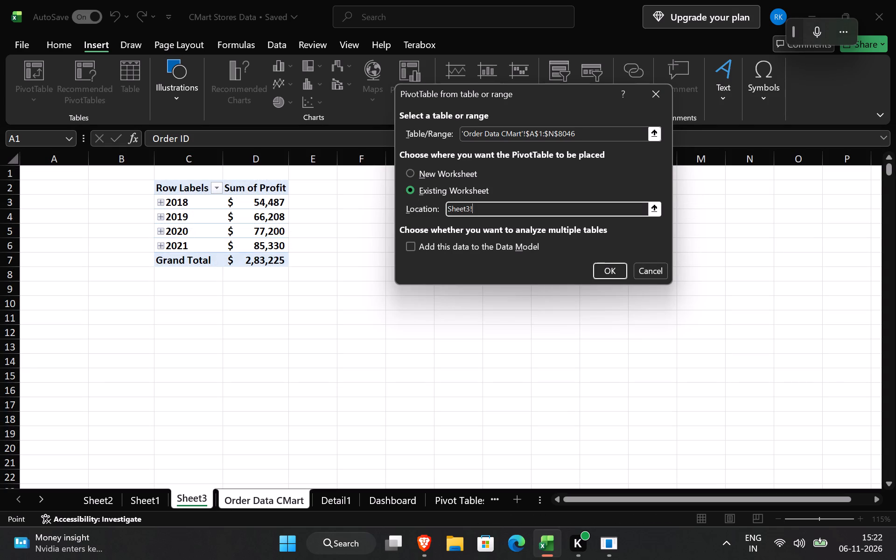
{"action": "left_click", "coordinate": [361, 189]}
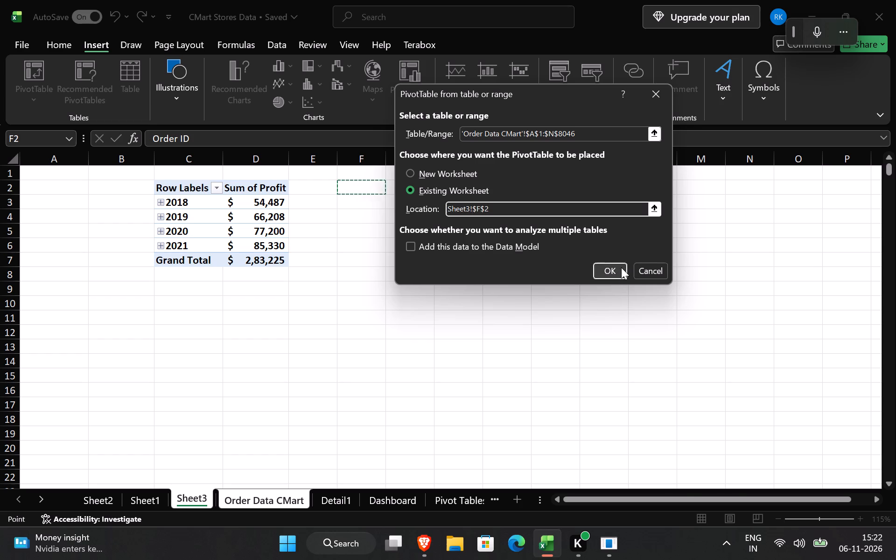
{"action": "left_click", "coordinate": [622, 273]}
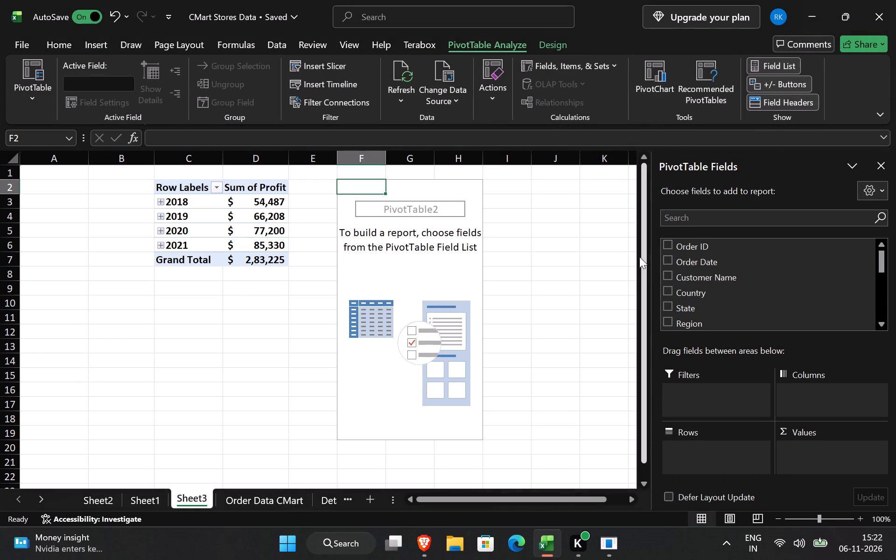
Enable the classic PivotTable layout in the display options of the new pivot table at F2.
{"action": "right_click", "coordinate": [456, 190]}
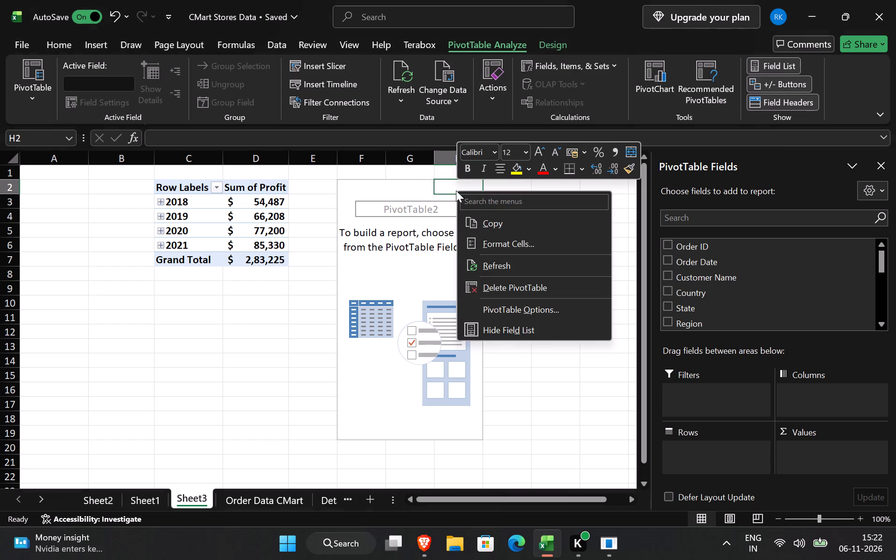
{"action": "left_click", "coordinate": [513, 309]}
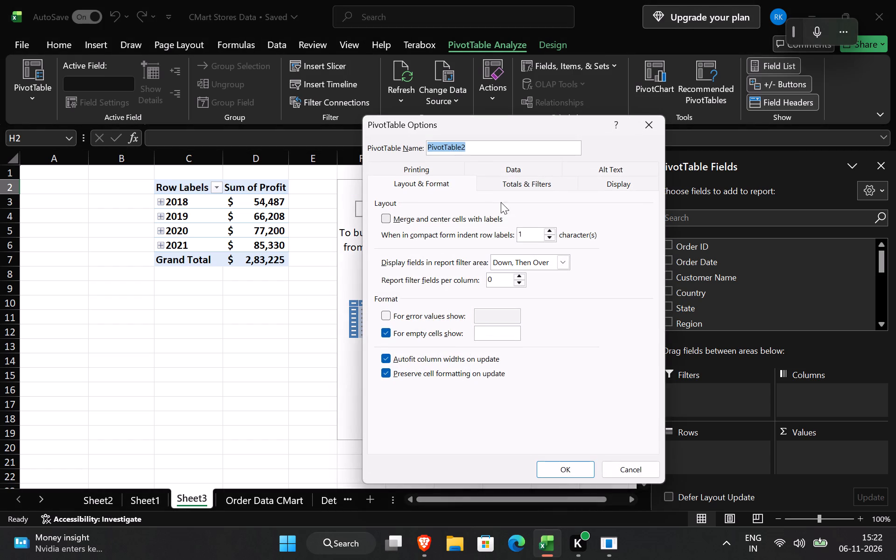
{"action": "left_click", "coordinate": [604, 178]}
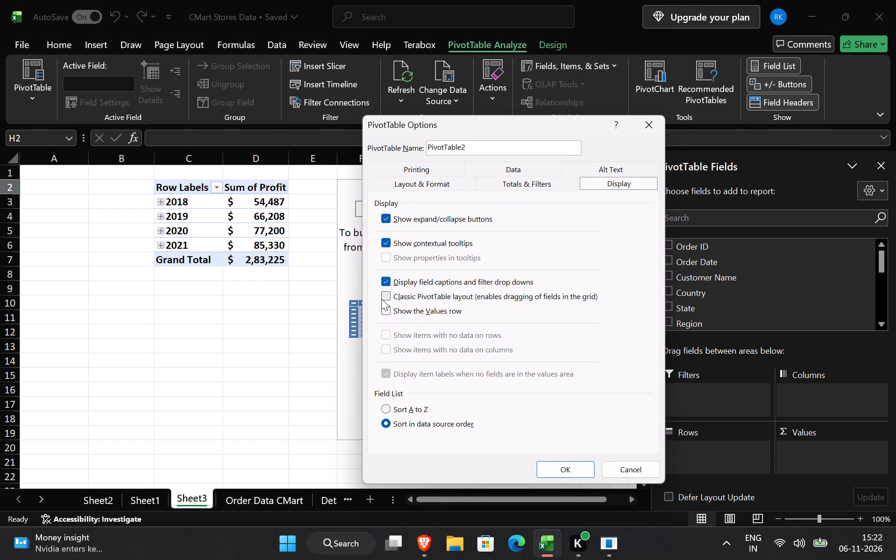
{"action": "left_click", "coordinate": [381, 299]}
{"action": "left_click", "coordinate": [562, 471]}
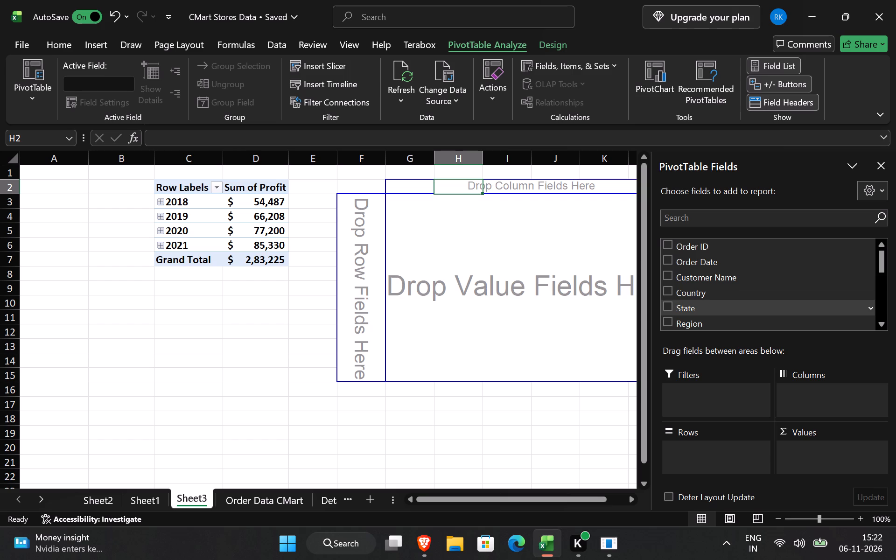
Add Order Date to the rows and Profit to the values of the new classic-layout pivot table.
{"action": "left_click", "coordinate": [670, 260]}
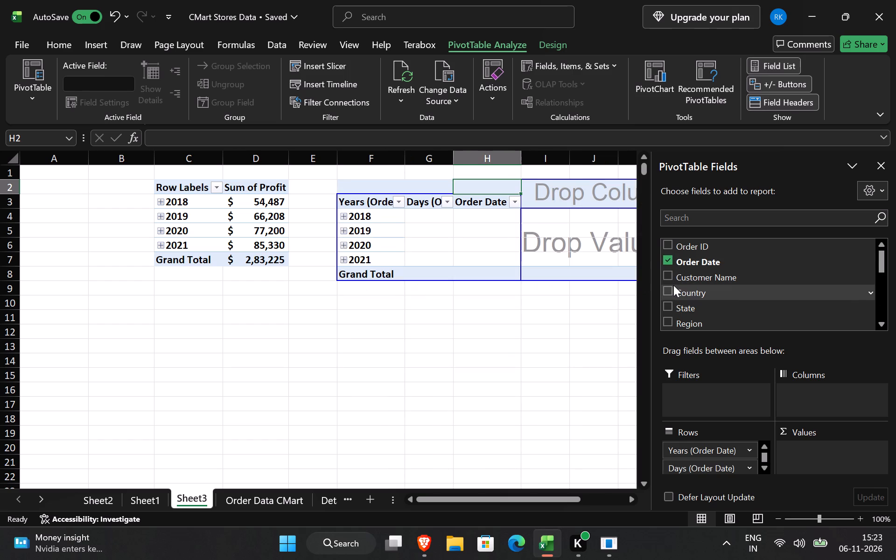
{"action": "scroll", "coordinate": [673, 285], "scroll_direction": "down", "scroll_amount": 1}
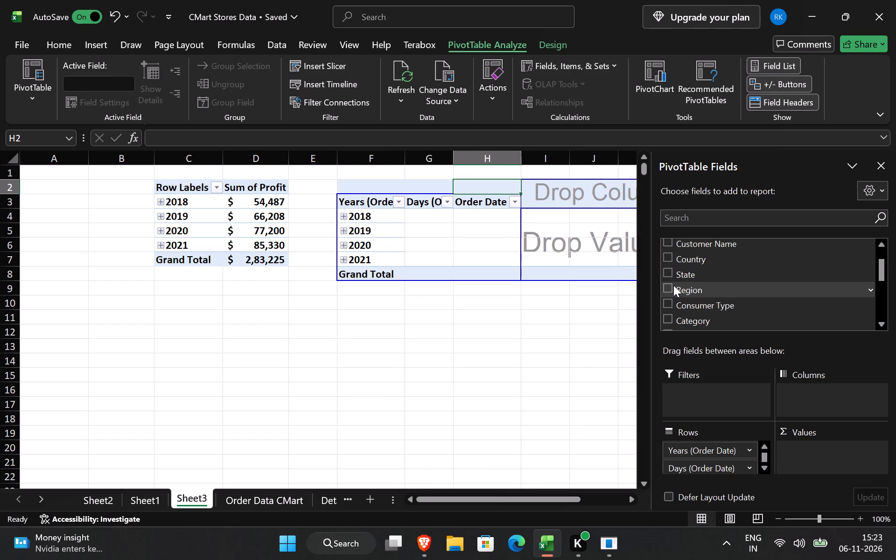
{"action": "scroll", "coordinate": [673, 285], "scroll_direction": "down", "scroll_amount": 8}
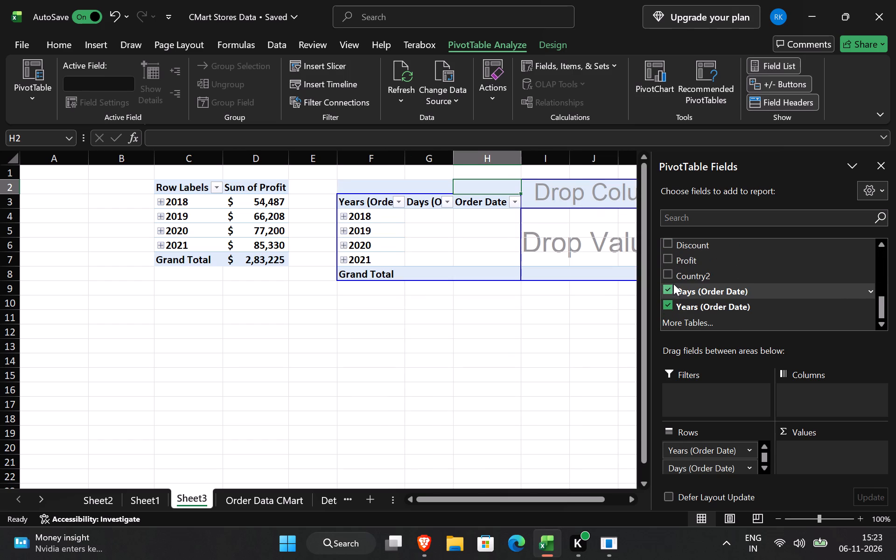
{"action": "left_click", "coordinate": [668, 255]}
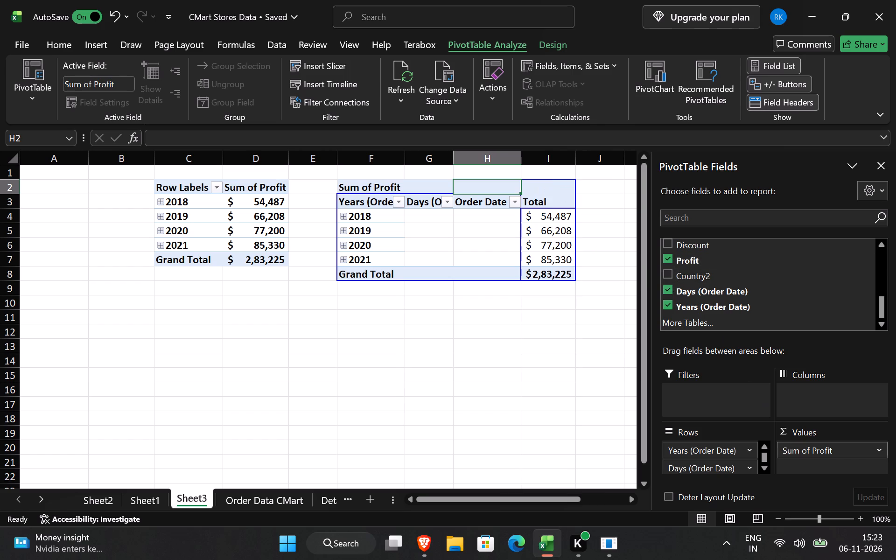
{"action": "left_click", "coordinate": [496, 364]}
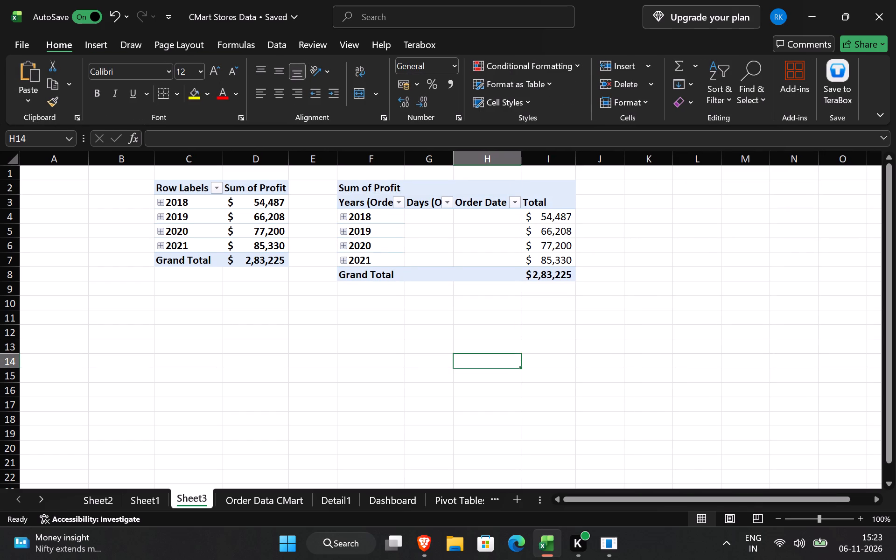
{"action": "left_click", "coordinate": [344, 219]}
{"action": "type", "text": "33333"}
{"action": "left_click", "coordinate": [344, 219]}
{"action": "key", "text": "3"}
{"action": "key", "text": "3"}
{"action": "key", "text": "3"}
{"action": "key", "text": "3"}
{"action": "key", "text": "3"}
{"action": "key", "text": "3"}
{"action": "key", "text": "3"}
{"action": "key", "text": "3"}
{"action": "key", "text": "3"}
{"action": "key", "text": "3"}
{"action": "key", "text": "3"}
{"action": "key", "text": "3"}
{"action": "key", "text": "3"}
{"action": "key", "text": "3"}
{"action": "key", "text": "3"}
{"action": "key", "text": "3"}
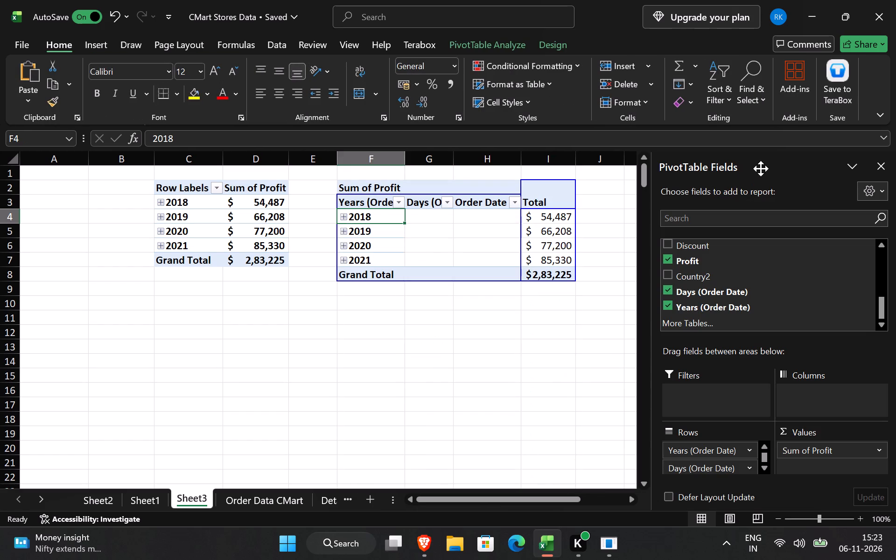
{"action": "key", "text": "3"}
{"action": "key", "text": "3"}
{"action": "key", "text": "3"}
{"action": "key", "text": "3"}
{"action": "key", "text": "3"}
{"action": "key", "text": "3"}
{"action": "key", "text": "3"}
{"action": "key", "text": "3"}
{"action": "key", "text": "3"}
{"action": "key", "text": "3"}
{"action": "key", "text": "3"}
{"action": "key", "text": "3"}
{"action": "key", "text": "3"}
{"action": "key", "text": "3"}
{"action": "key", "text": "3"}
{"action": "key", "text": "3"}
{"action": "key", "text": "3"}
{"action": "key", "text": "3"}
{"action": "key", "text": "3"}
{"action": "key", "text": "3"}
Expand 2018 in the classic pivot table and inspect the order dates under individual January days, including 01-Jan and 04-Jan.
{"action": "left_click", "coordinate": [876, 160]}
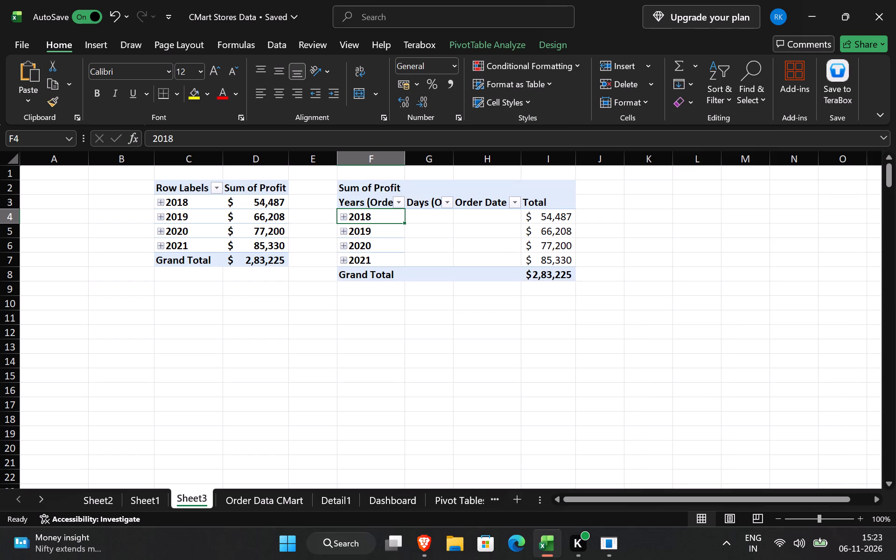
{"action": "left_click", "coordinate": [346, 218]}
{"action": "left_click", "coordinate": [412, 218]}
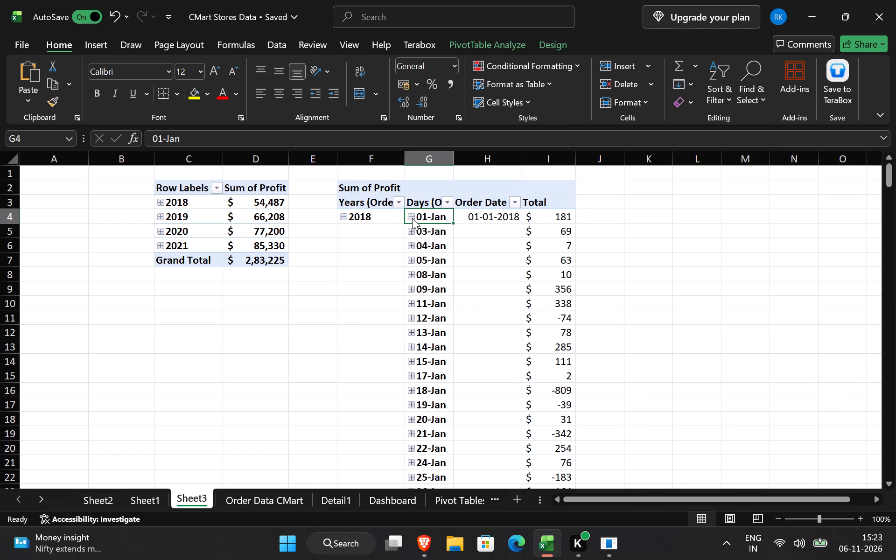
{"action": "left_click", "coordinate": [412, 218]}
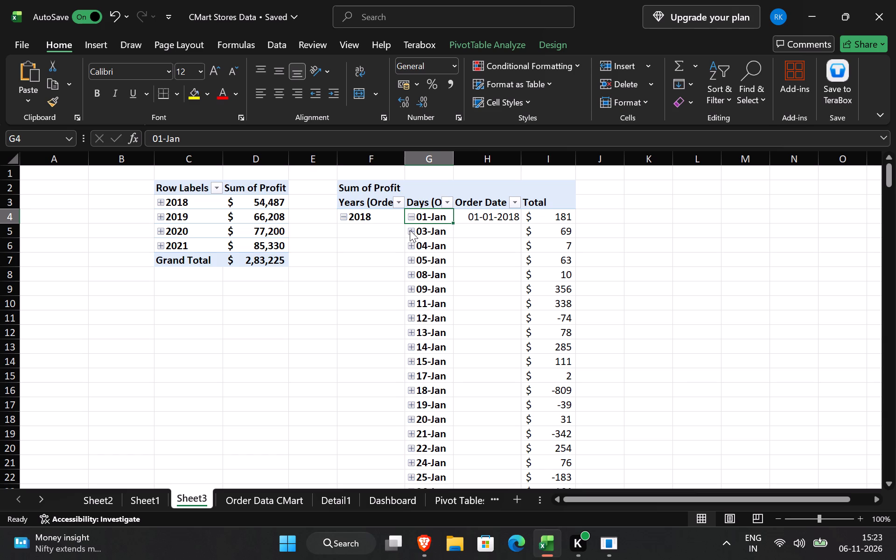
{"action": "left_click", "coordinate": [410, 230]}
{"action": "left_click", "coordinate": [410, 230]}
{"action": "left_click", "coordinate": [410, 230]}
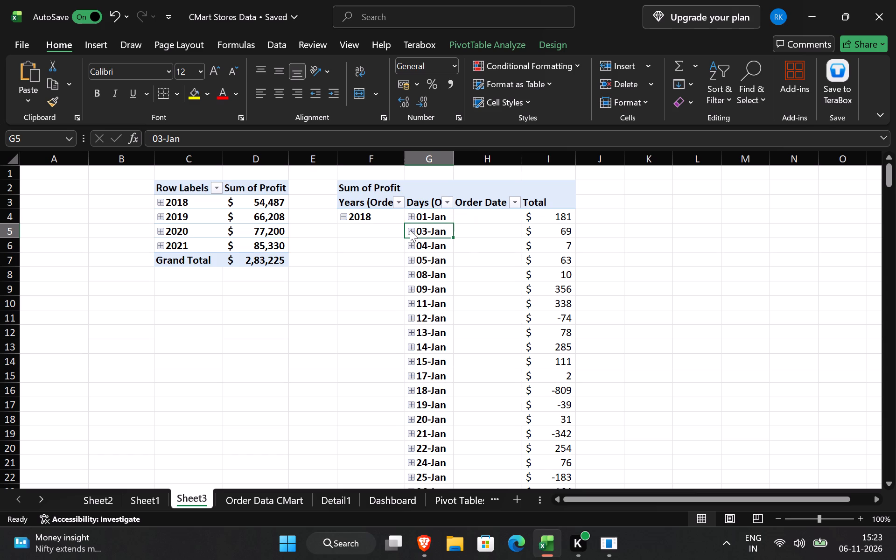
{"action": "left_click", "coordinate": [410, 230]}
{"action": "double_click", "coordinate": [415, 249]}
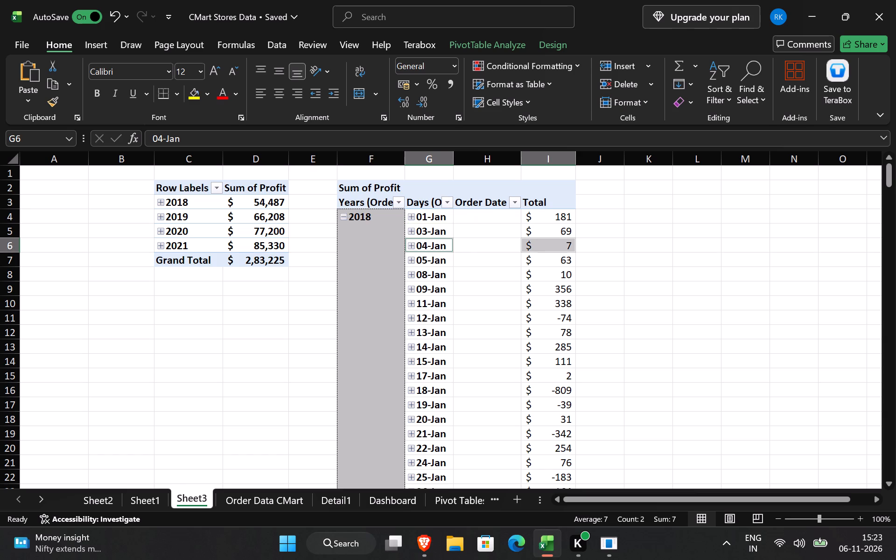
{"action": "left_click", "coordinate": [412, 246]}
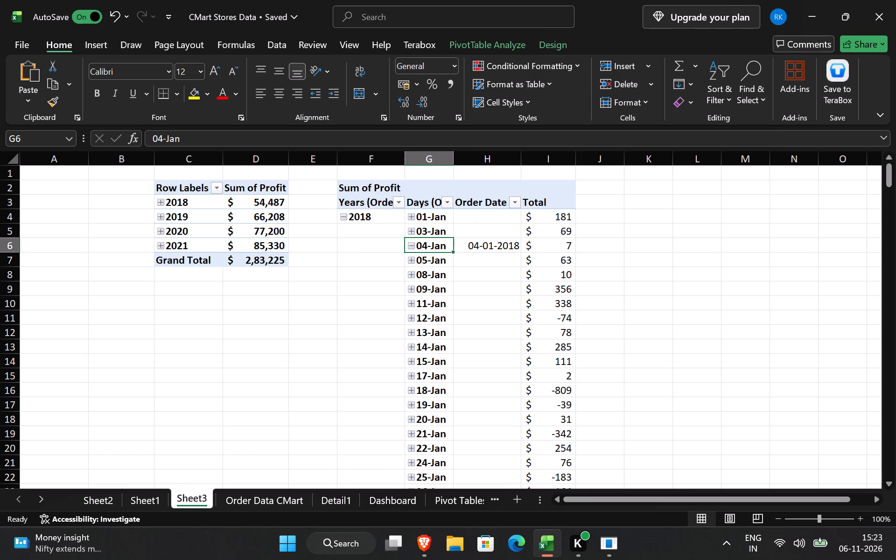
{"action": "left_click", "coordinate": [413, 247]}
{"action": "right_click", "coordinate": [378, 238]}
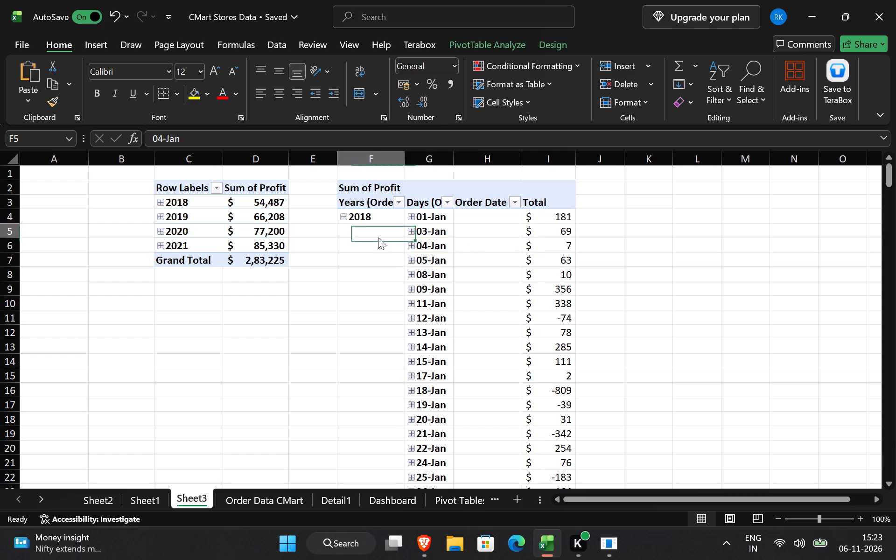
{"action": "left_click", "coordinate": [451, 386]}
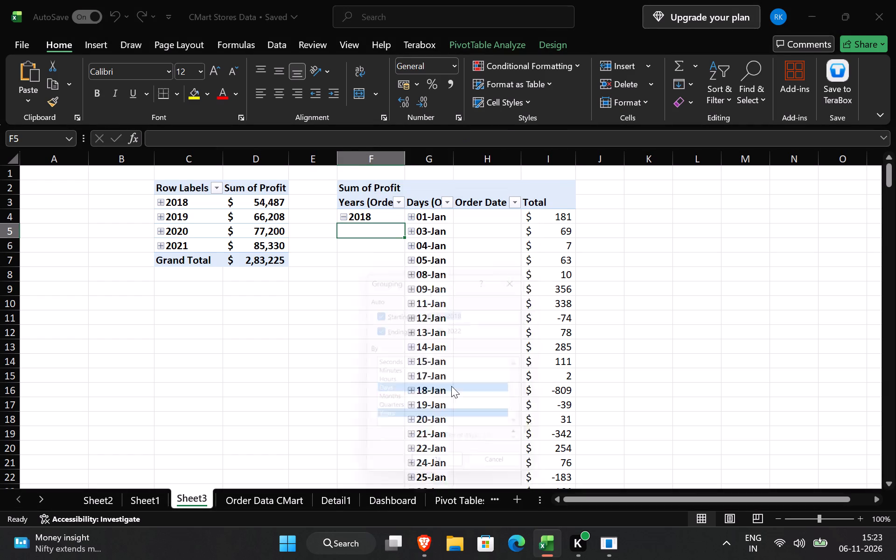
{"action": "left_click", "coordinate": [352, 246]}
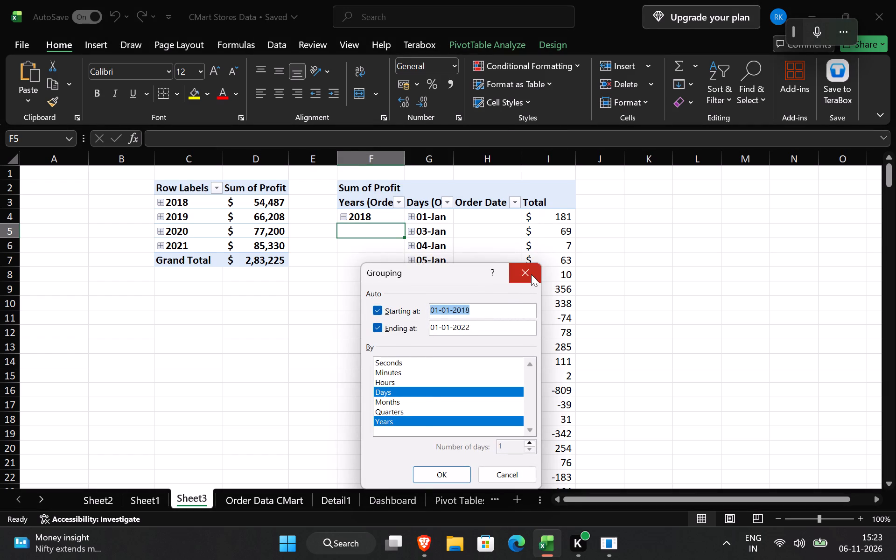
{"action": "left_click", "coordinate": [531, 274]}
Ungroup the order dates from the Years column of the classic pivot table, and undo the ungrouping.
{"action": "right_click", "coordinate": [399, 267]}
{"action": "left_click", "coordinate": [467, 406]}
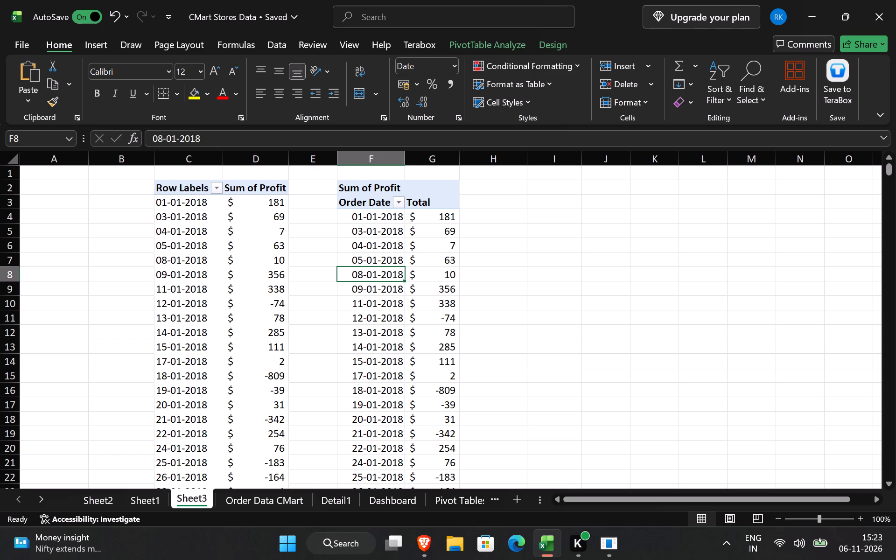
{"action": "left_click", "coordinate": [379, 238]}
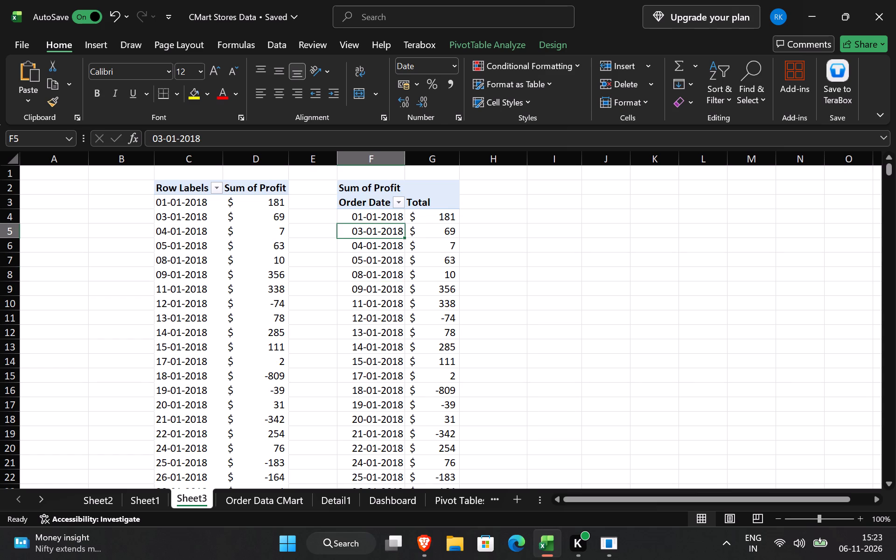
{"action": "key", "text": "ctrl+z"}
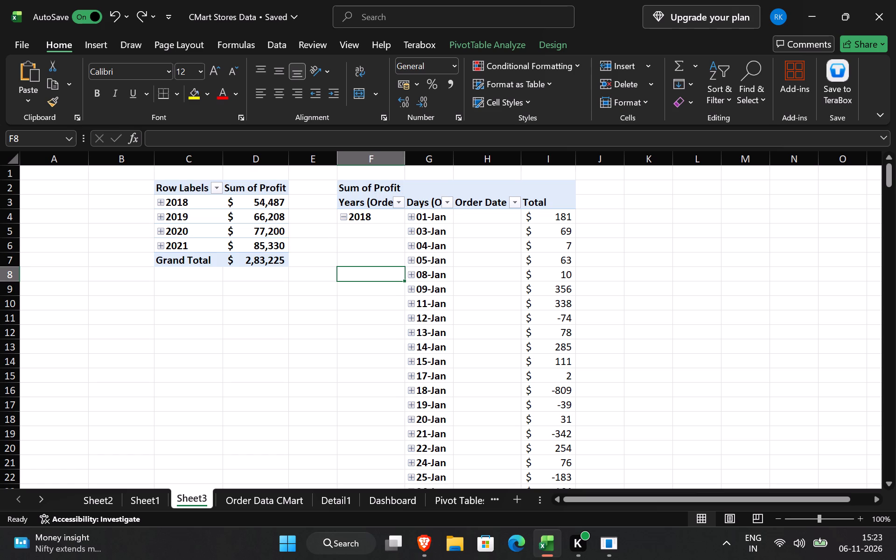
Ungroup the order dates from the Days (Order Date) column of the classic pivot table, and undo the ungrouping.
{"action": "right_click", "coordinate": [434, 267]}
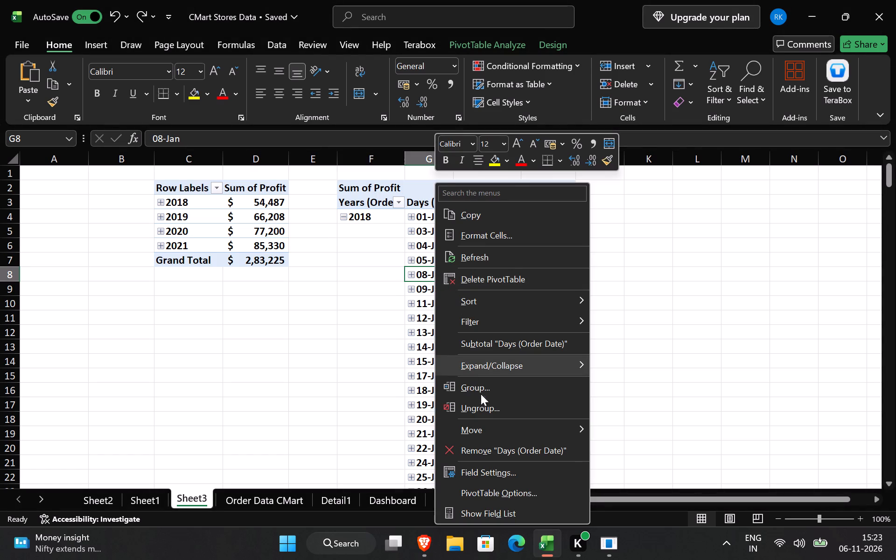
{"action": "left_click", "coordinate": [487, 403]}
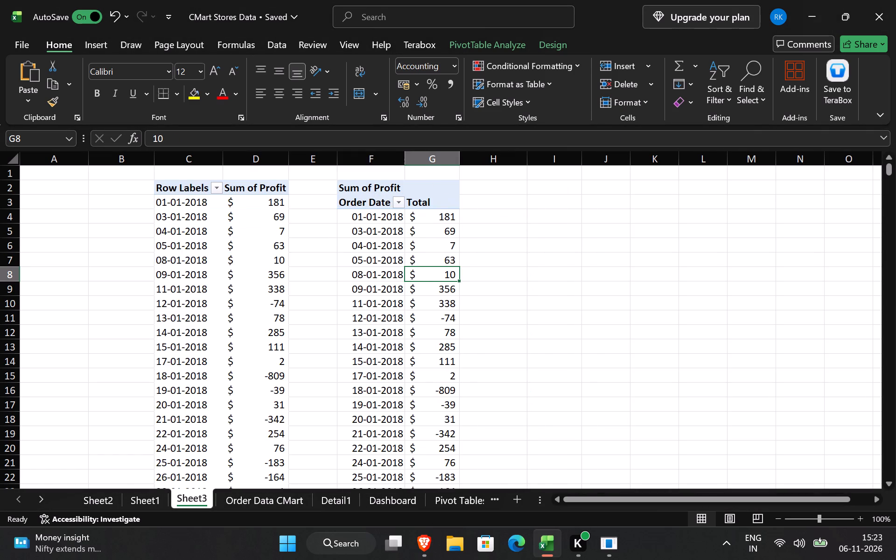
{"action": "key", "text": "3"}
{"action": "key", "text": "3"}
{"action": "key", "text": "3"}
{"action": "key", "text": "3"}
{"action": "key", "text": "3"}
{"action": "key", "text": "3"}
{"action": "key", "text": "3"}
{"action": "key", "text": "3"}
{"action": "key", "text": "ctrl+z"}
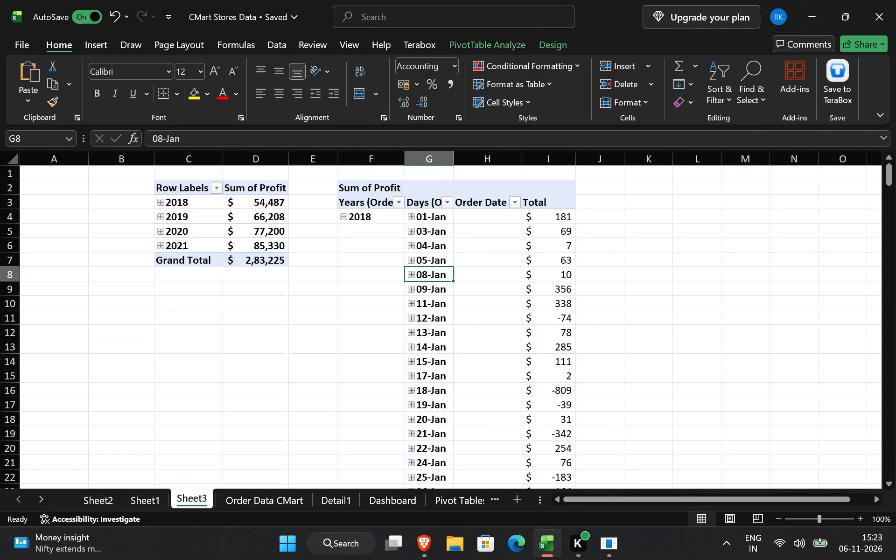
Collapse the 2018 row of the classic pivot table to its yearly profit.
{"action": "left_click", "coordinate": [336, 314]}
{"action": "left_click", "coordinate": [301, 228]}
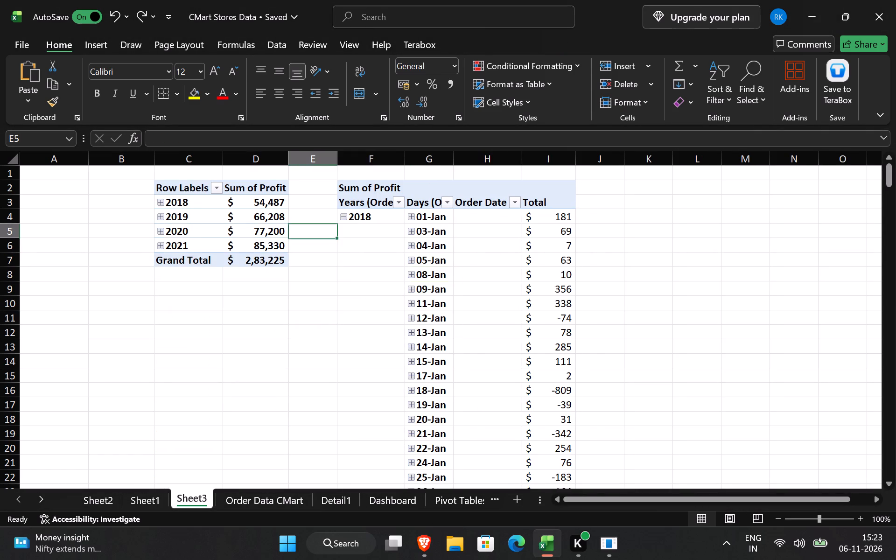
{"action": "left_click", "coordinate": [389, 238]}
{"action": "left_click", "coordinate": [388, 222]}
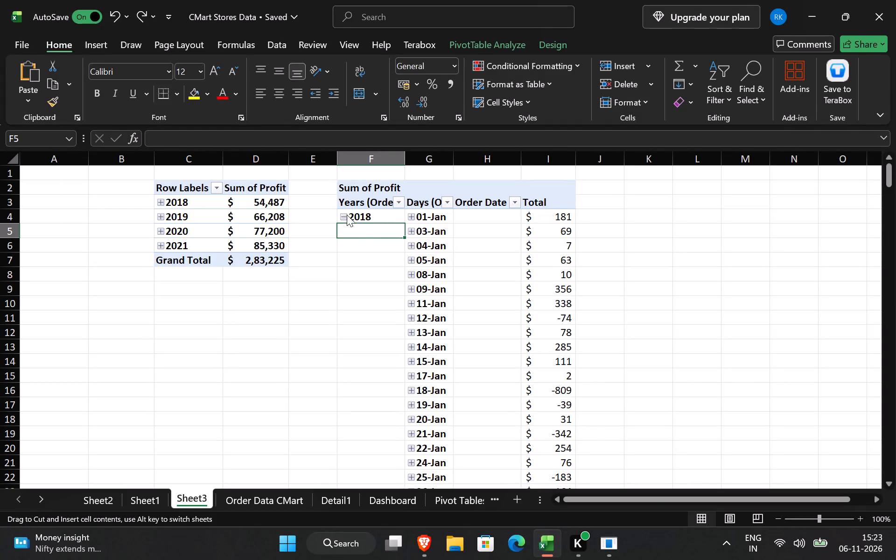
{"action": "left_click", "coordinate": [342, 219]}
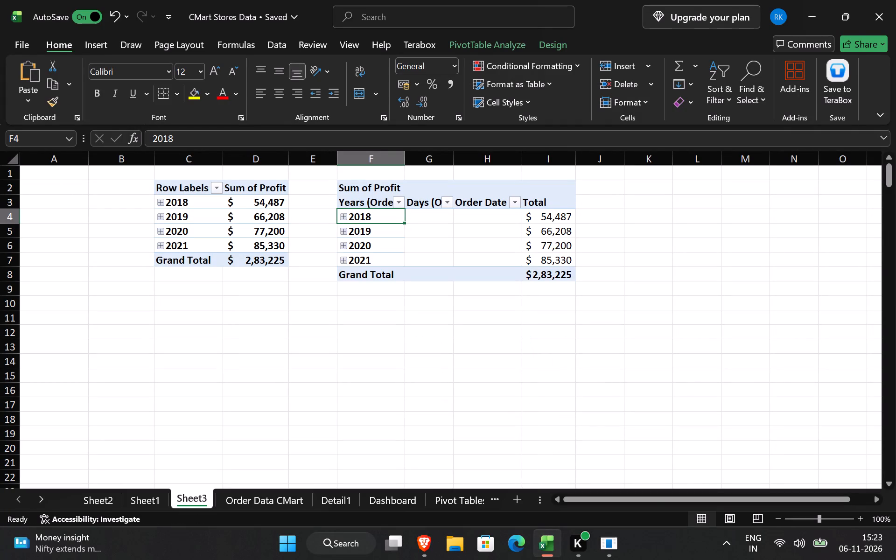
Expand 2019 in the classic pivot table and inspect the order date under 02-Jan, collapsing that day again.
{"action": "left_click", "coordinate": [345, 233]}
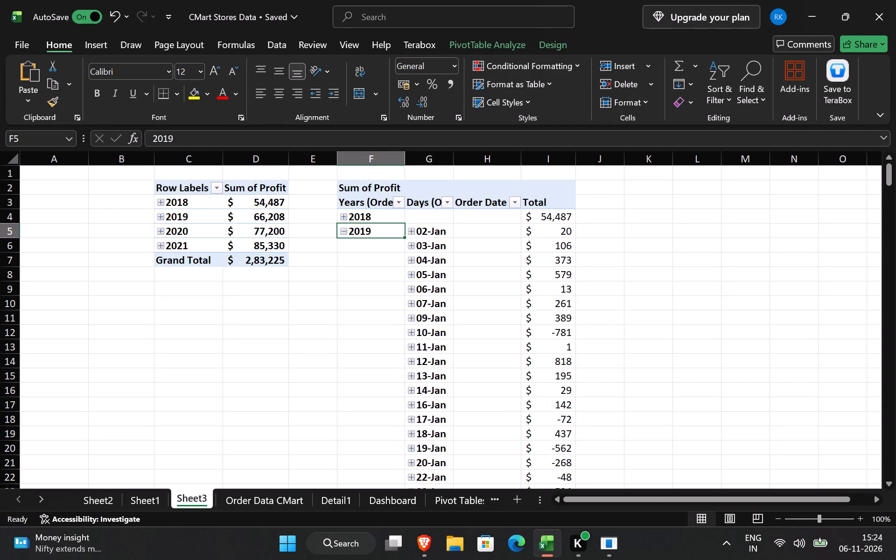
{"action": "left_click", "coordinate": [410, 231]}
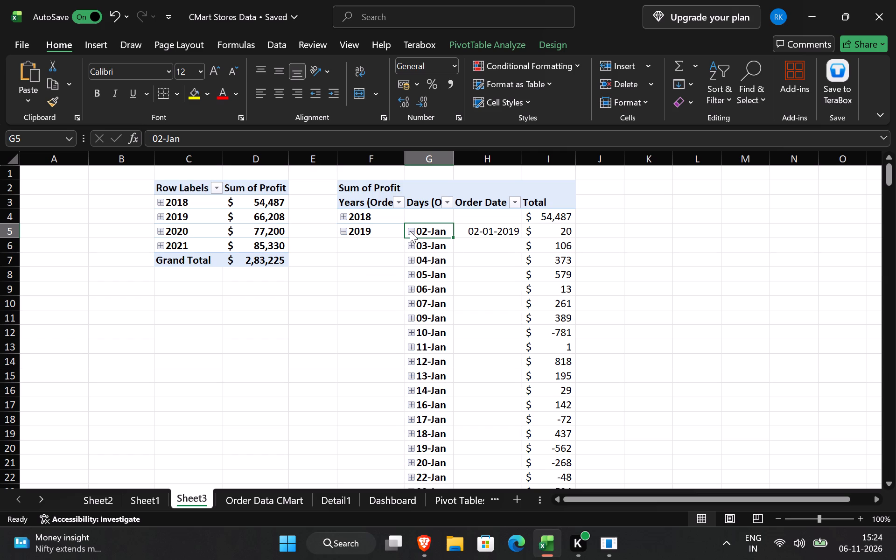
{"action": "key", "text": "3"}
{"action": "key", "text": "3"}
{"action": "key", "text": "3"}
{"action": "key", "text": "3"}
{"action": "key", "text": "3"}
{"action": "key", "text": "3"}
{"action": "key", "text": "3"}
{"action": "key", "text": "3"}
{"action": "key", "text": "3"}
{"action": "key", "text": "3"}
{"action": "key", "text": "3"}
{"action": "key", "text": "3"}
{"action": "key", "text": "3"}
{"action": "key", "text": "3"}
{"action": "key", "text": "3"}
{"action": "key", "text": "3"}
{"action": "key", "text": "3"}
{"action": "key", "text": "3"}
{"action": "key", "text": "3"}
{"action": "key", "text": "3"}
{"action": "left_click", "coordinate": [410, 231]}
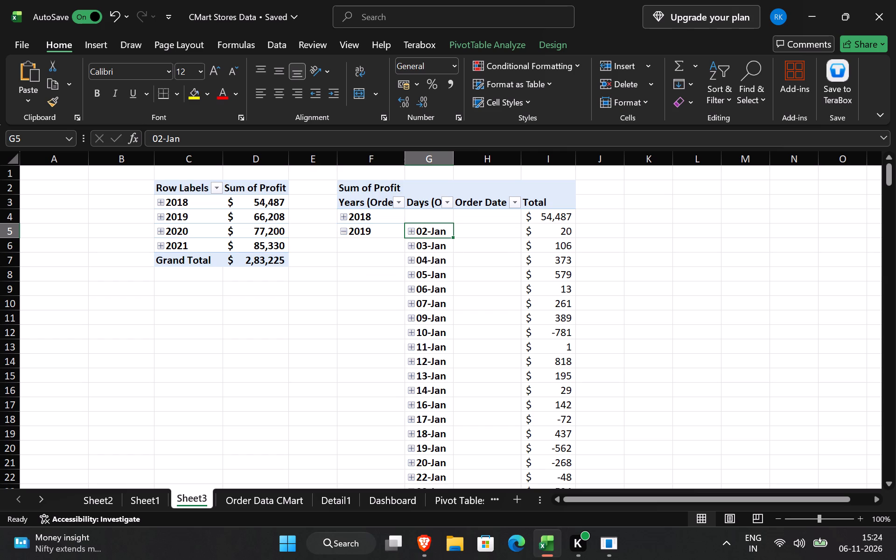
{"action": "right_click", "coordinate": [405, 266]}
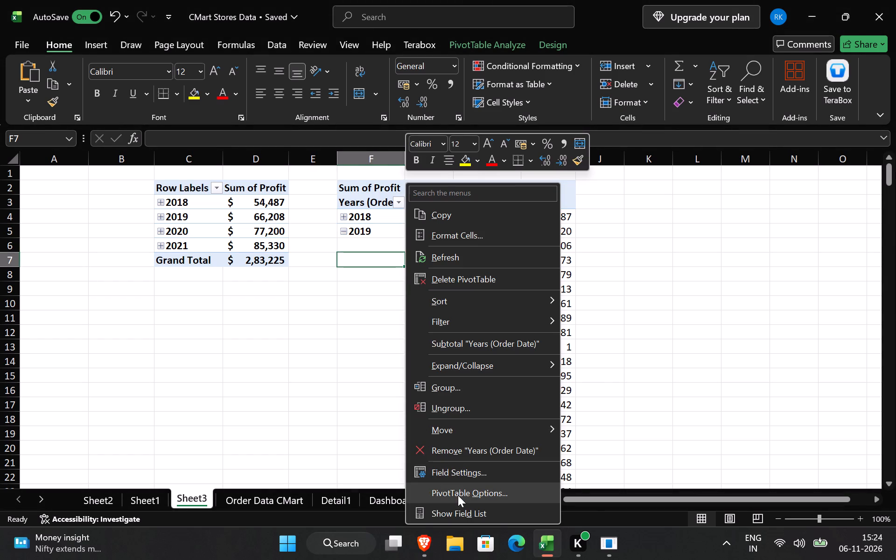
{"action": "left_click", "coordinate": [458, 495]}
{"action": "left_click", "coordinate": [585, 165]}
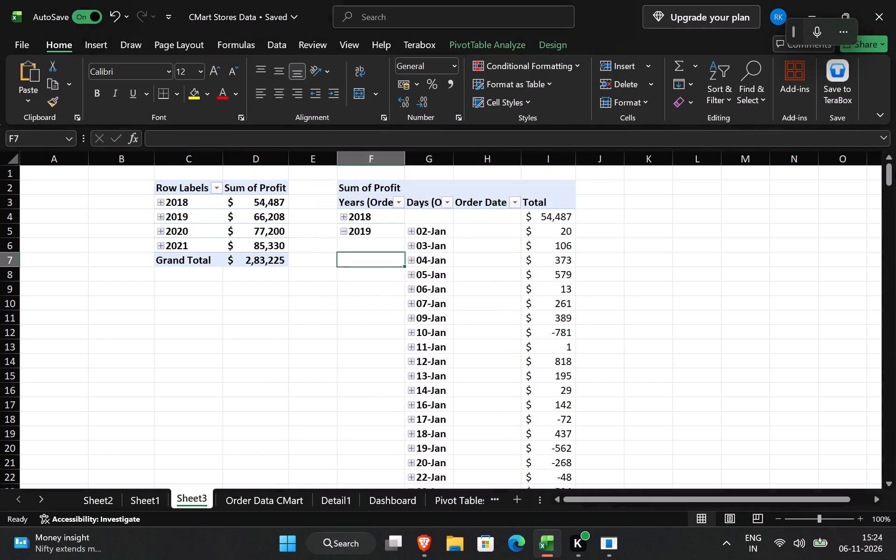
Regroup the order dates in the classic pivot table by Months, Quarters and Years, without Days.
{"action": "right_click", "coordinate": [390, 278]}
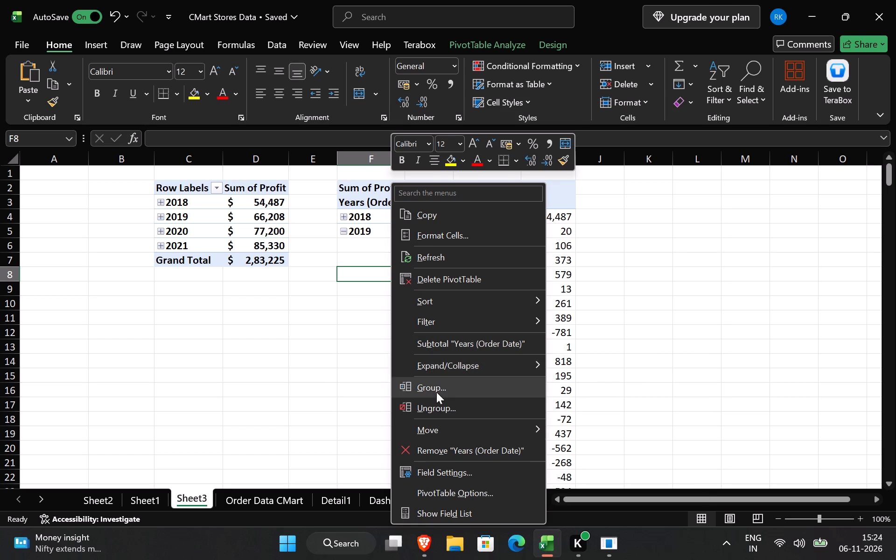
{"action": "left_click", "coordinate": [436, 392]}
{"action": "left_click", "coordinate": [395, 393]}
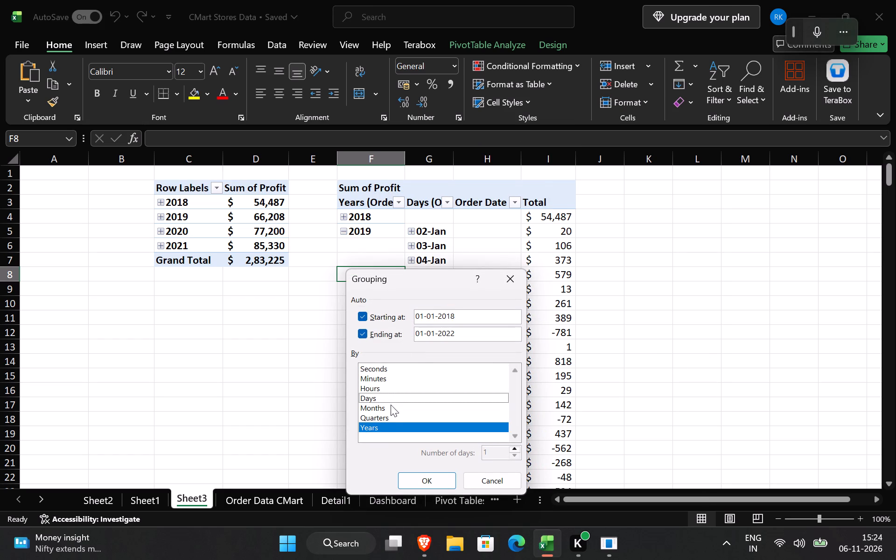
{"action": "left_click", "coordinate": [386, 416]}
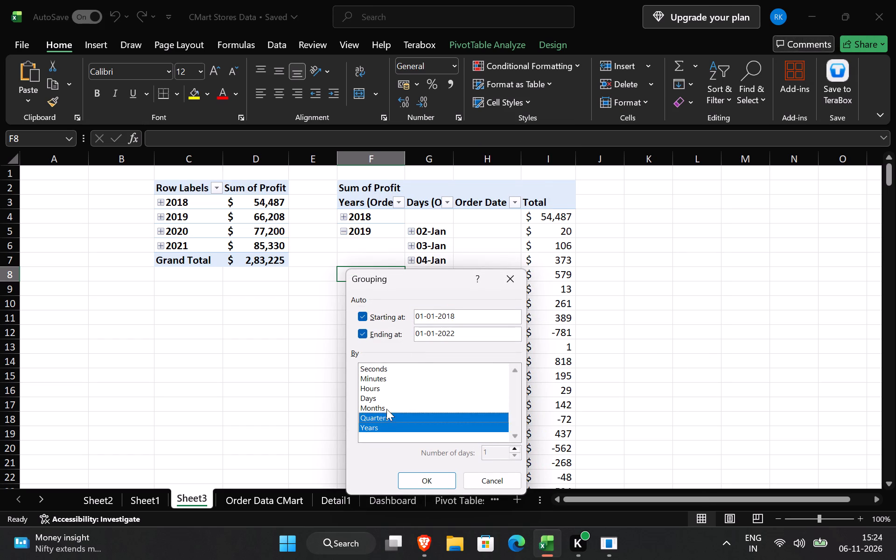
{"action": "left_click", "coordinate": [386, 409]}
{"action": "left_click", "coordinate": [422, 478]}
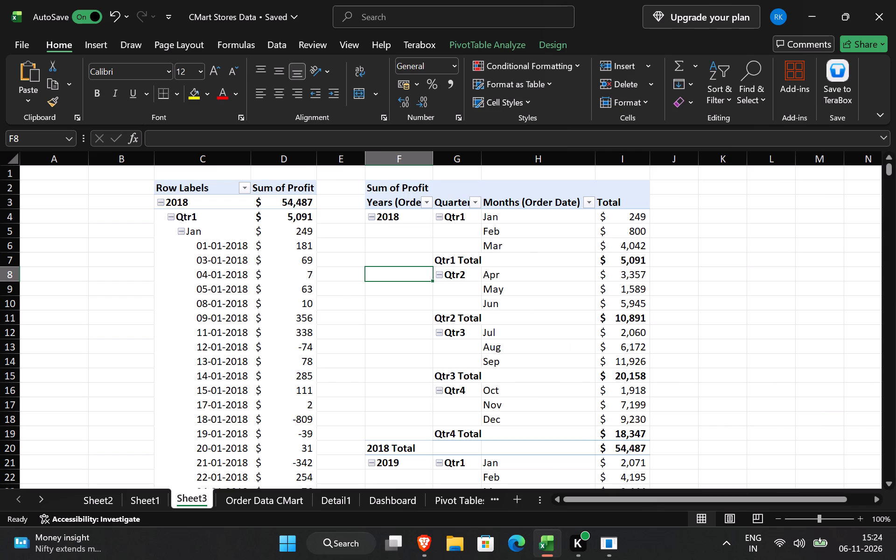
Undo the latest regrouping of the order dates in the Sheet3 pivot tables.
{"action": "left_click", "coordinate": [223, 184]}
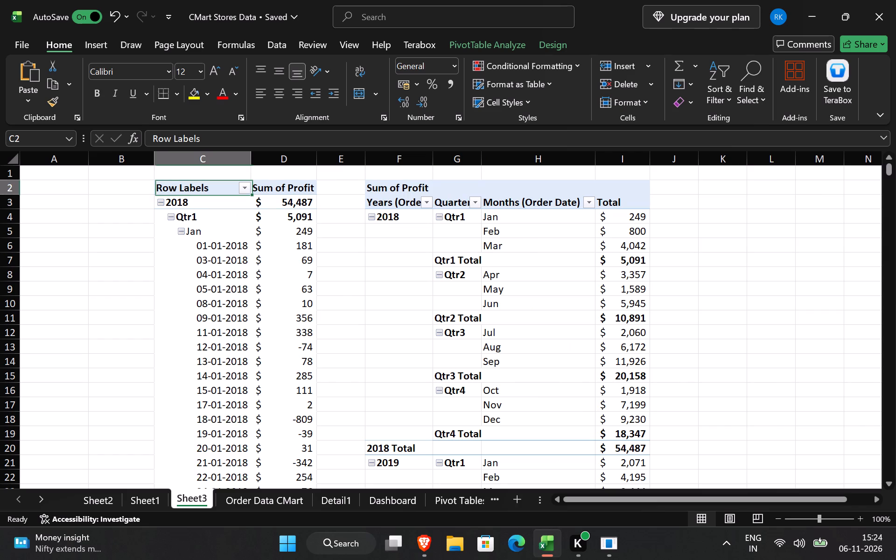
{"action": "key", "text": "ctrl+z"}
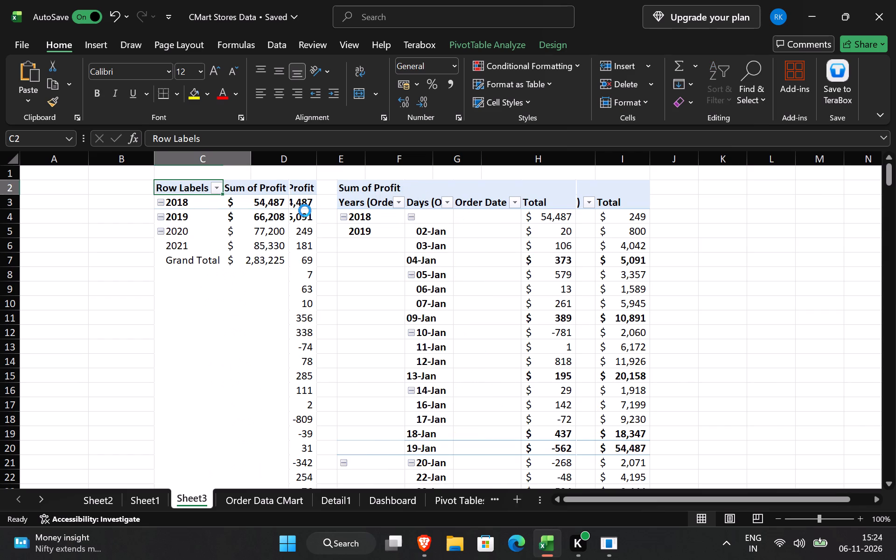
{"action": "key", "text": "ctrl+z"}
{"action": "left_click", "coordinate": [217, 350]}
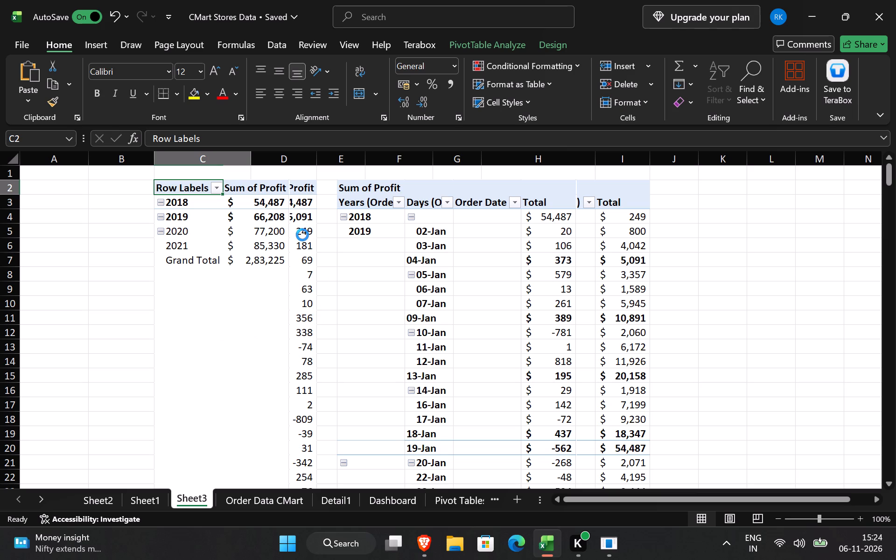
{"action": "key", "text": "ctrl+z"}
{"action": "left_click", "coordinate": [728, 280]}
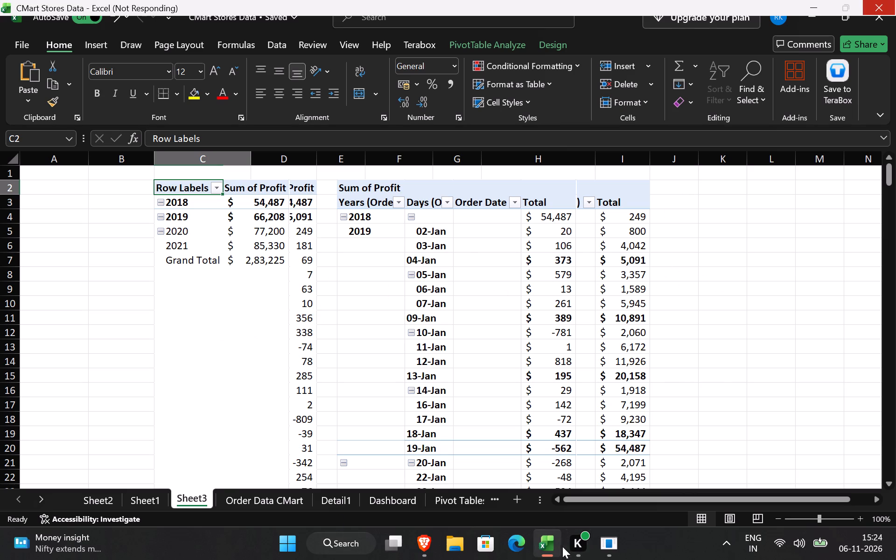
Close the unresponsive Excel program and dismiss the RunDLL error.
{"action": "left_click", "coordinate": [598, 421]}
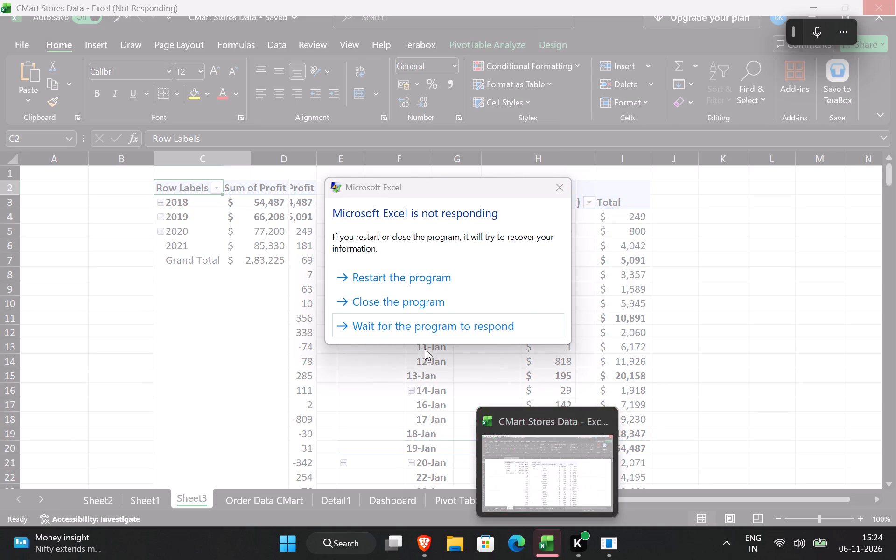
{"action": "left_click", "coordinate": [392, 301]}
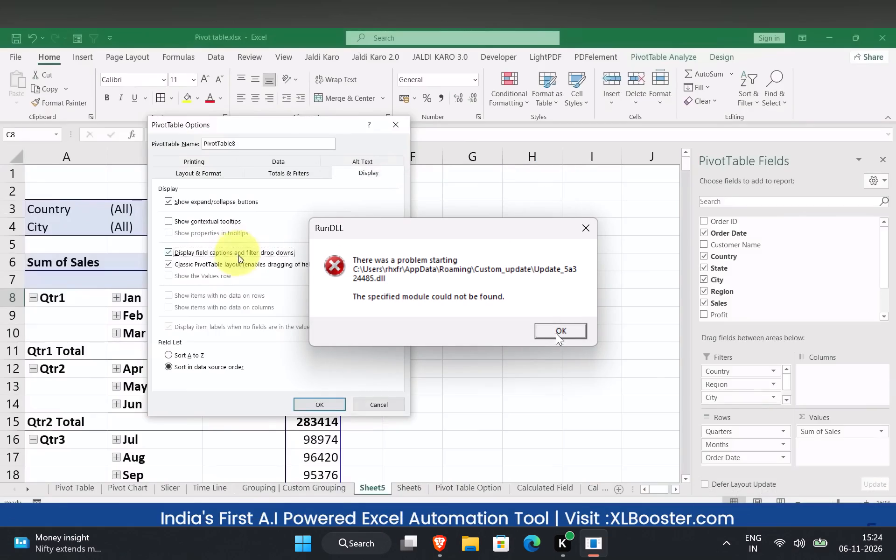
{"action": "left_click", "coordinate": [558, 328]}
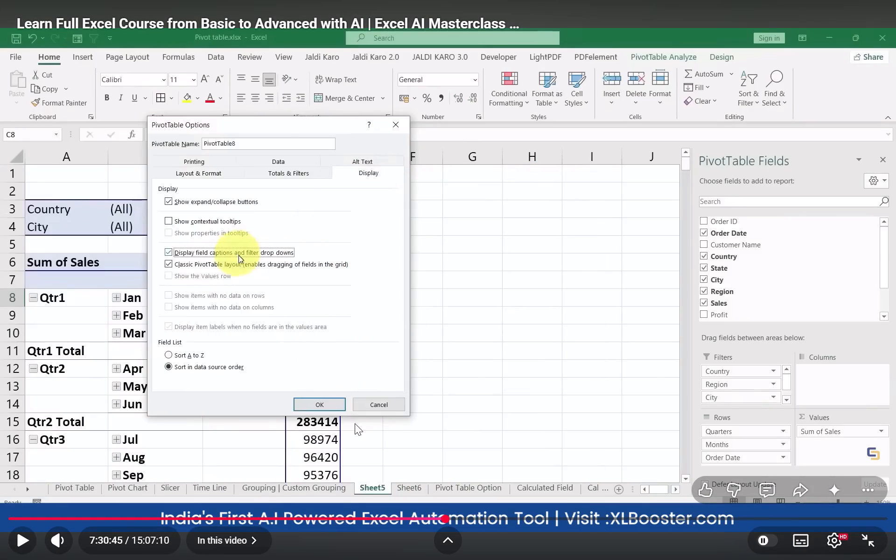
Launch Excel again from the desktop and close the blank Book1 workbook, keeping CMart Stores Data open.
{"action": "key", "text": "super+d"}
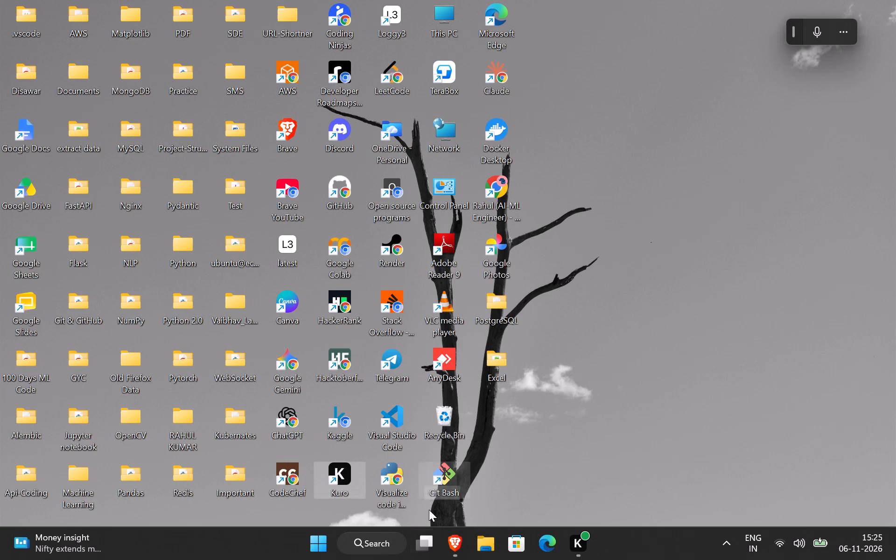
{"action": "left_click", "coordinate": [321, 544]}
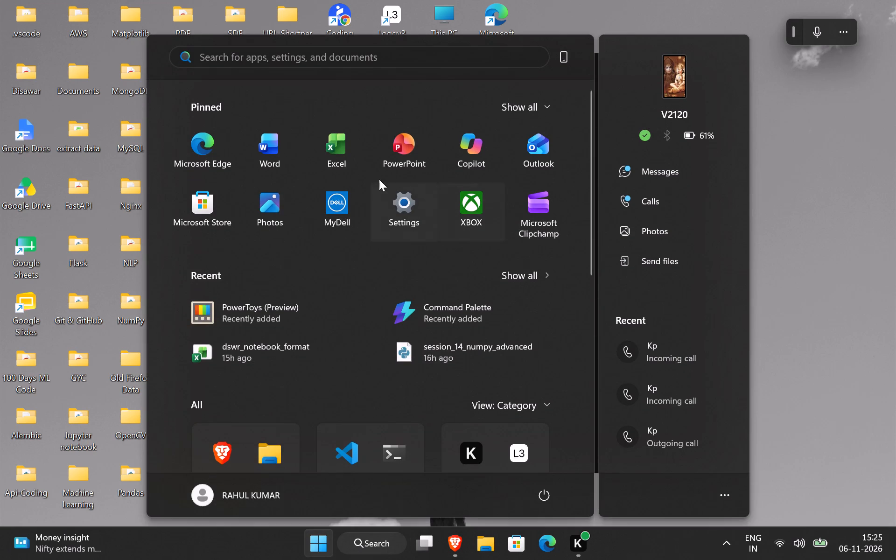
{"action": "double_click", "coordinate": [346, 156]}
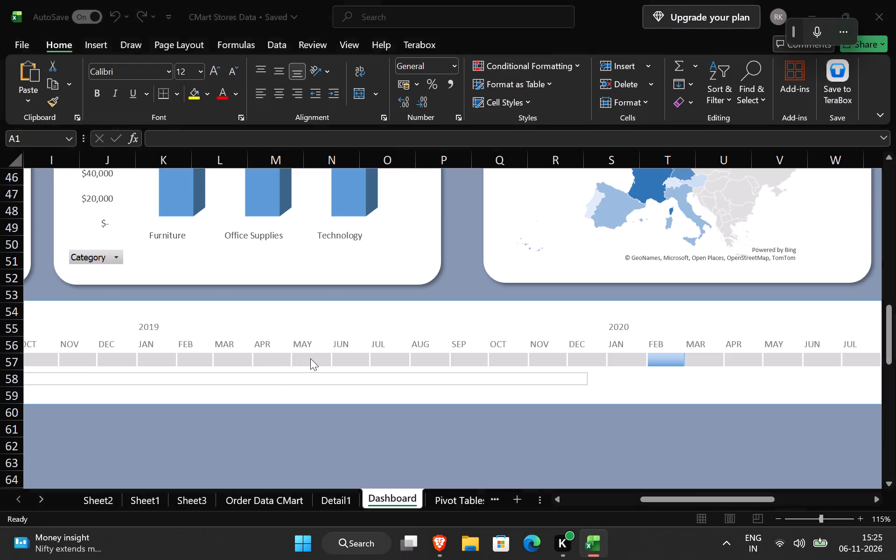
{"action": "scroll", "coordinate": [310, 358], "scroll_direction": "up", "scroll_amount": 3}
{"action": "left_click", "coordinate": [222, 346]}
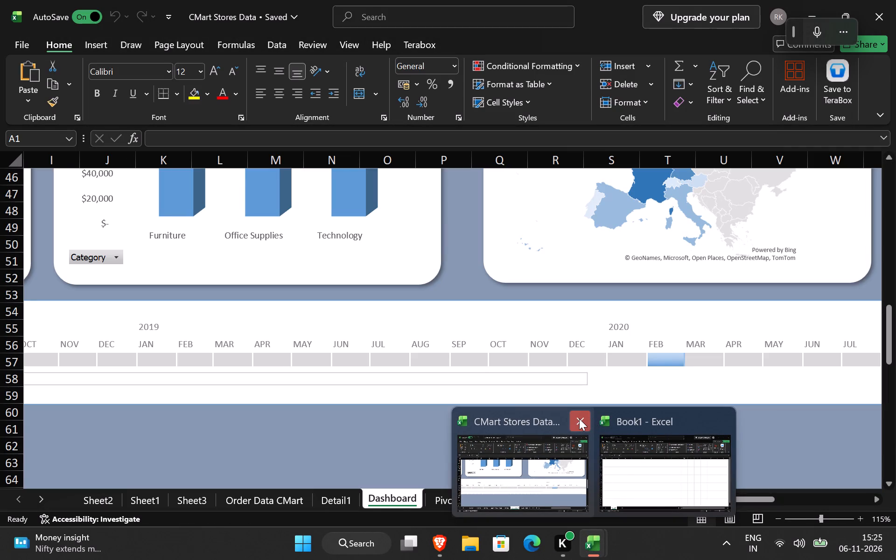
{"action": "left_click", "coordinate": [670, 437]}
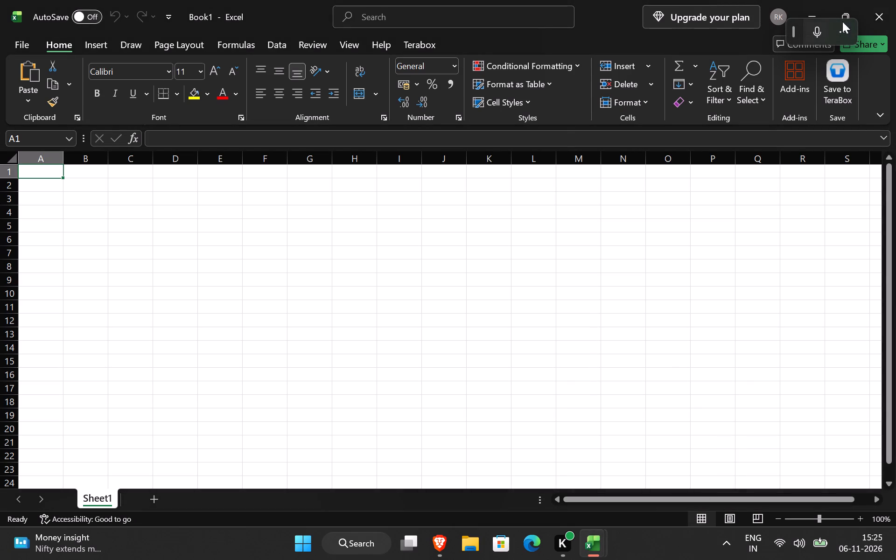
{"action": "left_click", "coordinate": [889, 5]}
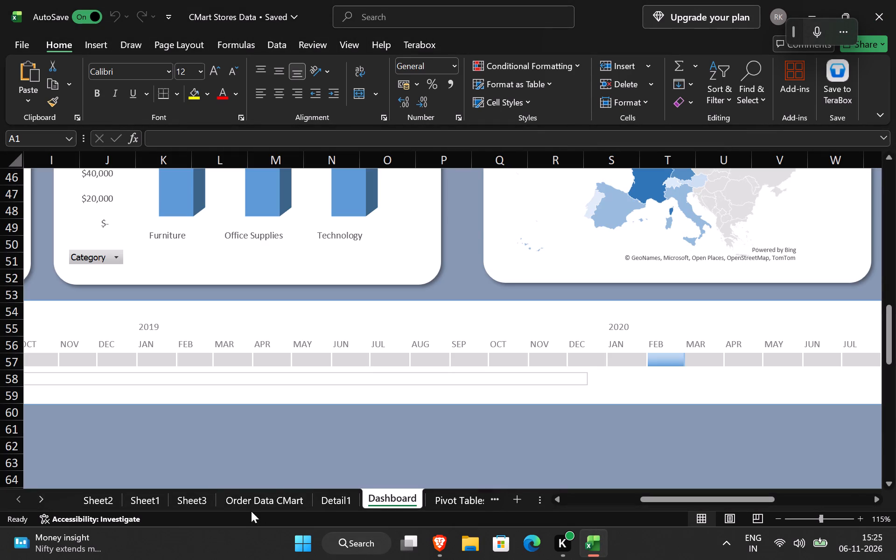
On Sheet3, collapse the 2019 row of the pivot table to its yearly profit.
{"action": "left_click", "coordinate": [196, 500]}
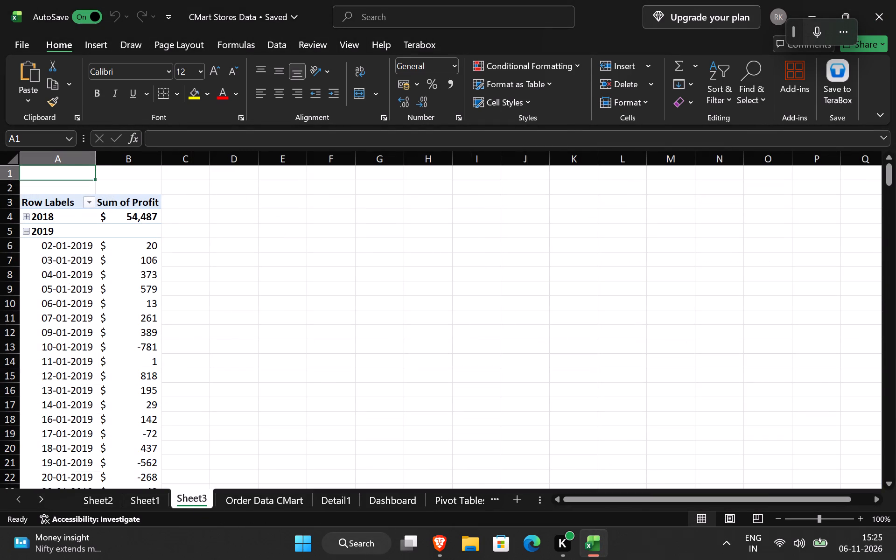
{"action": "scroll", "coordinate": [325, 306], "scroll_direction": "up", "scroll_amount": 5}
{"action": "scroll", "coordinate": [325, 306], "scroll_direction": "down", "scroll_amount": 12}
{"action": "scroll", "coordinate": [325, 306], "scroll_direction": "up", "scroll_amount": 17}
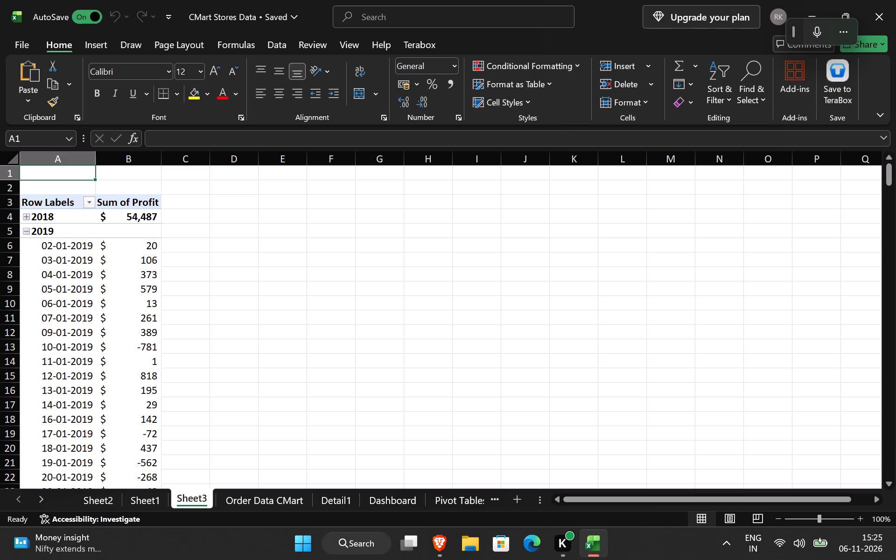
{"action": "left_click", "coordinate": [28, 234]}
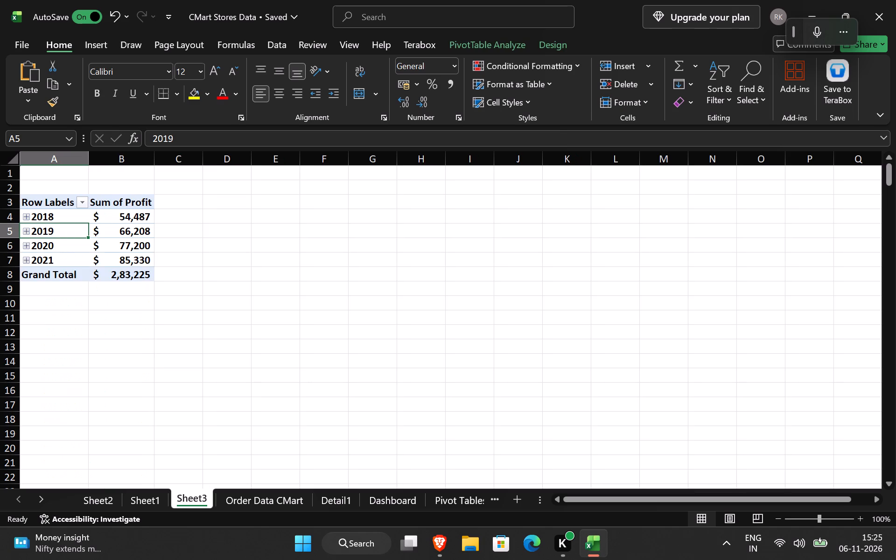
Move the Sheet3 pivot table to start at cell E3 and autofit columns E and F.
{"action": "left_click_drag", "start_coordinate": [35, 201], "coordinate": [142, 272]}
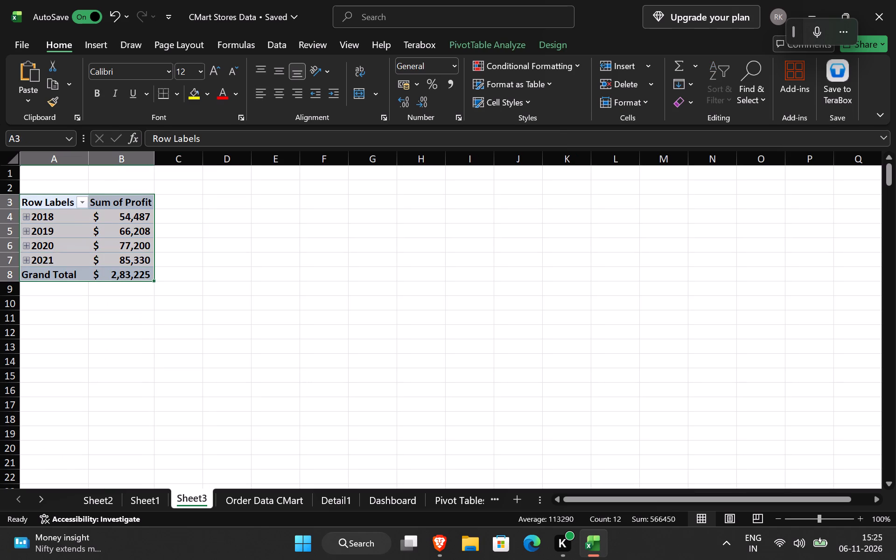
{"action": "left_click_drag", "start_coordinate": [86, 280], "coordinate": [298, 278]}
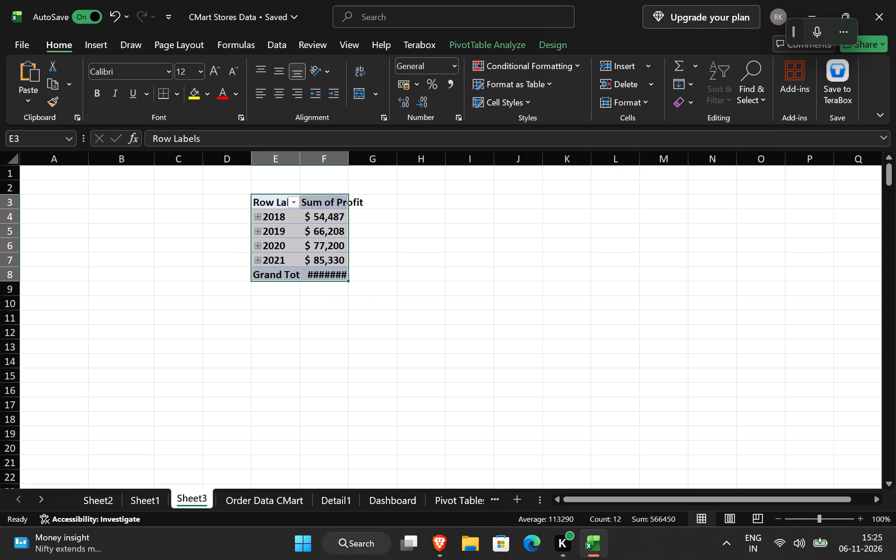
{"action": "left_click_drag", "start_coordinate": [277, 154], "coordinate": [312, 159]}
{"action": "double_click", "coordinate": [299, 160]}
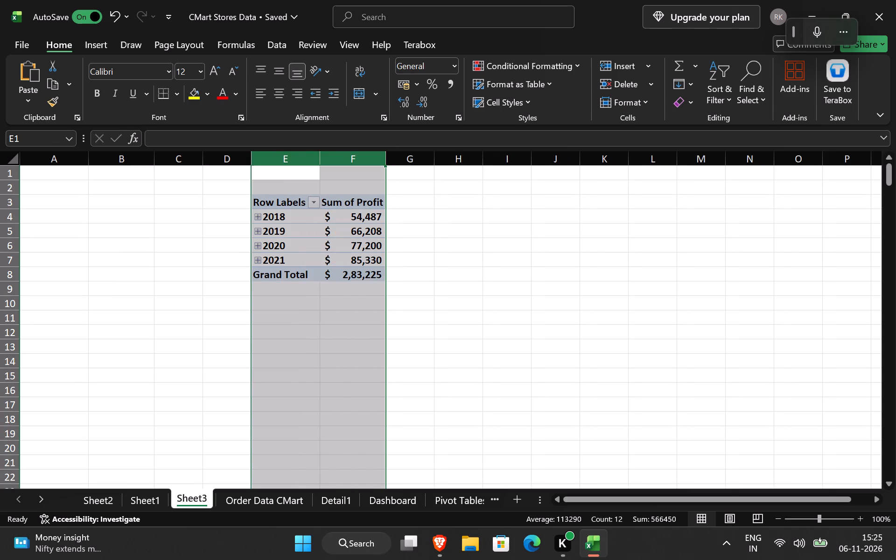
{"action": "left_click", "coordinate": [435, 230]}
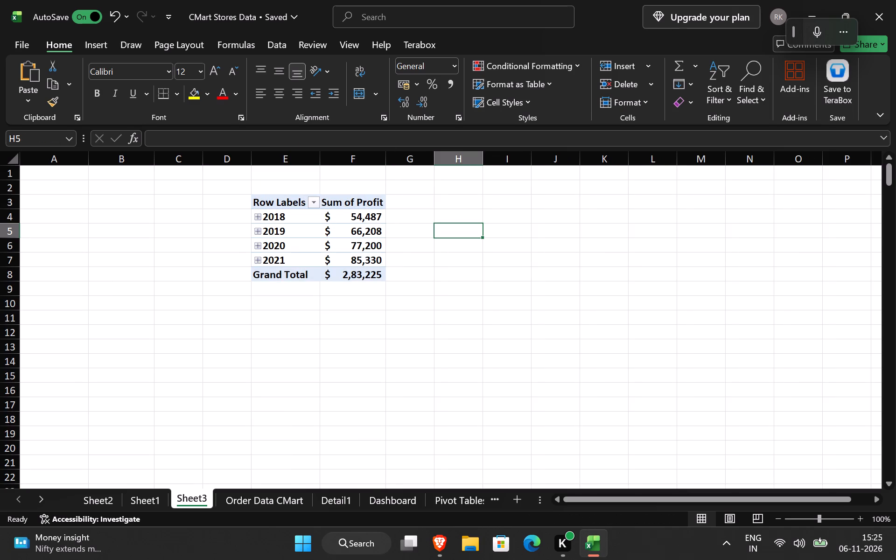
Expand 2018 in the moved pivot table to check its date rows, and collapse it again.
{"action": "left_click", "coordinate": [259, 219]}
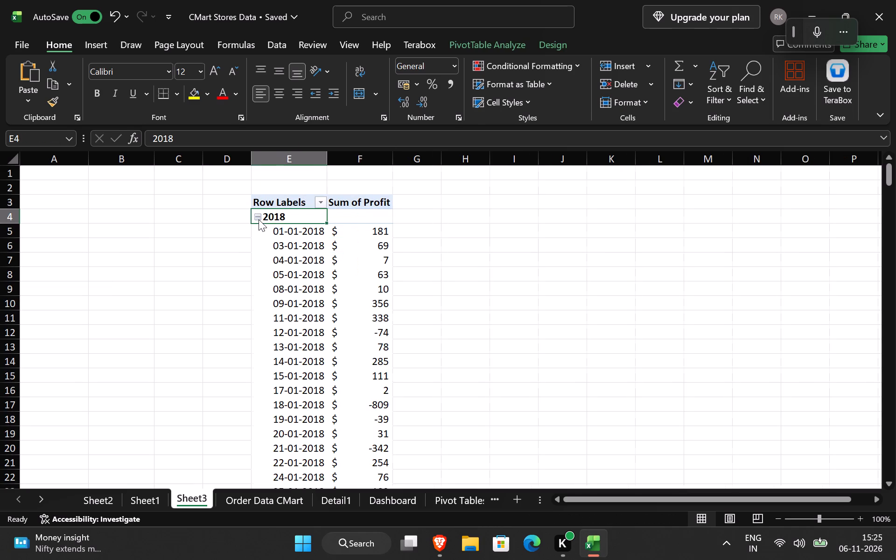
{"action": "left_click", "coordinate": [258, 218]}
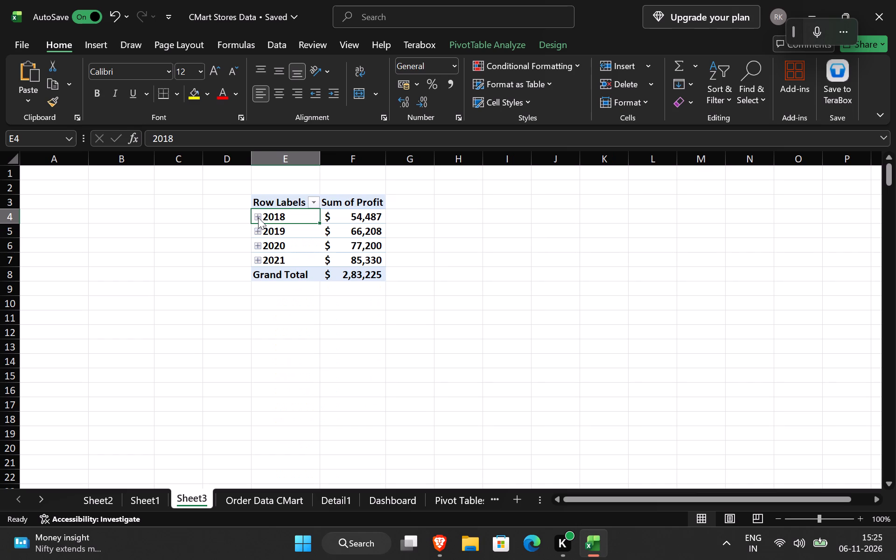
Group the pivot table's order dates by Months, Quarters and Years from the 2019 row label.
{"action": "right_click", "coordinate": [273, 221]}
{"action": "right_click", "coordinate": [305, 224]}
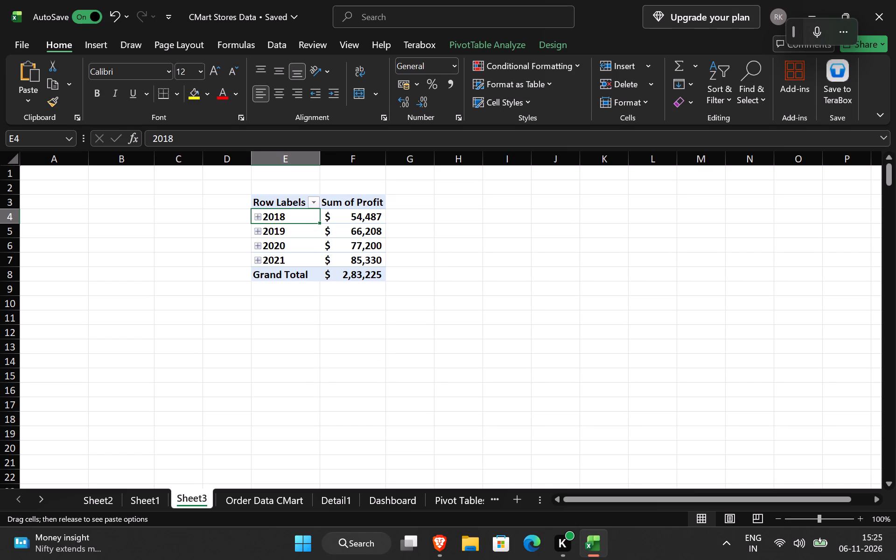
{"action": "left_click", "coordinate": [307, 232]}
{"action": "right_click", "coordinate": [301, 222]}
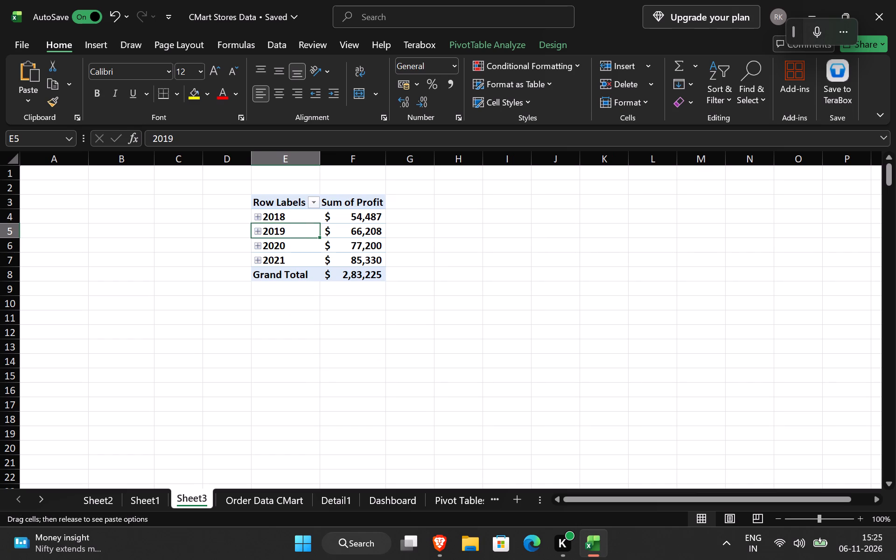
{"action": "right_click", "coordinate": [307, 232]}
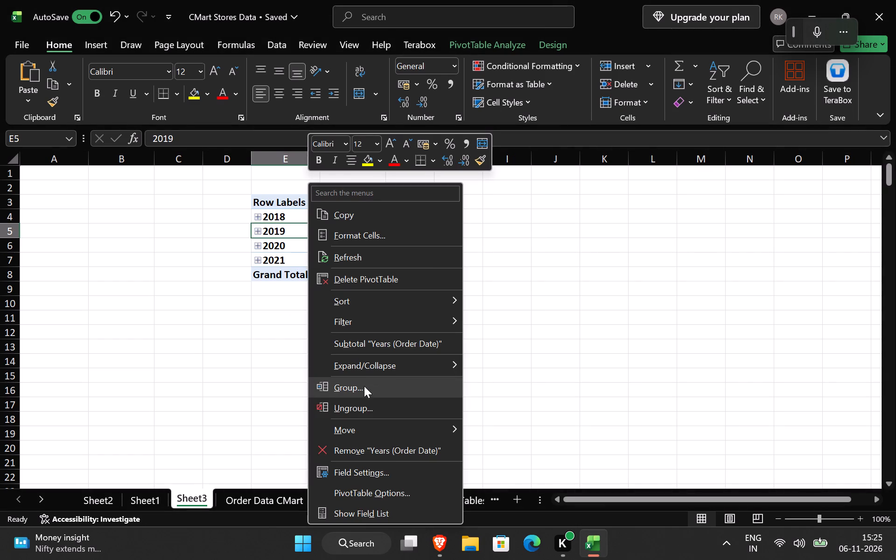
{"action": "left_click", "coordinate": [367, 392]}
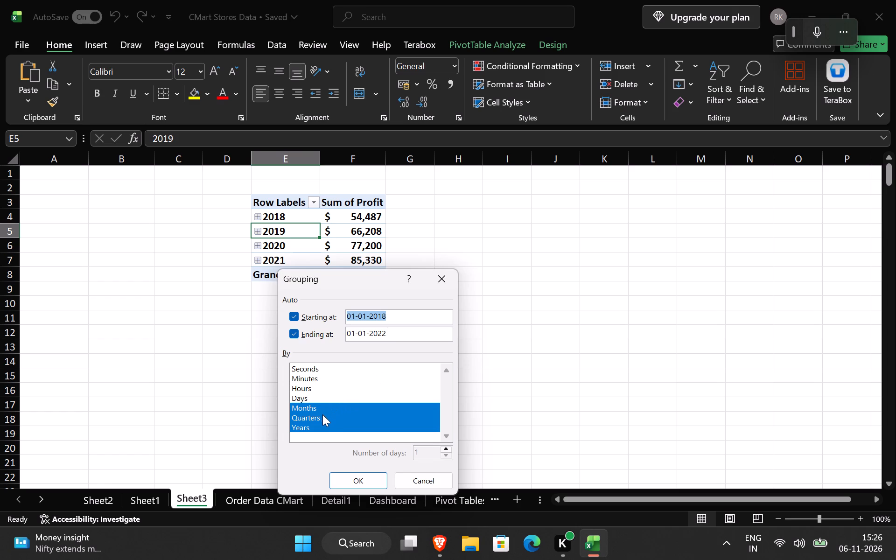
{"action": "left_click", "coordinate": [330, 425]}
{"action": "left_click", "coordinate": [326, 411]}
{"action": "left_click", "coordinate": [327, 404]}
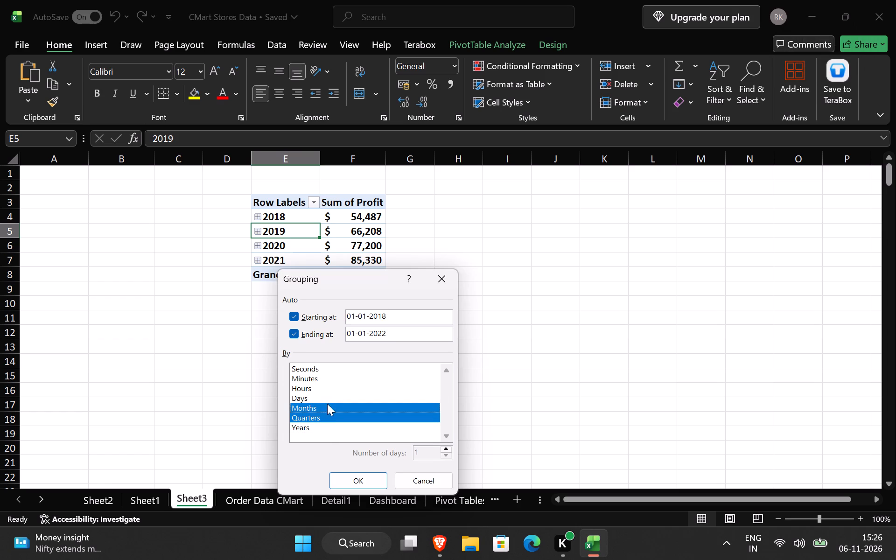
{"action": "left_click", "coordinate": [328, 412]}
{"action": "left_click", "coordinate": [333, 416]}
{"action": "left_click", "coordinate": [359, 479]}
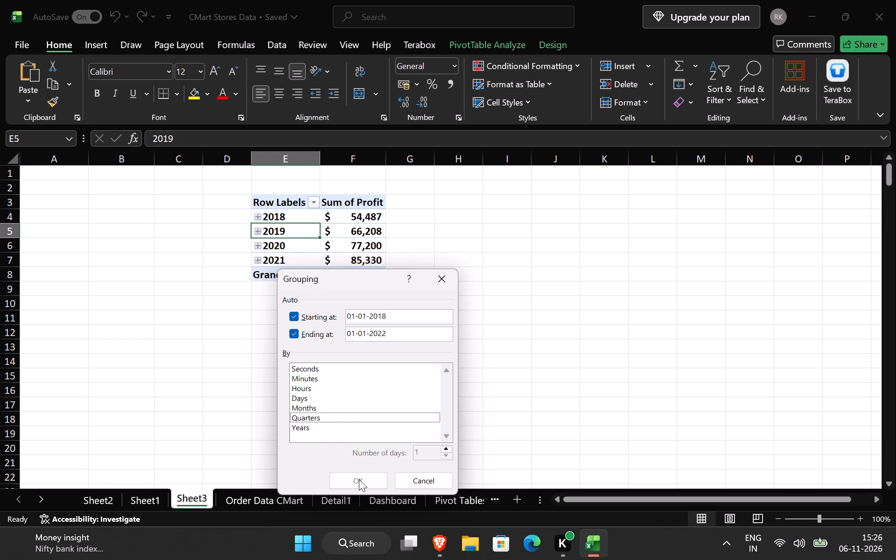
{"action": "left_click", "coordinate": [314, 428]}
{"action": "left_click", "coordinate": [313, 420]}
{"action": "left_click", "coordinate": [321, 406]}
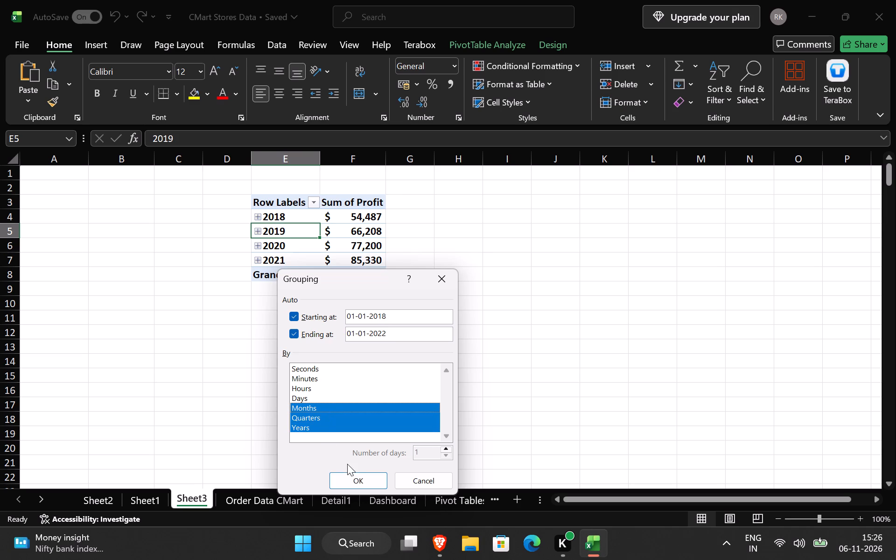
{"action": "left_click", "coordinate": [357, 476]}
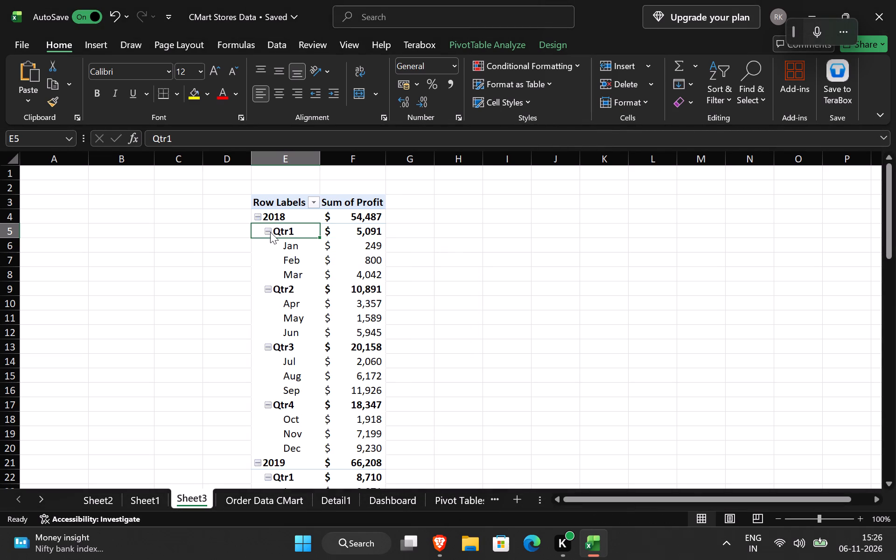
Collapse the 2018, 2019, 2020 and 2021 rows of the Sheet3 profit pivot table to yearly profit.
{"action": "left_click", "coordinate": [270, 232]}
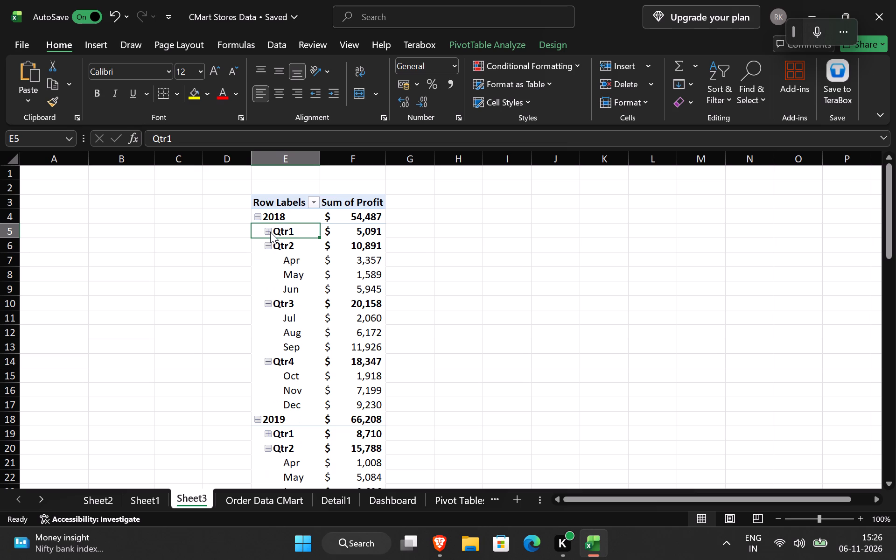
{"action": "left_click", "coordinate": [270, 231]}
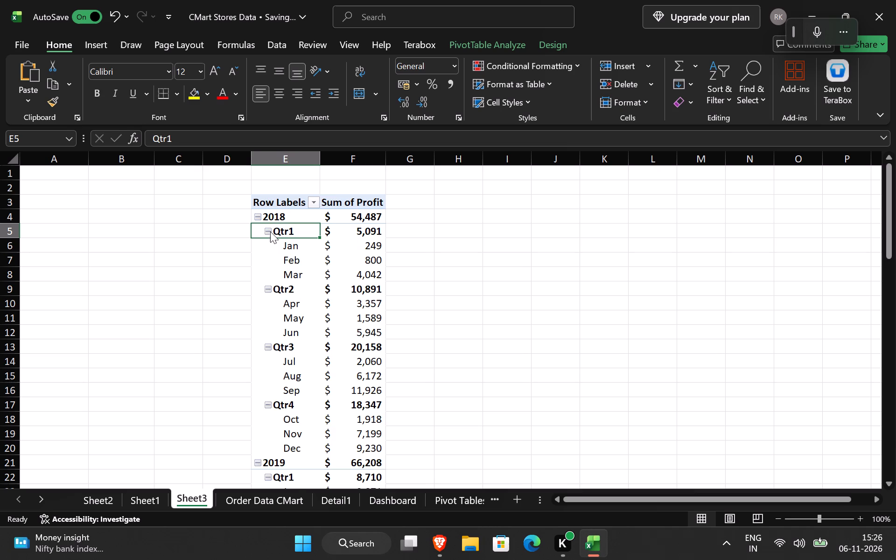
{"action": "left_click", "coordinate": [270, 231]}
{"action": "left_click", "coordinate": [273, 245]}
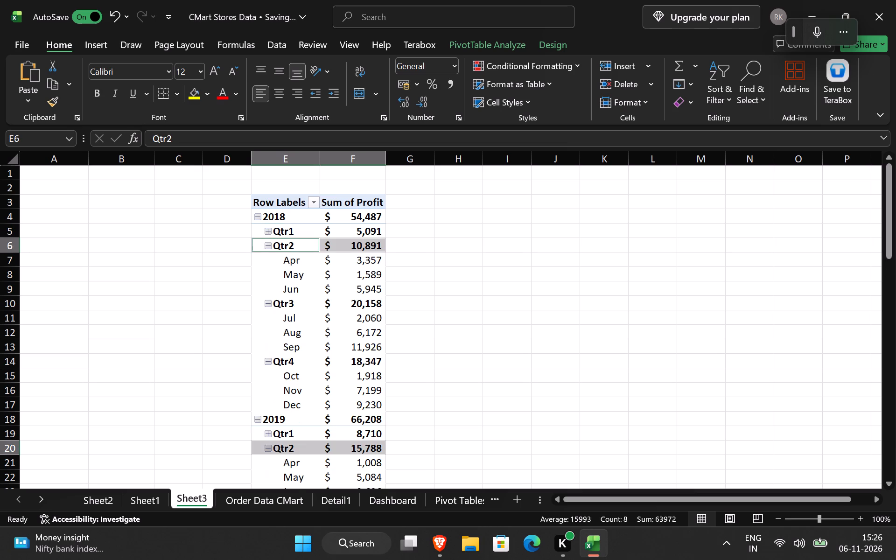
{"action": "left_click", "coordinate": [259, 218]}
{"action": "left_click", "coordinate": [259, 231]}
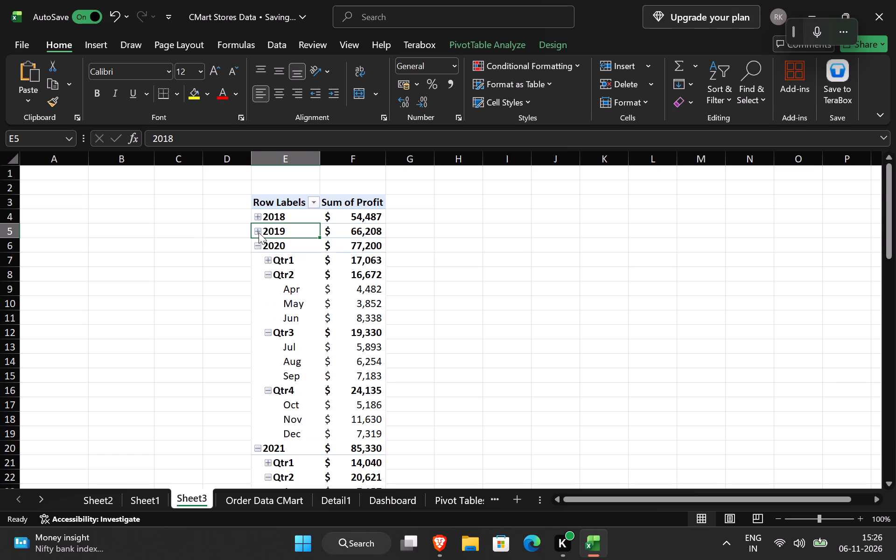
{"action": "left_click", "coordinate": [257, 248]}
{"action": "left_click", "coordinate": [259, 260]}
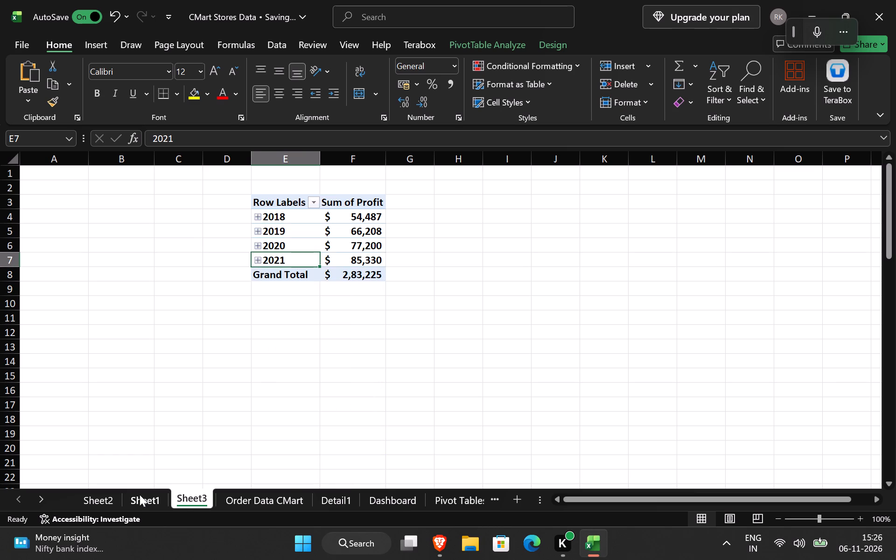
Insert a second pivot table from the Order Data CMart range A1:N8046, placed on existing Sheet3 at cell M3.
{"action": "left_click", "coordinate": [269, 503]}
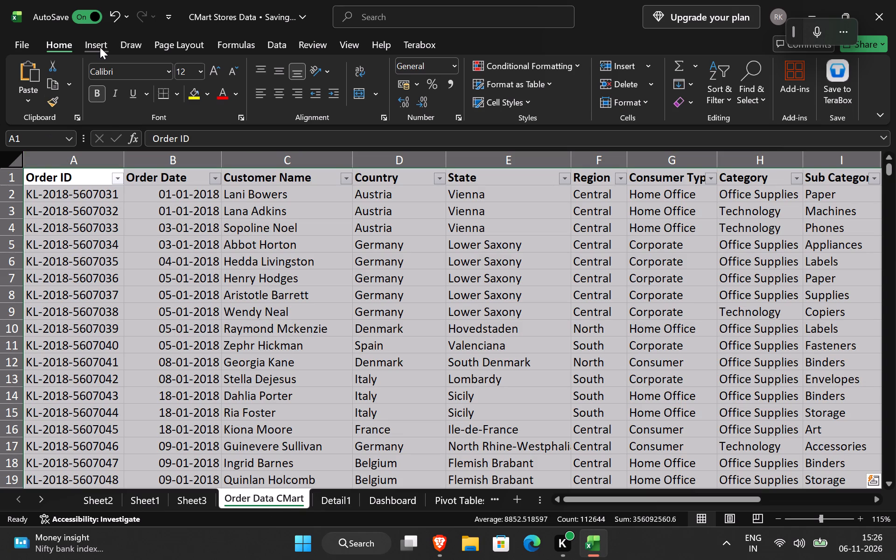
{"action": "left_click", "coordinate": [100, 47]}
{"action": "left_click", "coordinate": [31, 101]}
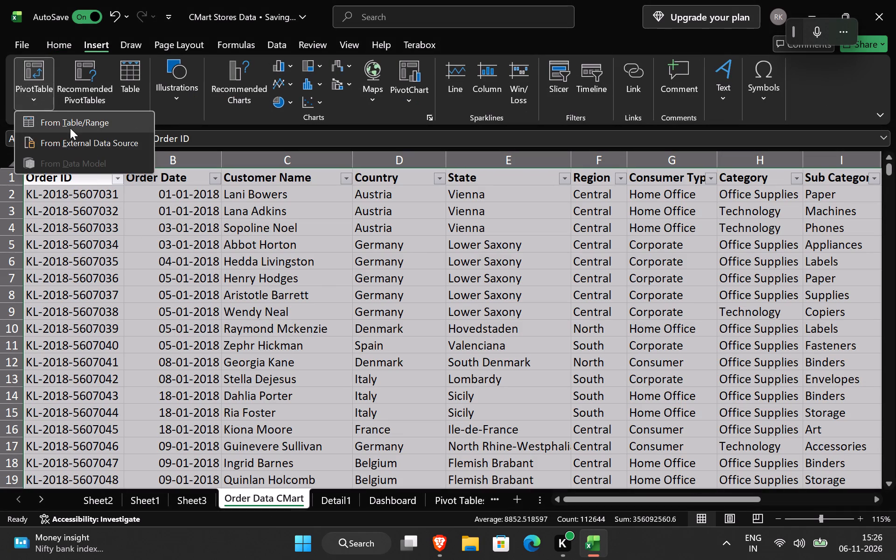
{"action": "left_click", "coordinate": [71, 126]}
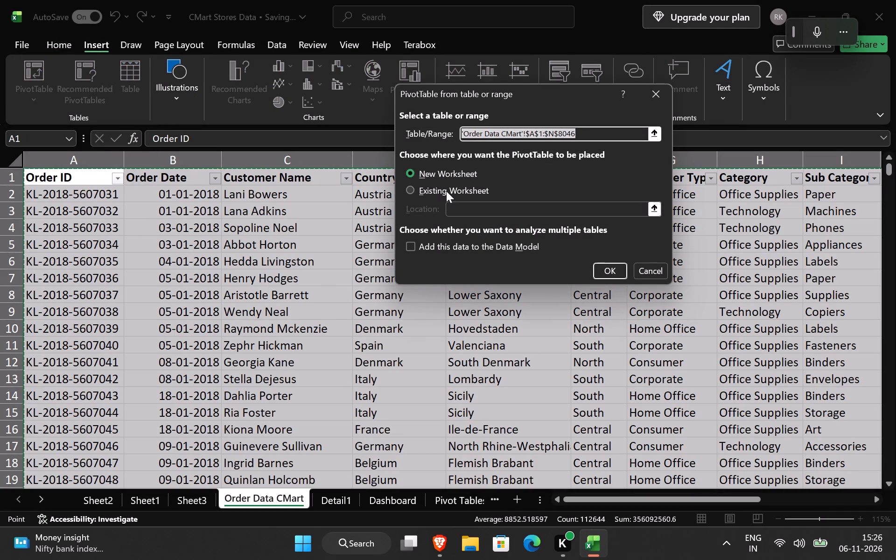
{"action": "left_click", "coordinate": [412, 191]}
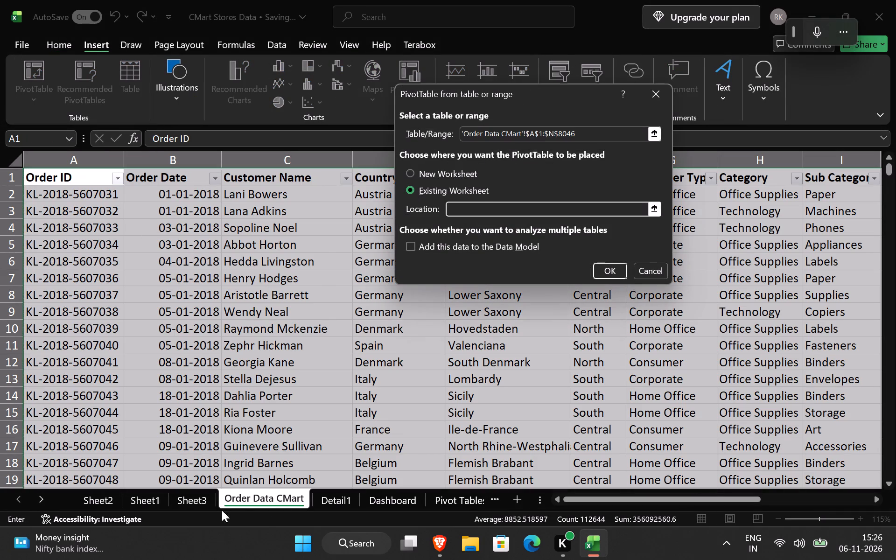
{"action": "left_click", "coordinate": [190, 501]}
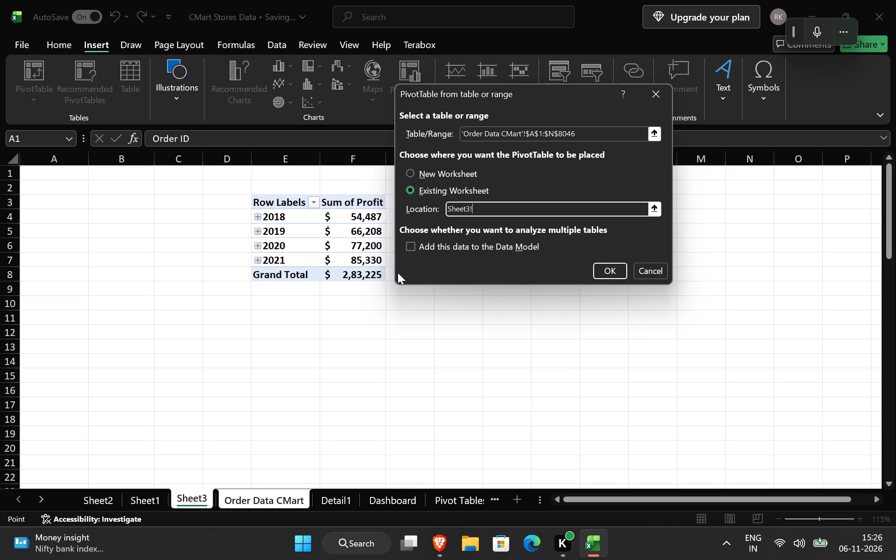
{"action": "left_click", "coordinate": [707, 207]}
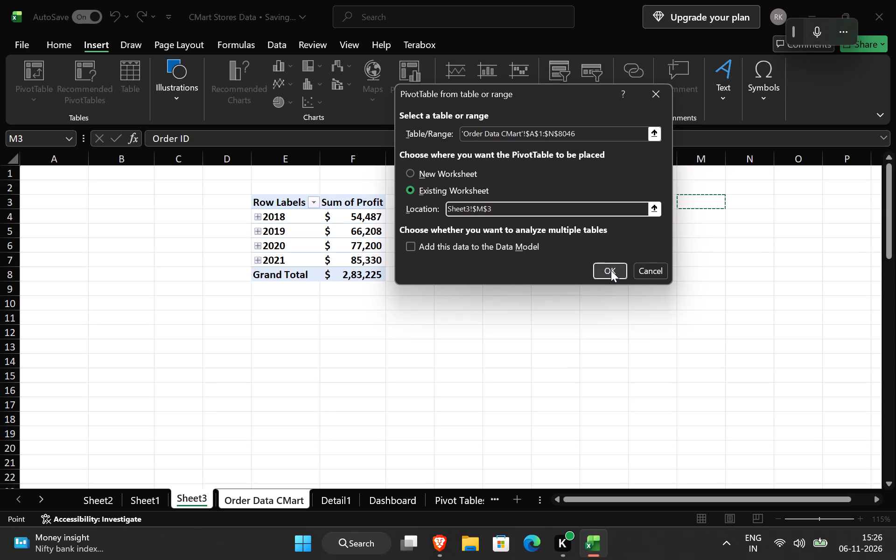
{"action": "left_click", "coordinate": [611, 270]}
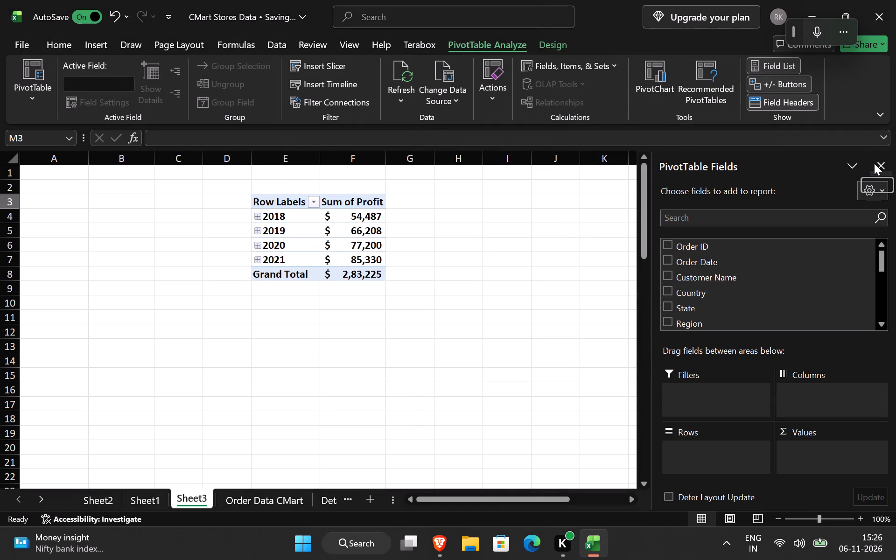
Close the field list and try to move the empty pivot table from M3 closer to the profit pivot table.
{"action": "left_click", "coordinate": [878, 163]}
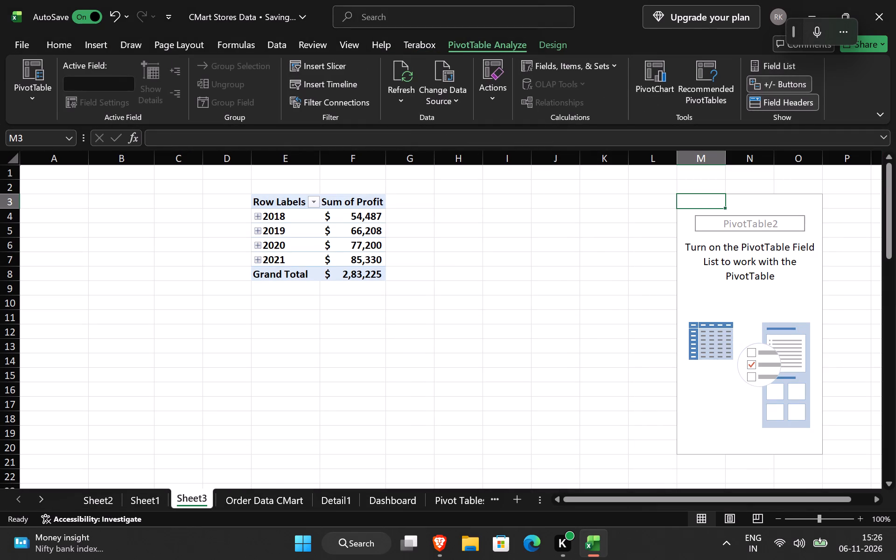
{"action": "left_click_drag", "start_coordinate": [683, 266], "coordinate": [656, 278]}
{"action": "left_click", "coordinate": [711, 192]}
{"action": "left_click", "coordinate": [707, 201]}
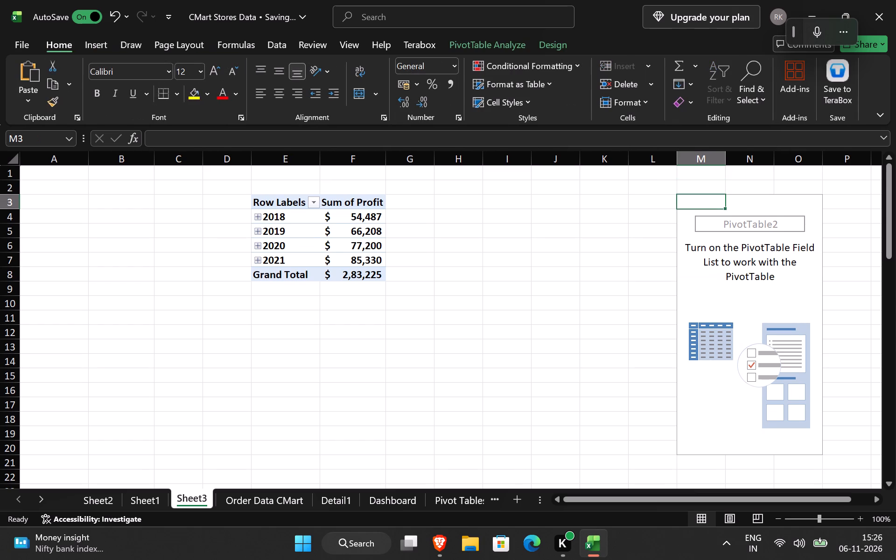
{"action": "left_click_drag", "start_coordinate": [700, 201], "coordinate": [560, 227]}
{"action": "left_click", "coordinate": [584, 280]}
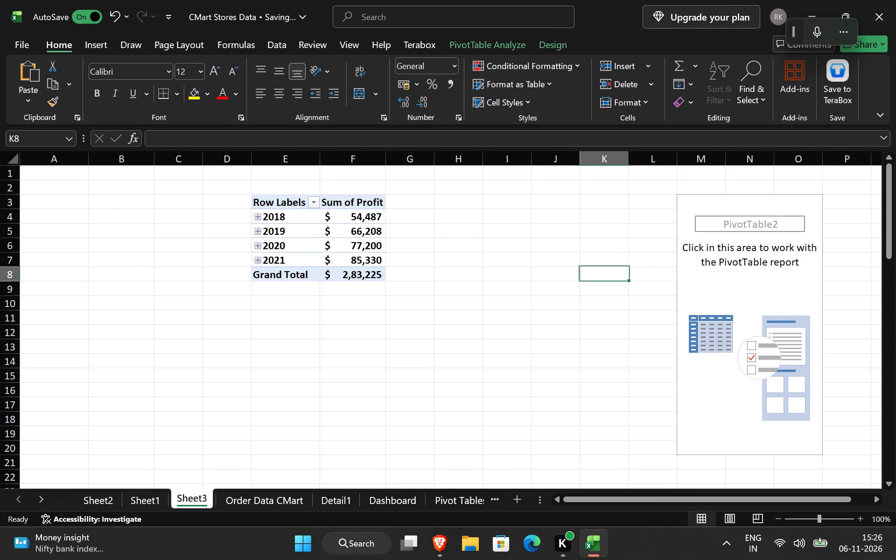
Reopen the field list for the empty pivot table and add Order Date as rows and Quantity as summed values.
{"action": "left_click", "coordinate": [725, 277]}
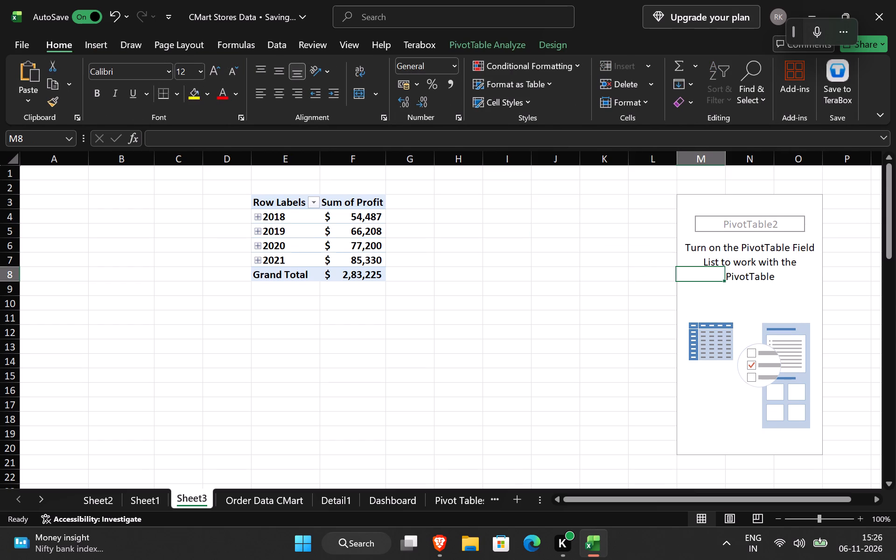
{"action": "left_click", "coordinate": [490, 42]}
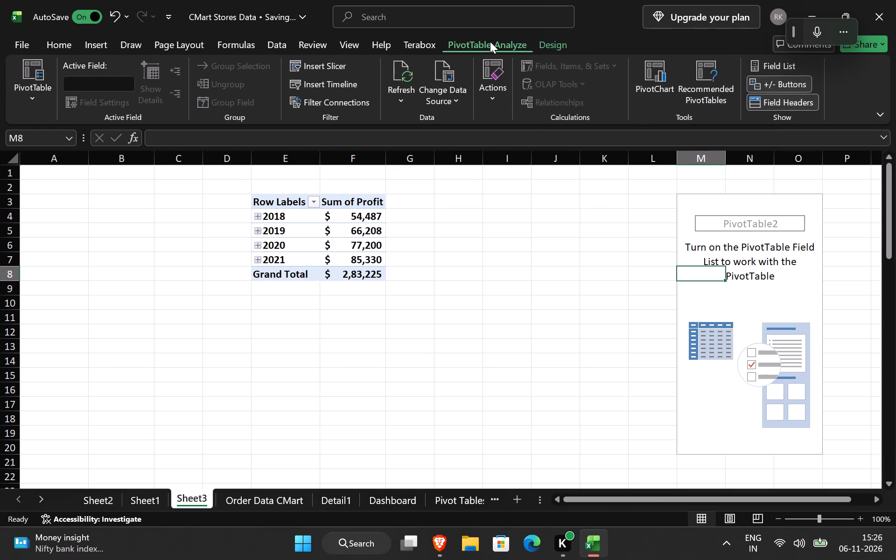
{"action": "left_click", "coordinate": [758, 244]}
{"action": "left_click", "coordinate": [765, 59]}
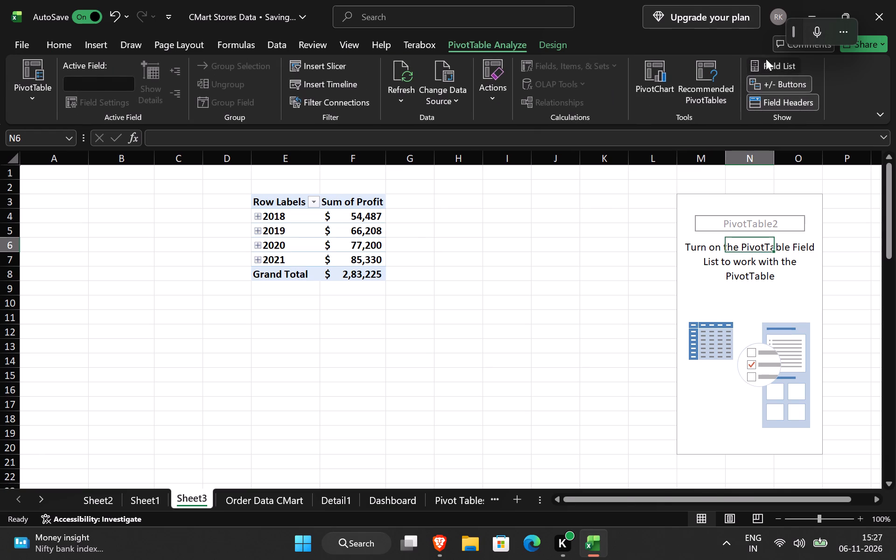
{"action": "left_click", "coordinate": [671, 263]}
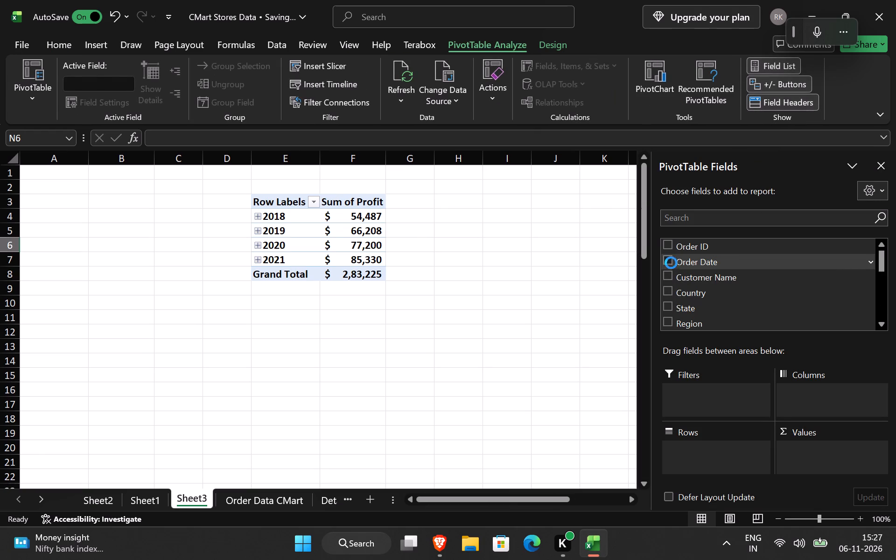
{"action": "scroll", "coordinate": [707, 287], "scroll_direction": "down", "scroll_amount": 4}
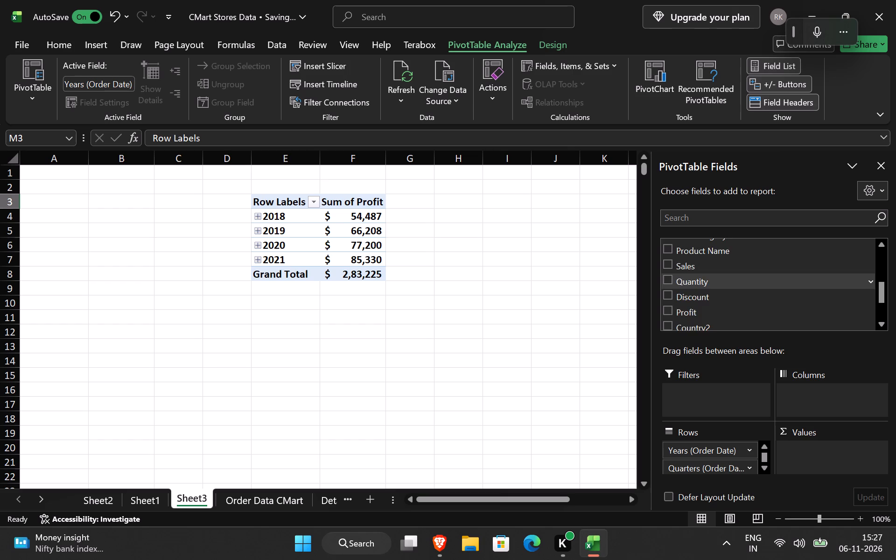
{"action": "scroll", "coordinate": [710, 280], "scroll_direction": "down", "scroll_amount": 2}
{"action": "scroll", "coordinate": [710, 280], "scroll_direction": "up", "scroll_amount": 1}
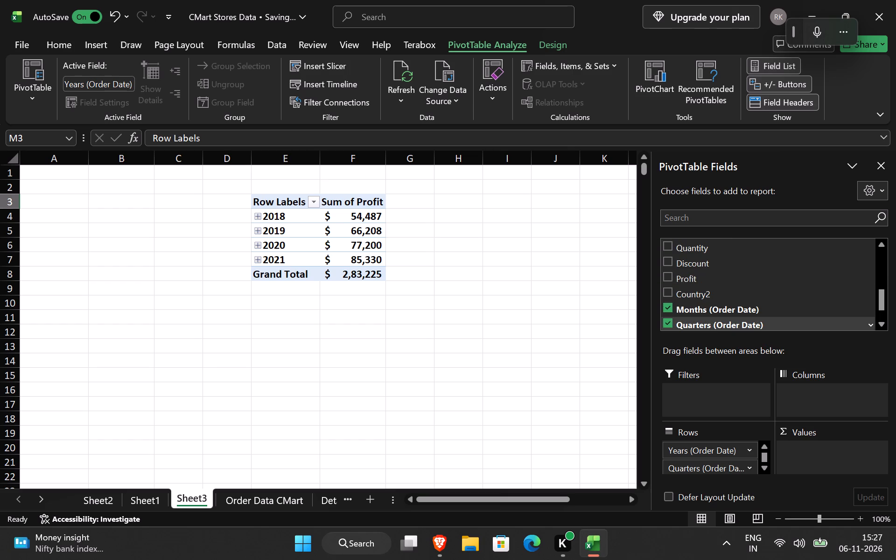
{"action": "left_click", "coordinate": [669, 245]}
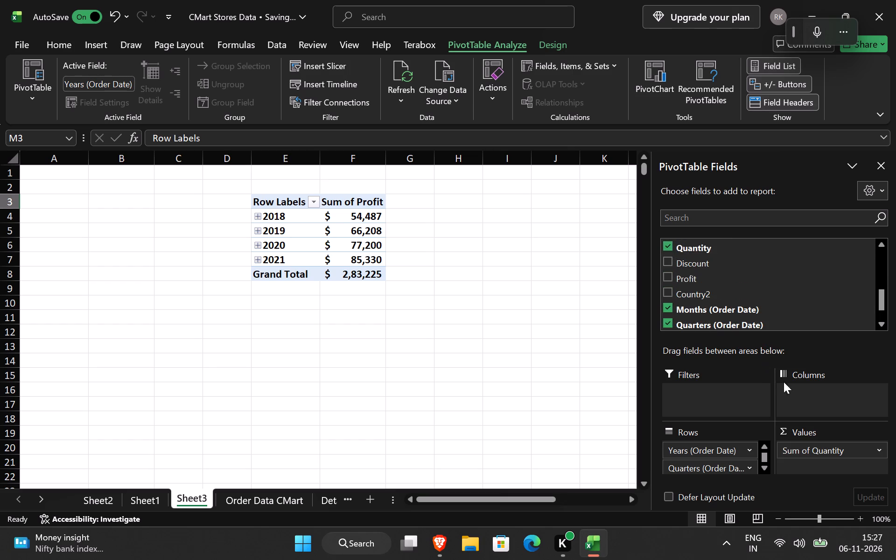
{"action": "left_click", "coordinate": [877, 167]}
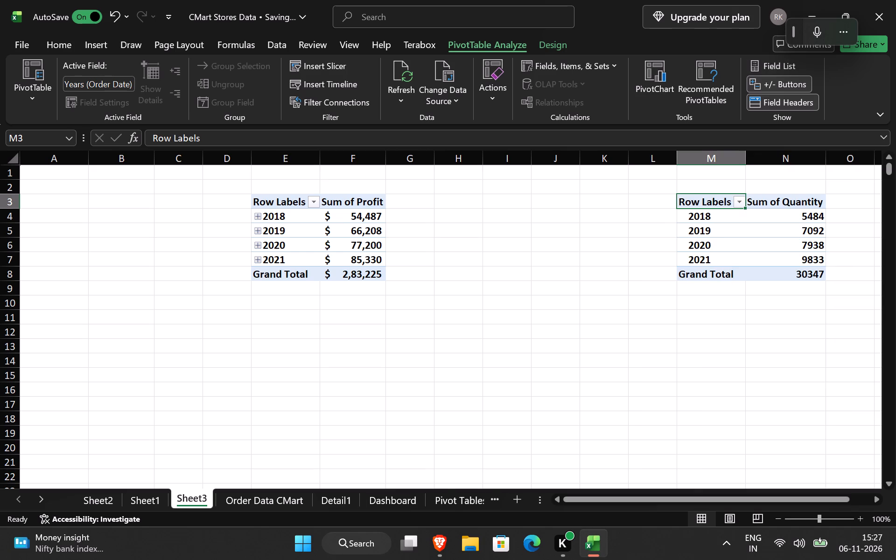
Move the quantity pivot table below the profit pivot table, to start at cell E12.
{"action": "left_click_drag", "start_coordinate": [692, 203], "coordinate": [799, 277]}
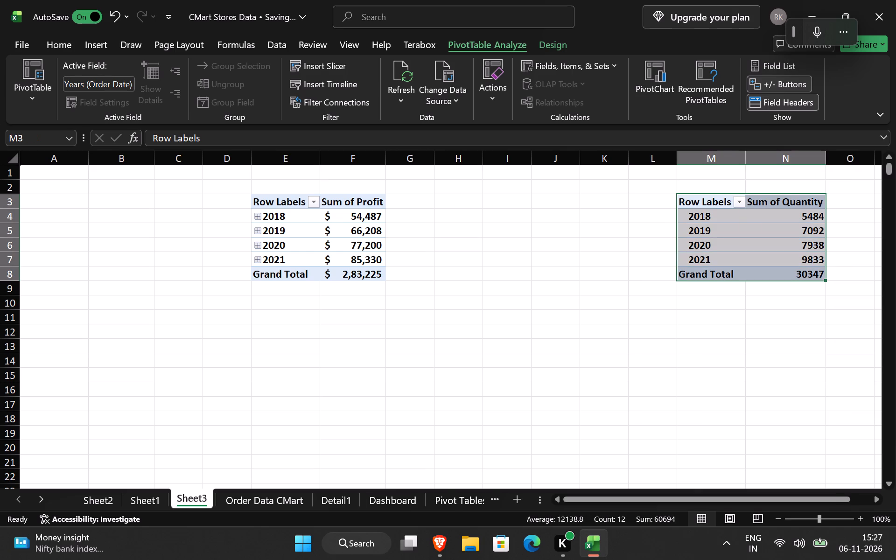
{"action": "left_click_drag", "start_coordinate": [763, 280], "coordinate": [336, 380]}
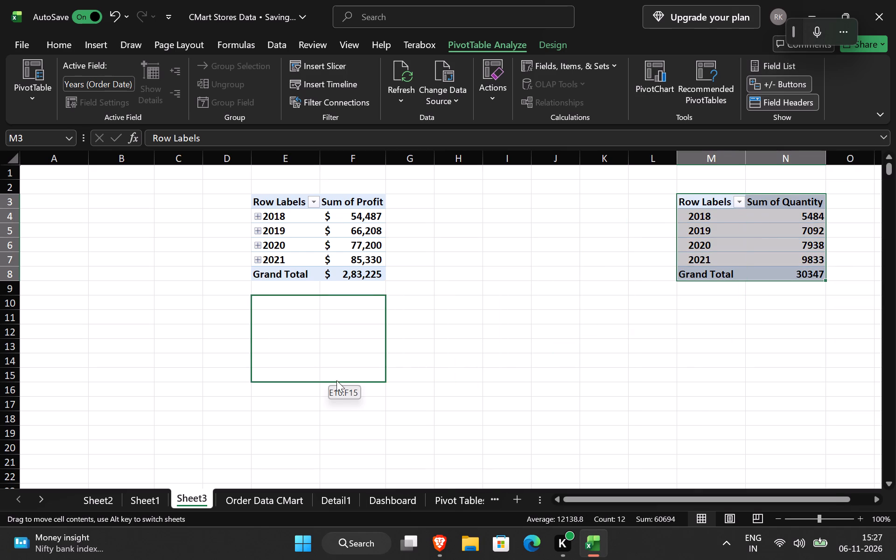
{"action": "left_click_drag", "start_coordinate": [336, 380], "coordinate": [335, 402]}
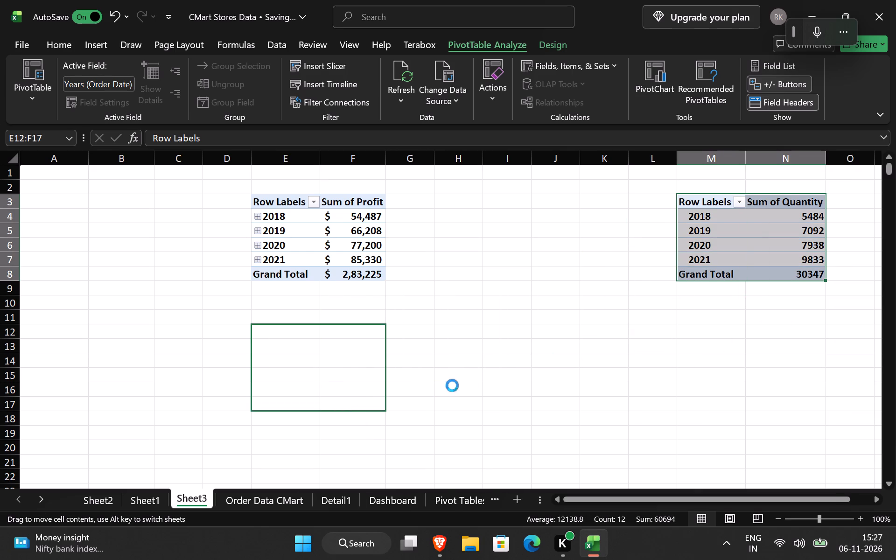
{"action": "left_click", "coordinate": [464, 268]}
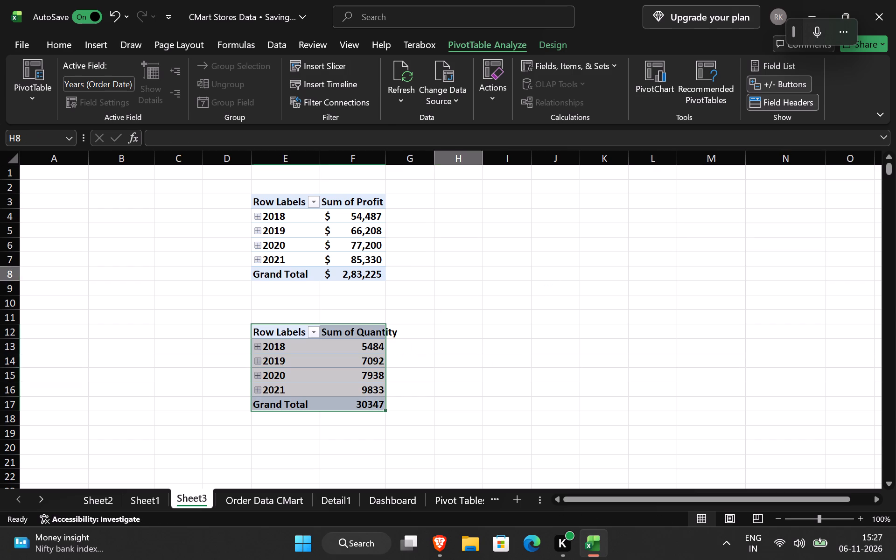
Autofit columns E and F to the contents of both pivot tables.
{"action": "left_click_drag", "start_coordinate": [309, 162], "coordinate": [322, 164]}
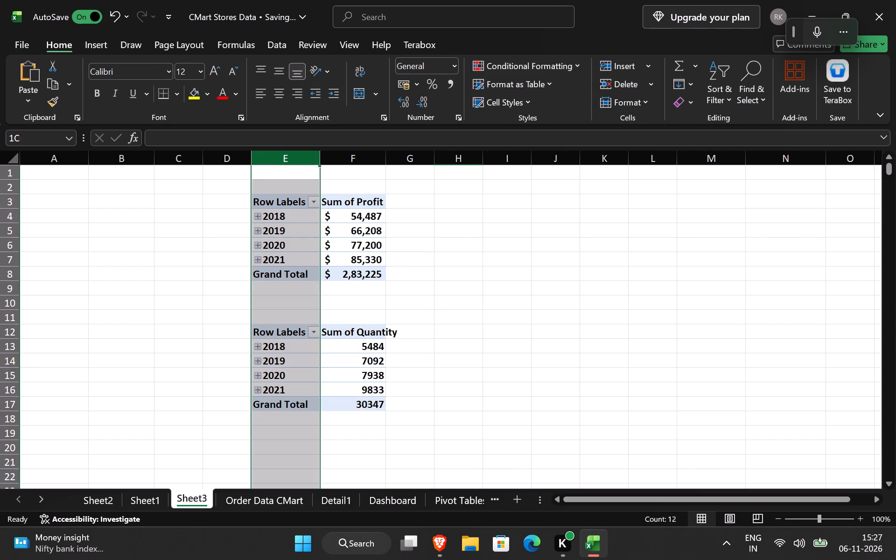
{"action": "left_click_drag", "start_coordinate": [322, 164], "coordinate": [343, 163]}
{"action": "double_click", "coordinate": [319, 160]}
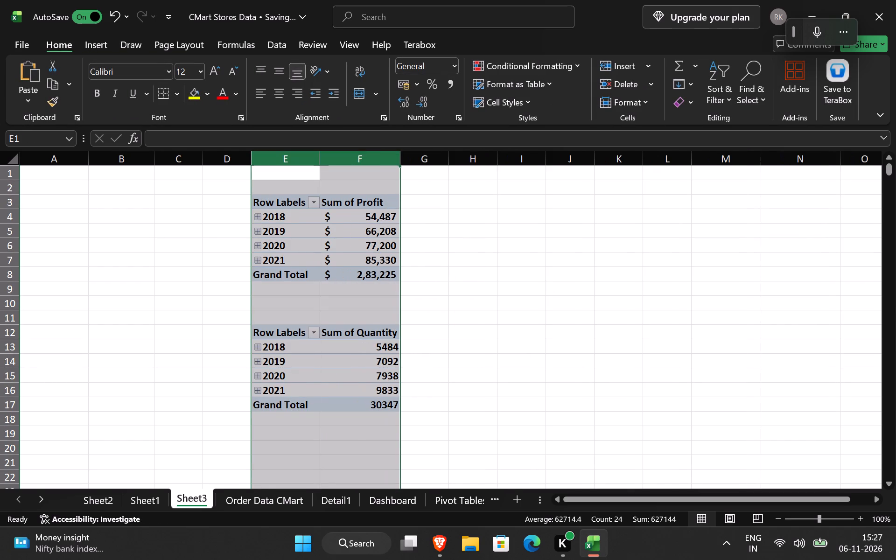
{"action": "left_click", "coordinate": [459, 242]}
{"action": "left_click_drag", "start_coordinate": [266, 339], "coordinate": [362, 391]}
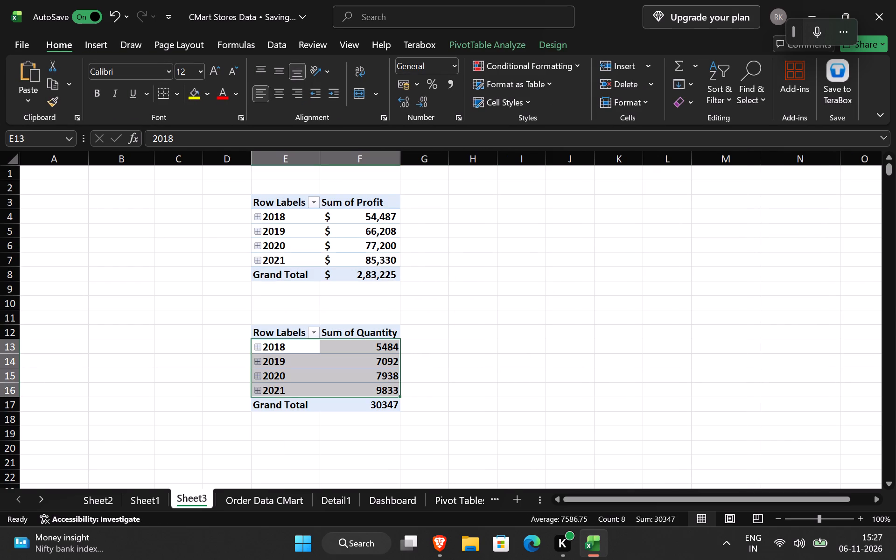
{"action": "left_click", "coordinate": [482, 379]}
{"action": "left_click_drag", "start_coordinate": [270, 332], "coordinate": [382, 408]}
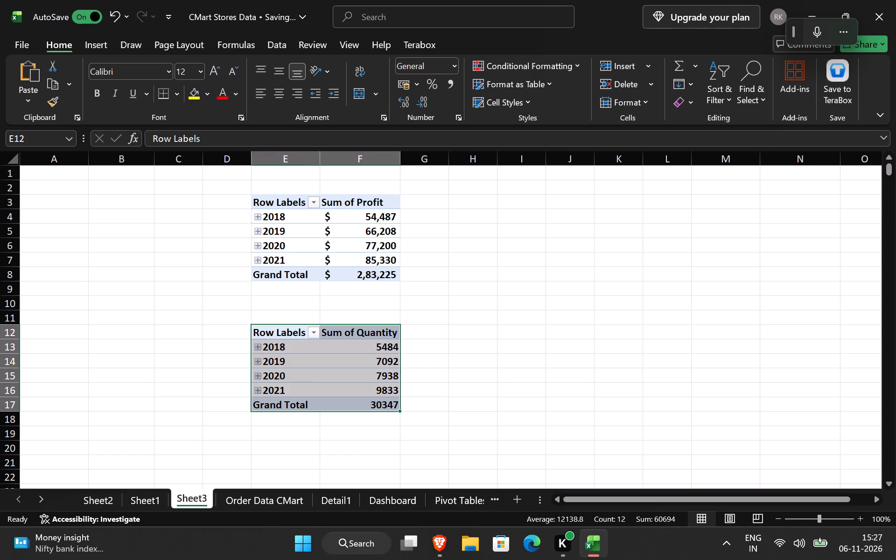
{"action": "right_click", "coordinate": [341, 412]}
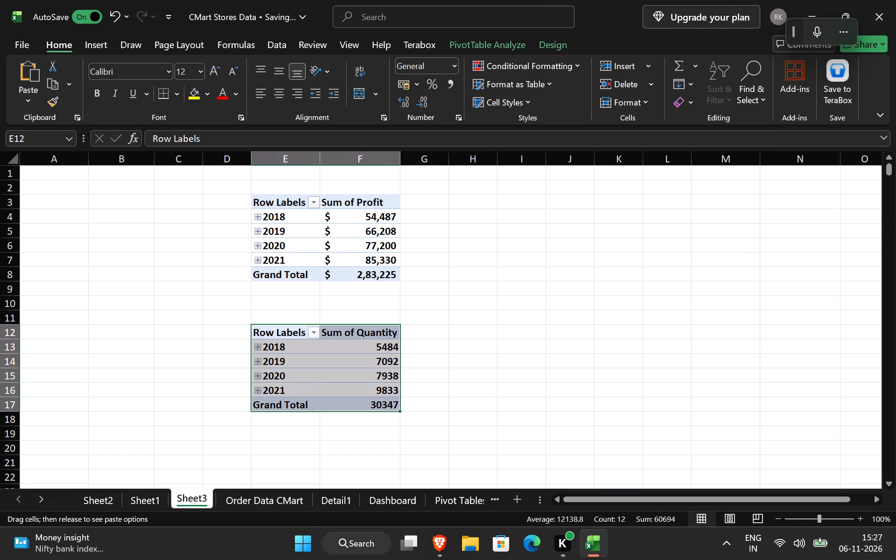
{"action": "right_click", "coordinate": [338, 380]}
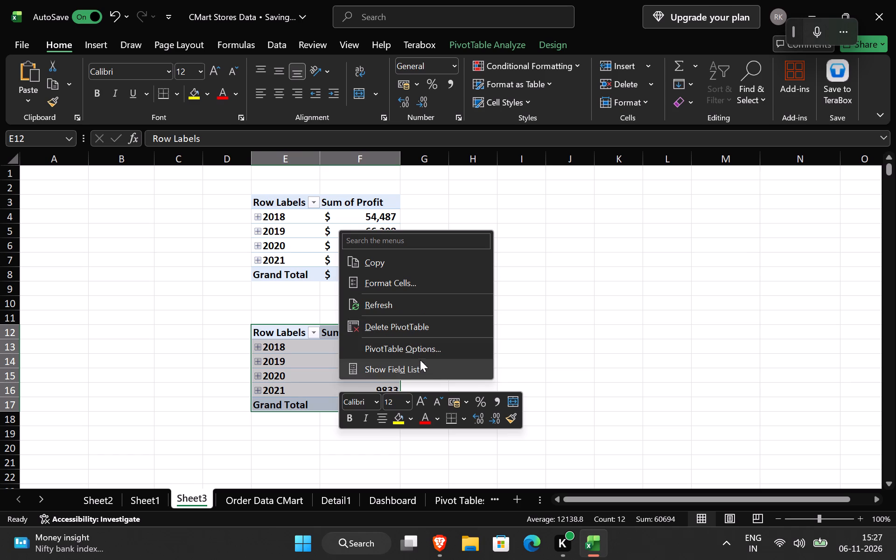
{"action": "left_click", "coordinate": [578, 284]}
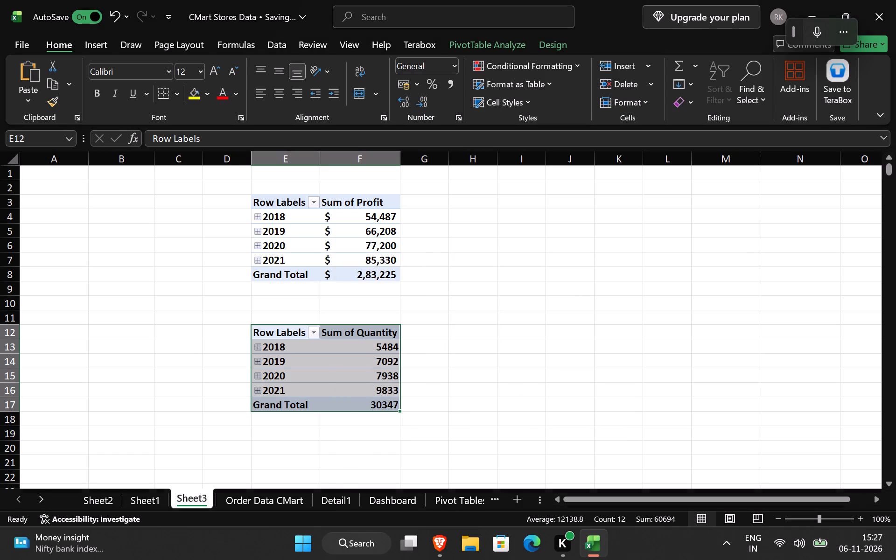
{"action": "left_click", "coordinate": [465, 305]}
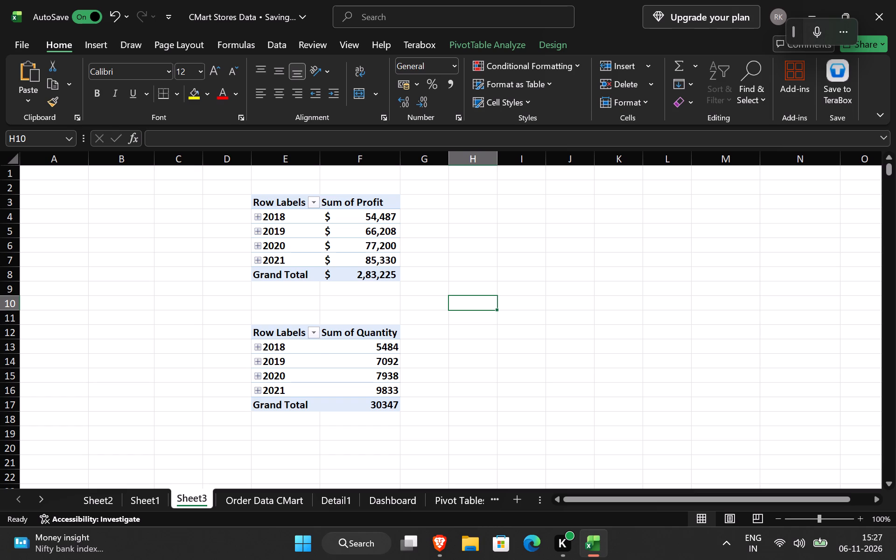
Expand 2018 and its Qtr1 in the quantity pivot table to check the quarter and month breakdown, and collapse both again.
{"action": "left_click", "coordinate": [256, 344]}
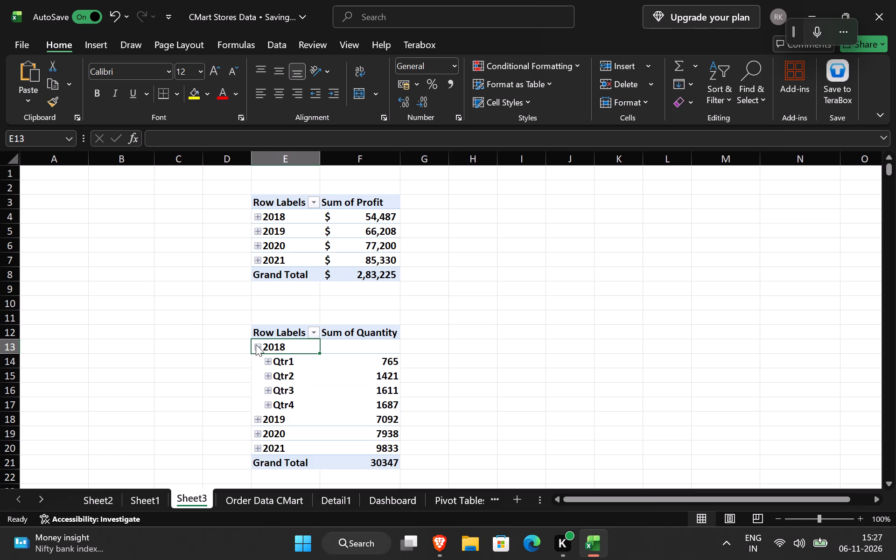
{"action": "left_click", "coordinate": [273, 365]}
{"action": "left_click", "coordinate": [266, 363]}
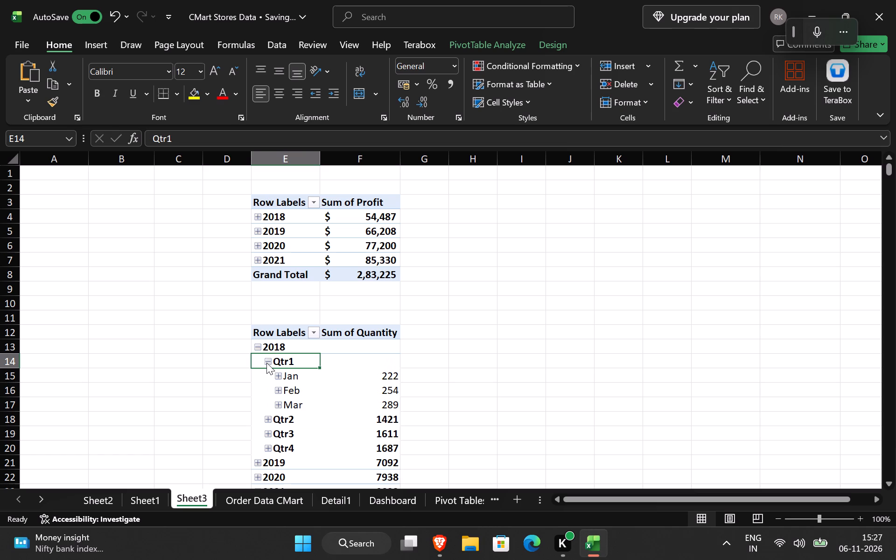
{"action": "left_click", "coordinate": [266, 363]}
{"action": "double_click", "coordinate": [266, 363]}
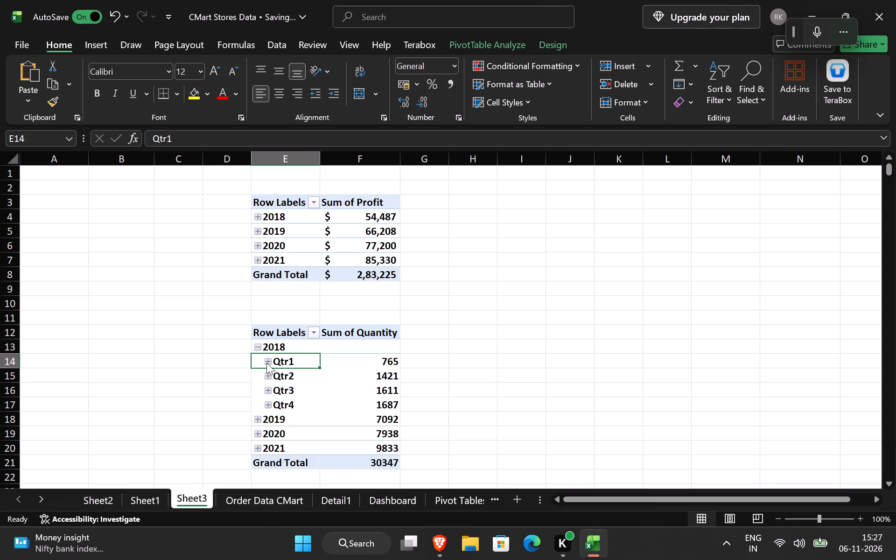
{"action": "left_click", "coordinate": [259, 349]}
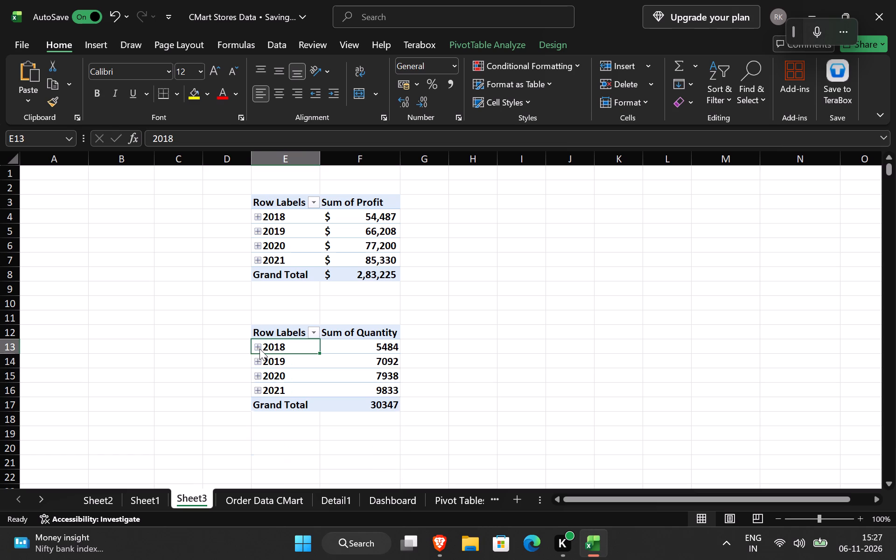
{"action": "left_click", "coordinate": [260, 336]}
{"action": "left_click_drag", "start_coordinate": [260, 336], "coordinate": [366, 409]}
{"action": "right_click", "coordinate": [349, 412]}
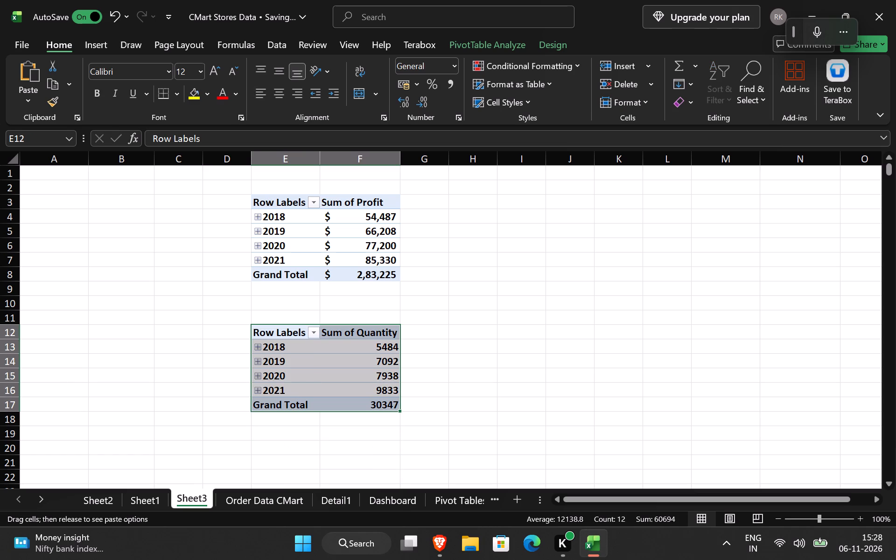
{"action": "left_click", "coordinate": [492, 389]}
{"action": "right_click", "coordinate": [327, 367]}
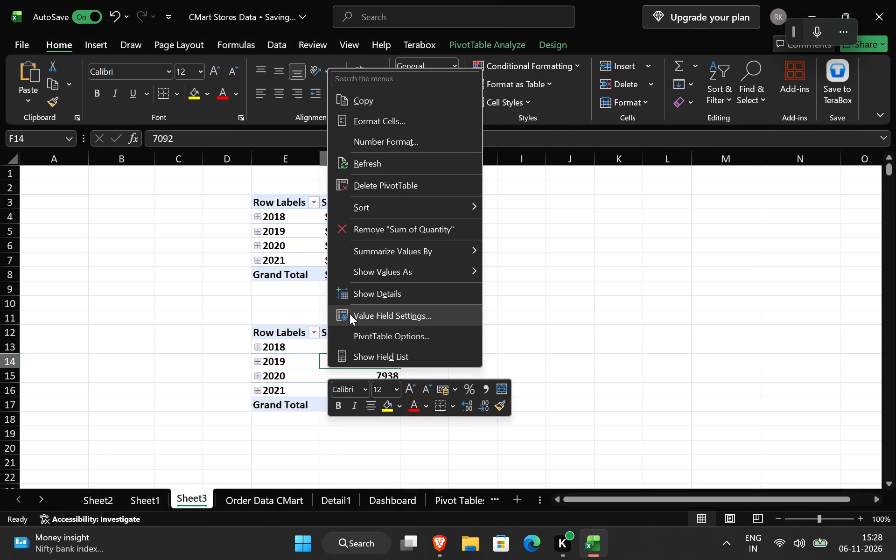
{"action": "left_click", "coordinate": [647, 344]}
Examine the Order Date grouping settings and the display options of the quantity pivot table without applying changes.
{"action": "left_click", "coordinate": [284, 353]}
{"action": "right_click", "coordinate": [284, 350]}
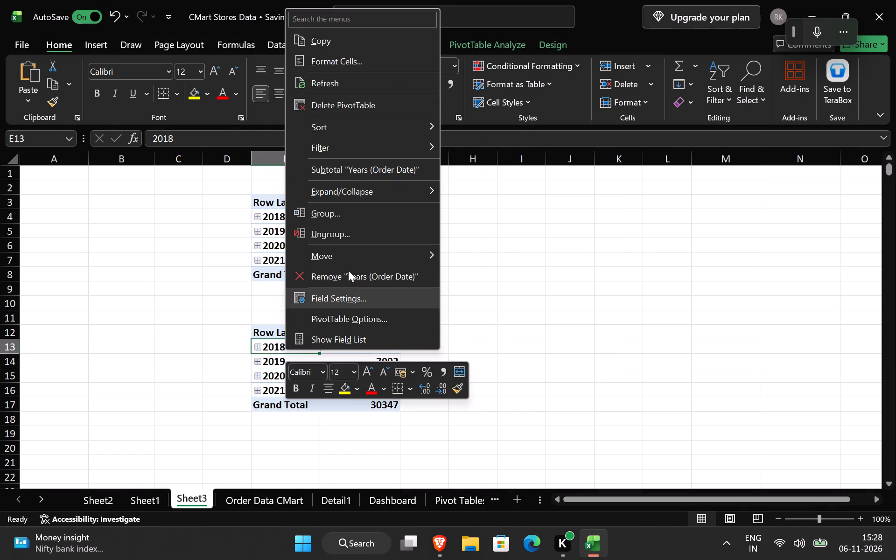
{"action": "left_click", "coordinate": [341, 221]}
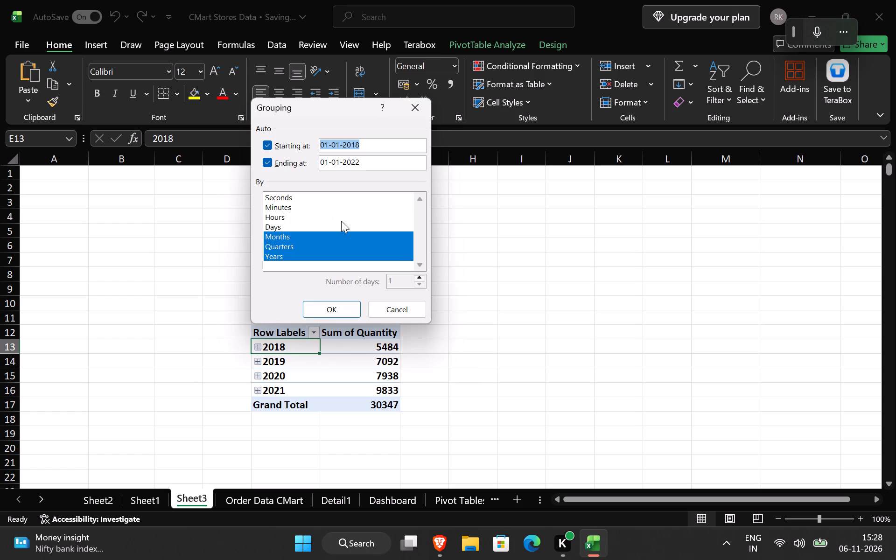
{"action": "scroll", "coordinate": [342, 211], "scroll_direction": "down", "scroll_amount": 3}
{"action": "scroll", "coordinate": [342, 211], "scroll_direction": "up", "scroll_amount": 2}
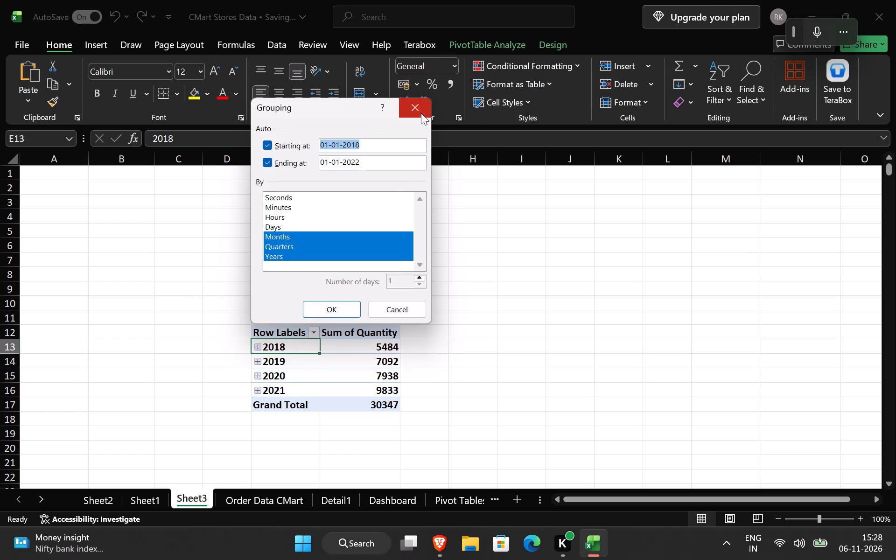
{"action": "left_click", "coordinate": [421, 113]}
{"action": "left_click", "coordinate": [443, 356]}
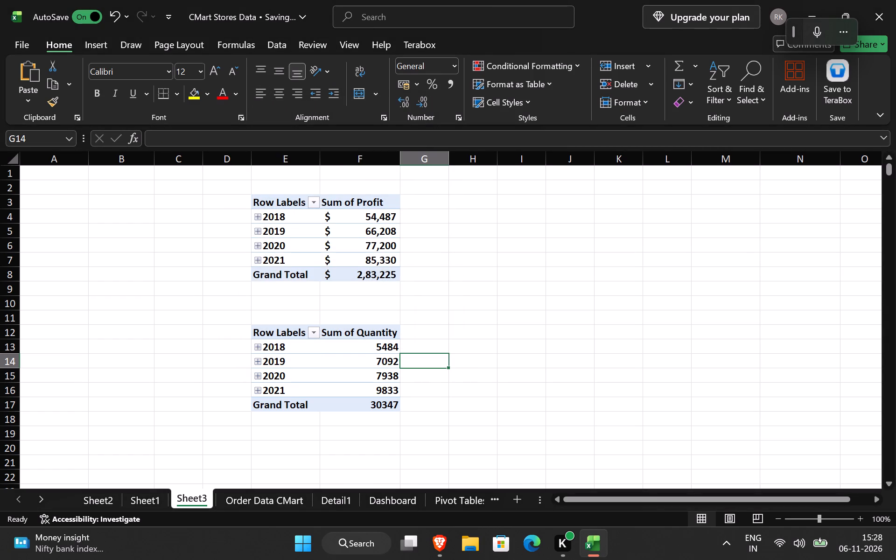
{"action": "right_click", "coordinate": [364, 336]}
{"action": "left_click", "coordinate": [418, 299]}
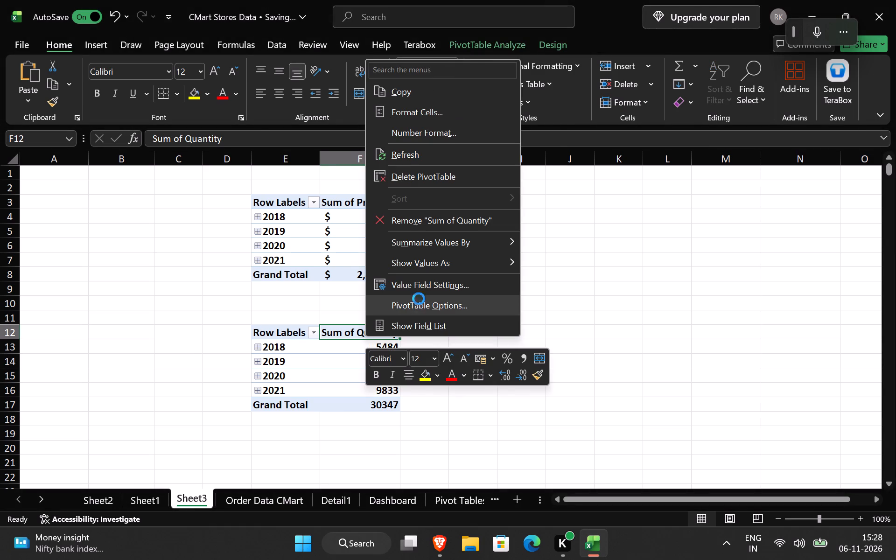
{"action": "left_click", "coordinate": [504, 179]}
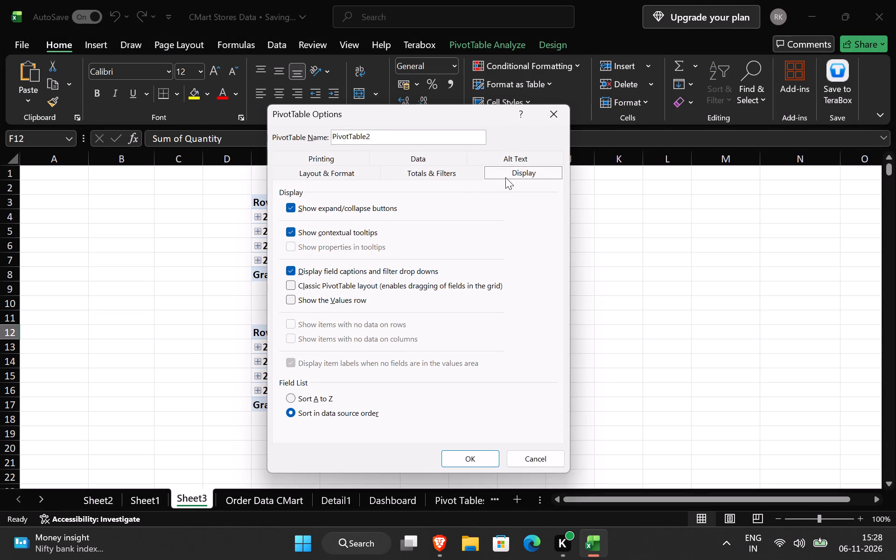
{"action": "left_click", "coordinate": [292, 249]}
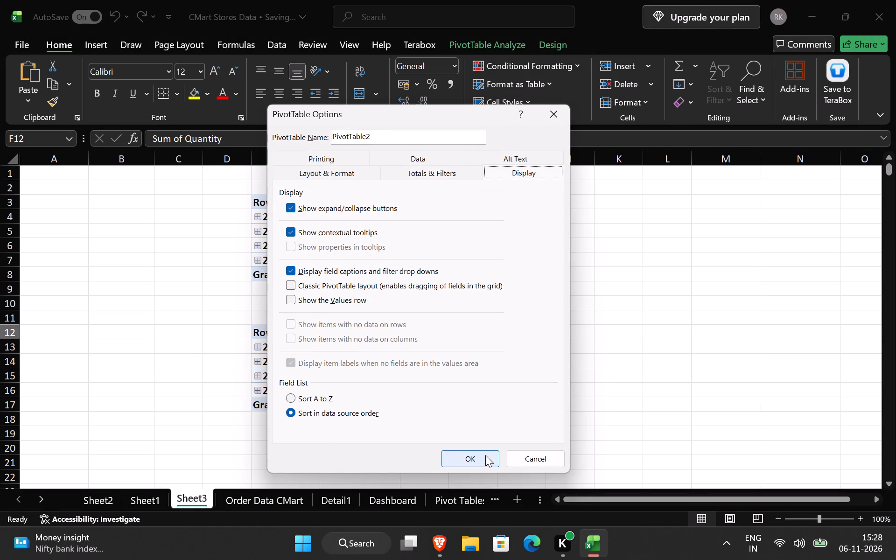
{"action": "left_click", "coordinate": [546, 460]}
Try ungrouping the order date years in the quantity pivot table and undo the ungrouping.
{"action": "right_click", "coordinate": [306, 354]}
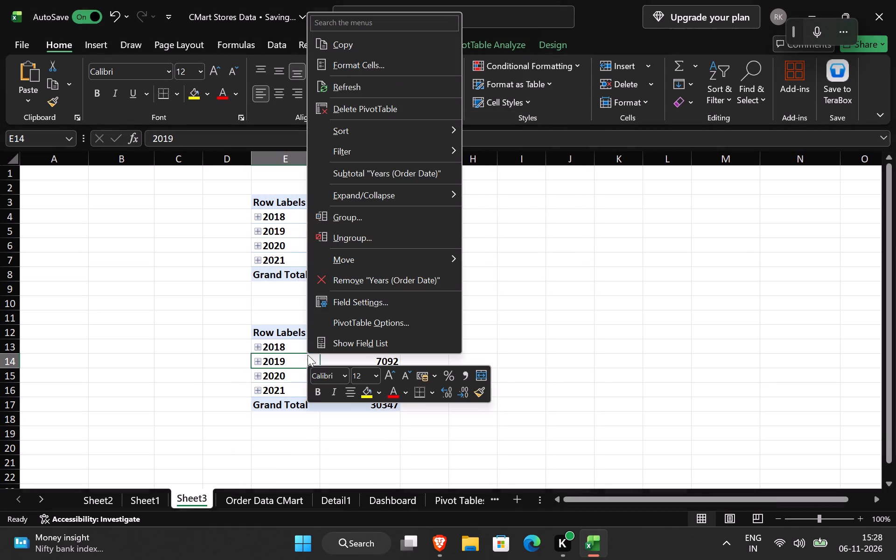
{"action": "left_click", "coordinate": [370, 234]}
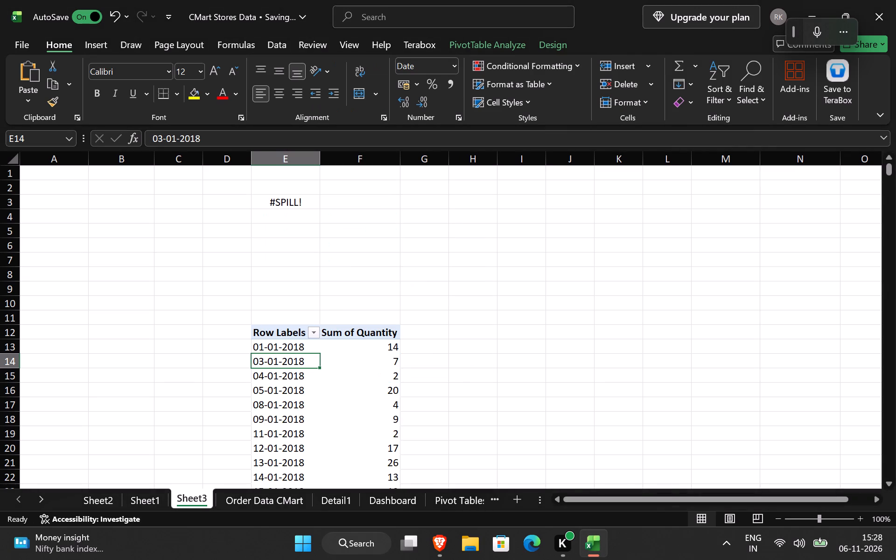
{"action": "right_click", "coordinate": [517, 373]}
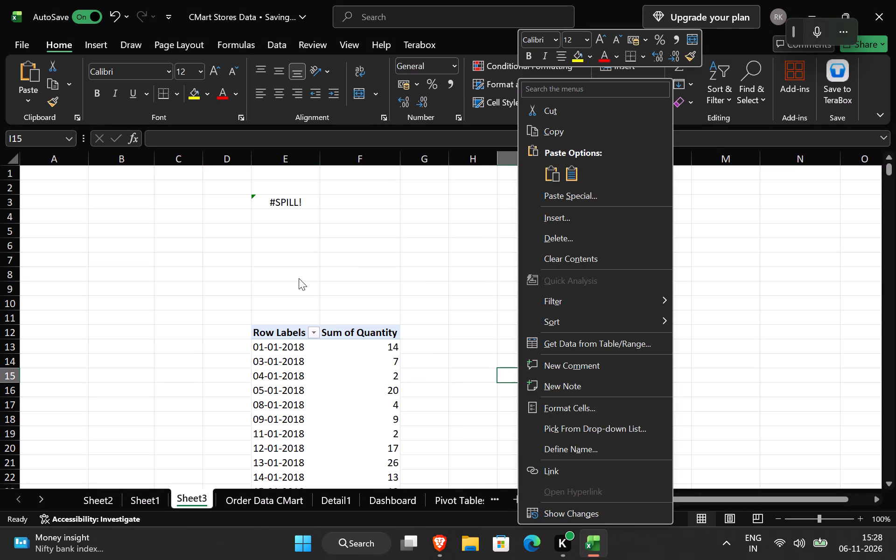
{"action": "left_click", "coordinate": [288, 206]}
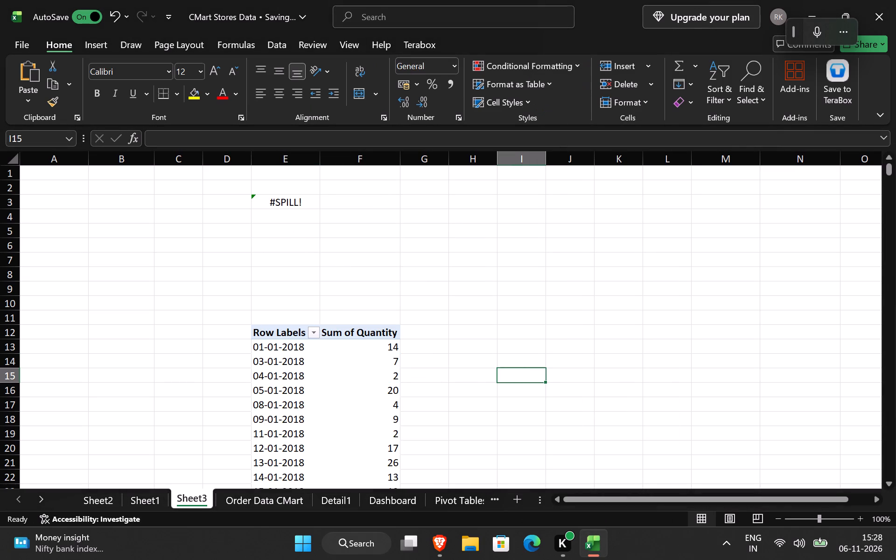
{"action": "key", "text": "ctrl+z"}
Move the whole quantity pivot table beside the profit pivot table, to start at cell H3.
{"action": "left_click_drag", "start_coordinate": [265, 328], "coordinate": [369, 398]}
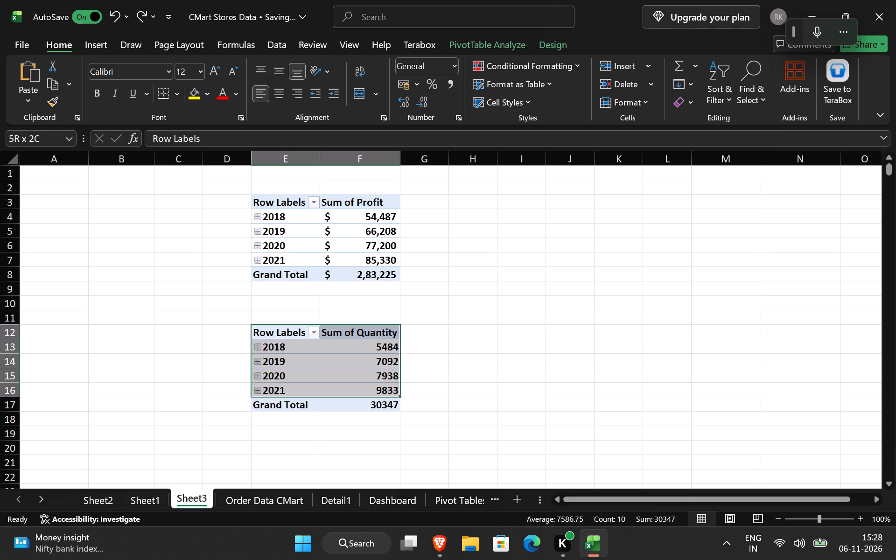
{"action": "left_click_drag", "start_coordinate": [369, 398], "coordinate": [373, 408]}
{"action": "left_click_drag", "start_coordinate": [355, 324], "coordinate": [528, 220]}
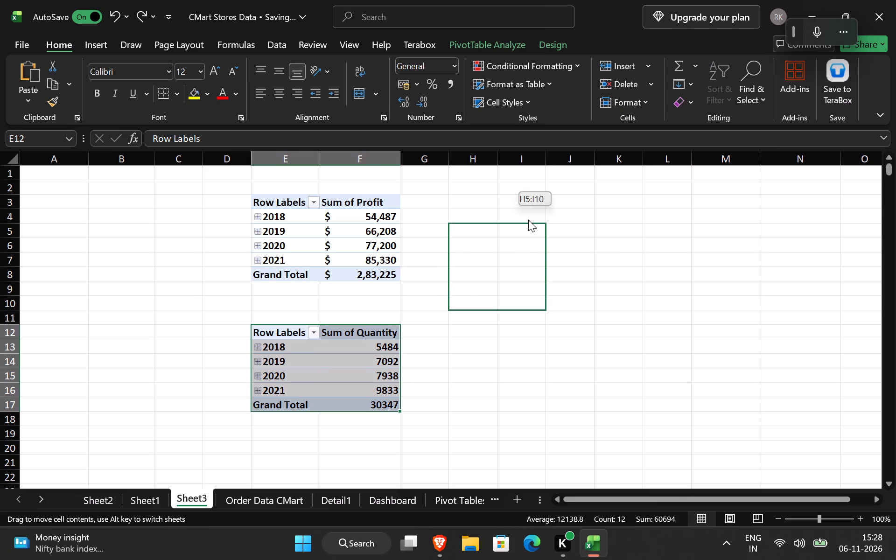
{"action": "left_click_drag", "start_coordinate": [528, 220], "coordinate": [531, 206]}
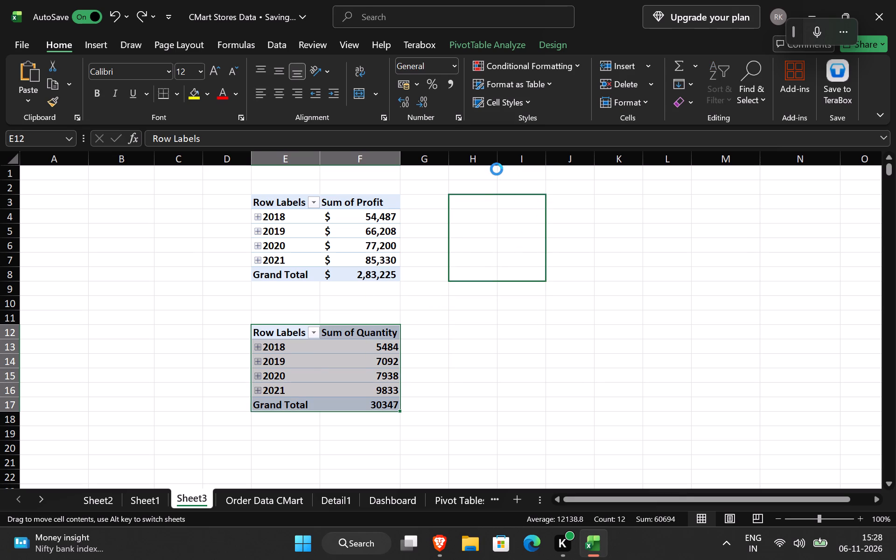
Autofit columns H and I to the contents of the quantity pivot table.
{"action": "left_click_drag", "start_coordinate": [472, 155], "coordinate": [525, 155]}
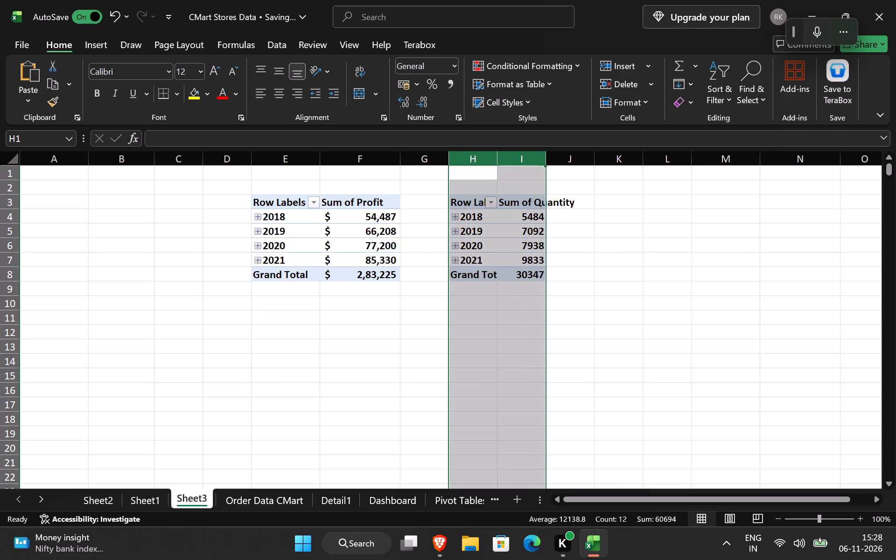
{"action": "double_click", "coordinate": [499, 157]}
{"action": "left_click", "coordinate": [625, 228]}
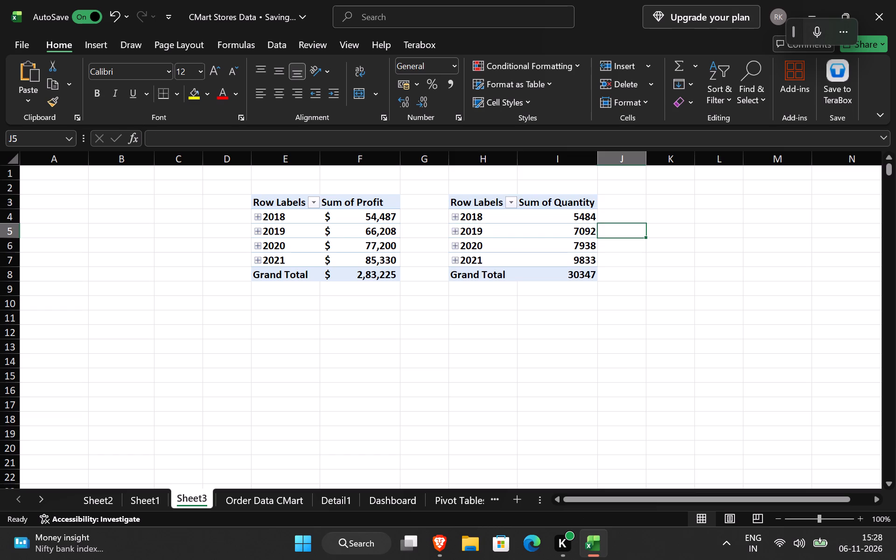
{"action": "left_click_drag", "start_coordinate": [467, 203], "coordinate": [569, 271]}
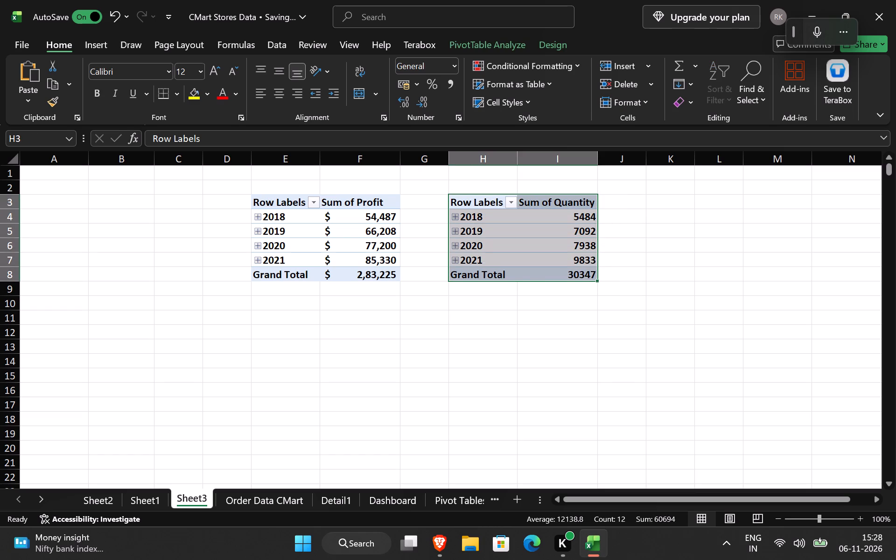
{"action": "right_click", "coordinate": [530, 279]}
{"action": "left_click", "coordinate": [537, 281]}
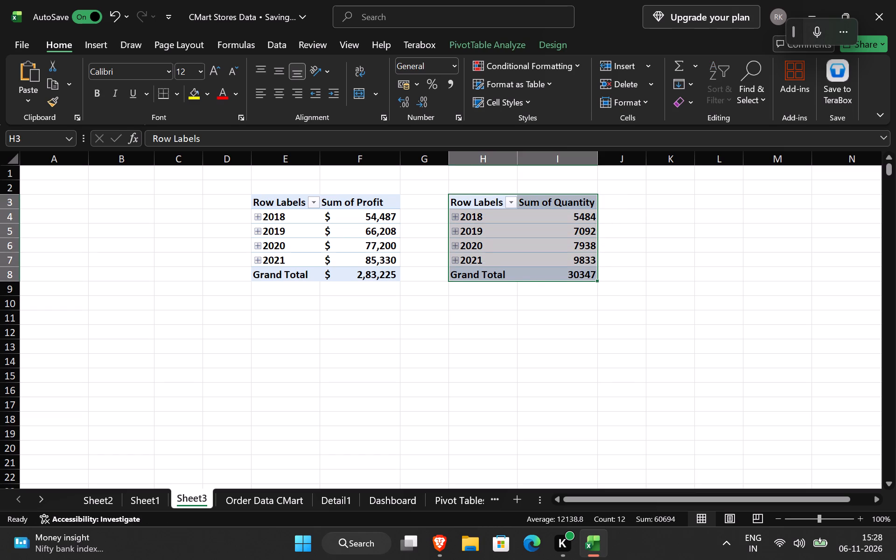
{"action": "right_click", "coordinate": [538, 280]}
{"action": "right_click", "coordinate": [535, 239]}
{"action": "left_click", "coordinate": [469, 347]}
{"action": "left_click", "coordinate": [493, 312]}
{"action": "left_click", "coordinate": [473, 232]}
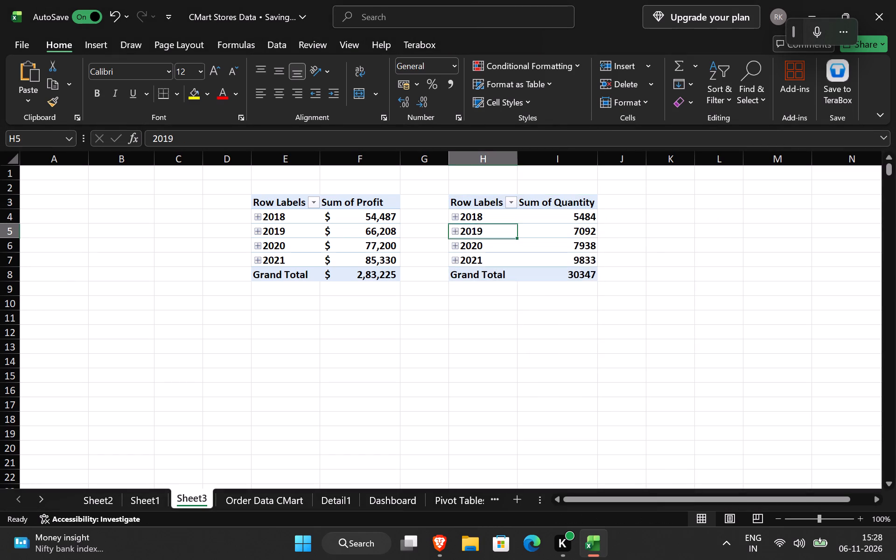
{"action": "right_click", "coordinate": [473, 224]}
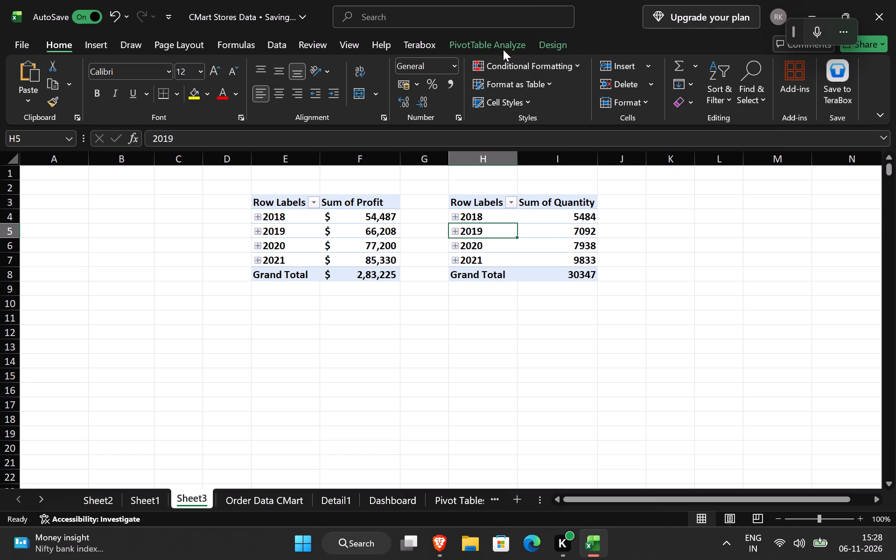
Remove Quantity and the Months, Quarters and Years fields from the pivot table at H3, keeping only Order Date as rows, and close the field list.
{"action": "left_click", "coordinate": [503, 49]}
{"action": "left_click", "coordinate": [762, 62]}
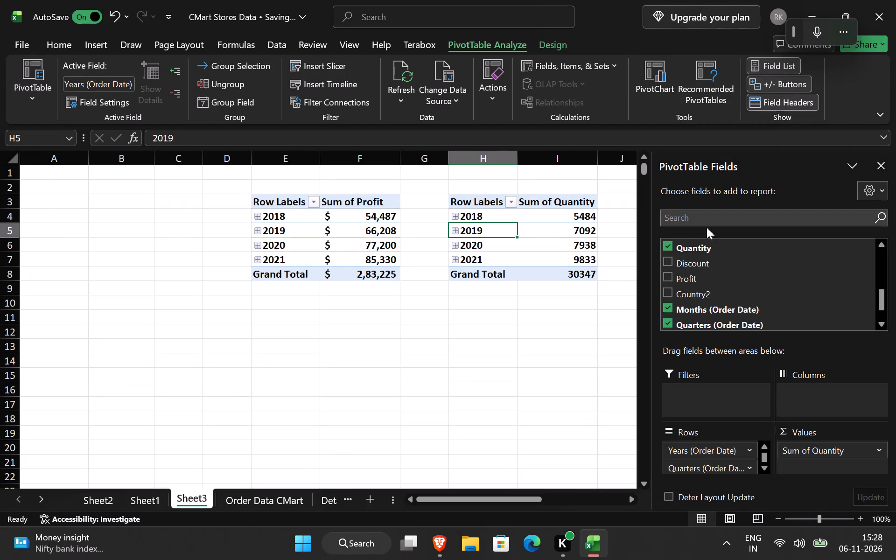
{"action": "left_click", "coordinate": [673, 242]}
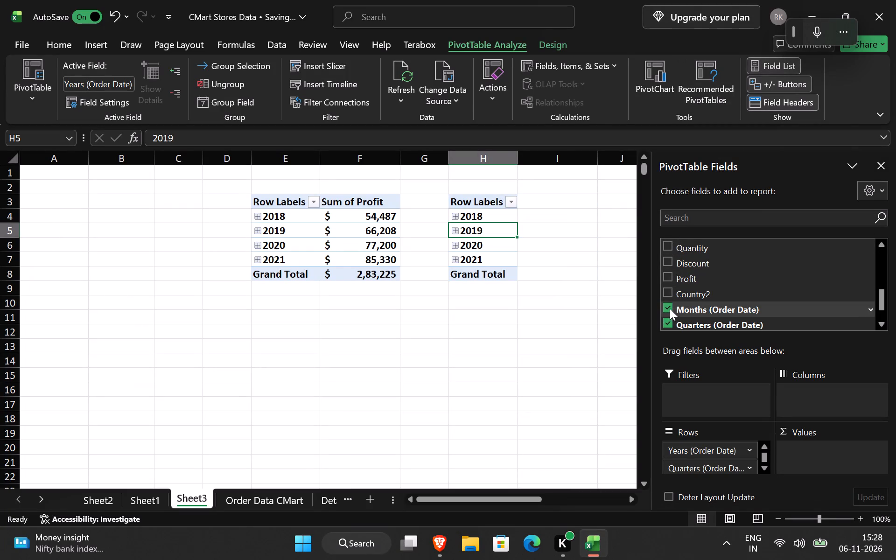
{"action": "left_click", "coordinate": [670, 305]}
{"action": "left_click", "coordinate": [667, 321]}
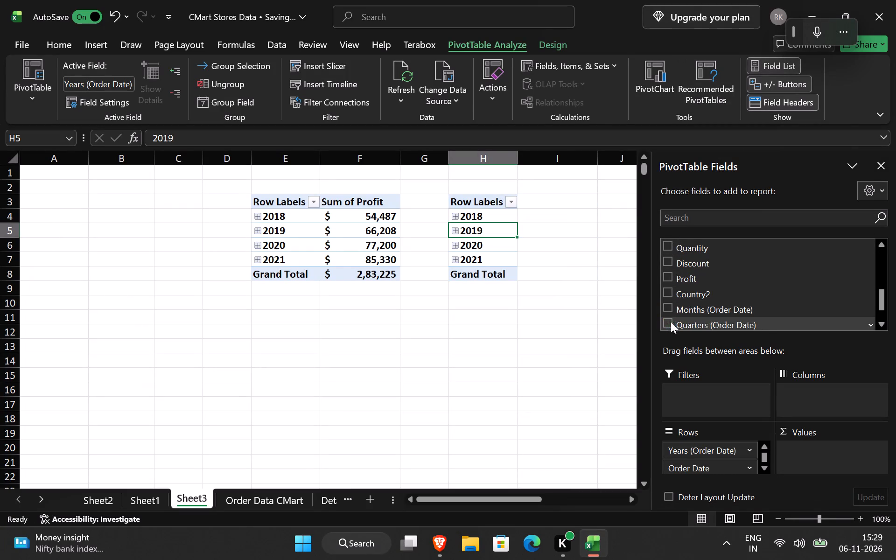
{"action": "scroll", "coordinate": [678, 308], "scroll_direction": "down", "scroll_amount": 2}
{"action": "left_click", "coordinate": [669, 304]}
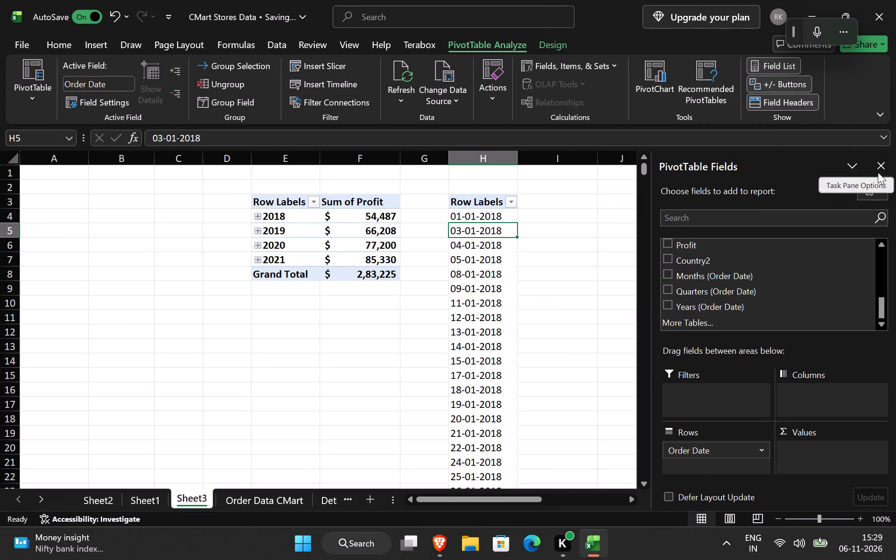
{"action": "left_click", "coordinate": [880, 171]}
Examine the display options of the Order Date pivot table at H3 without applying changes.
{"action": "right_click", "coordinate": [493, 219]}
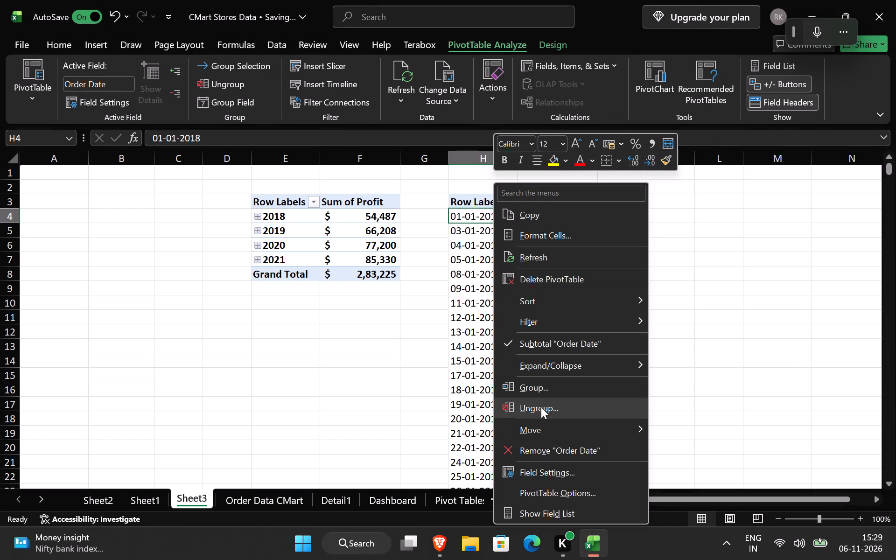
{"action": "left_click", "coordinate": [561, 487]}
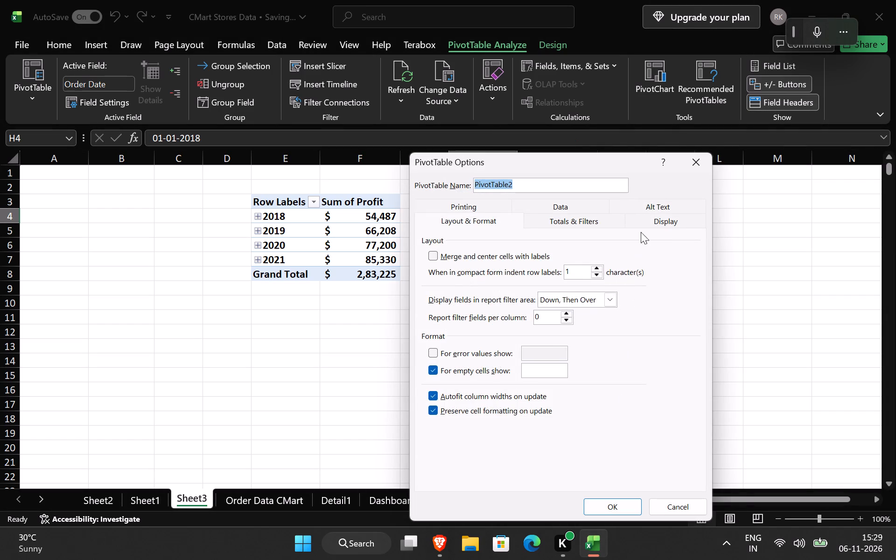
{"action": "left_click", "coordinate": [646, 226]}
{"action": "left_click", "coordinate": [436, 296]}
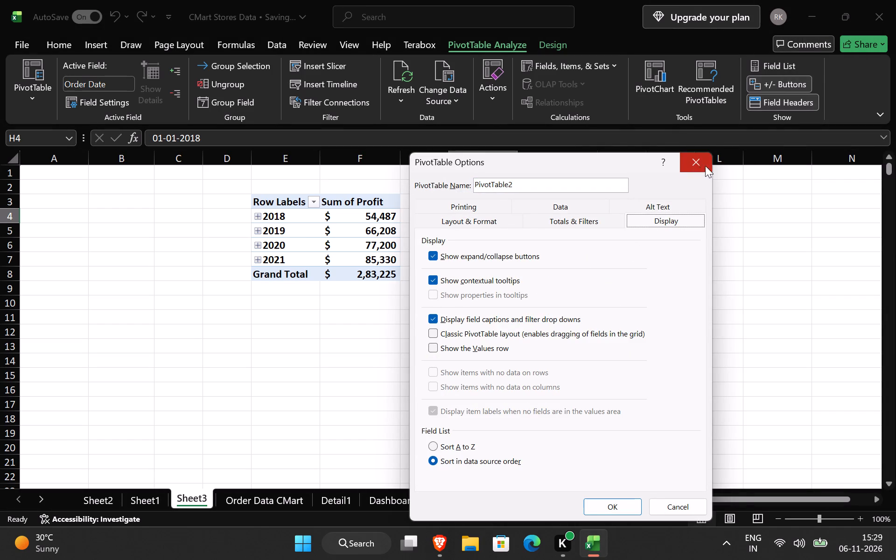
{"action": "left_click", "coordinate": [699, 167]}
{"action": "left_click", "coordinate": [493, 245]}
{"action": "right_click", "coordinate": [490, 237]}
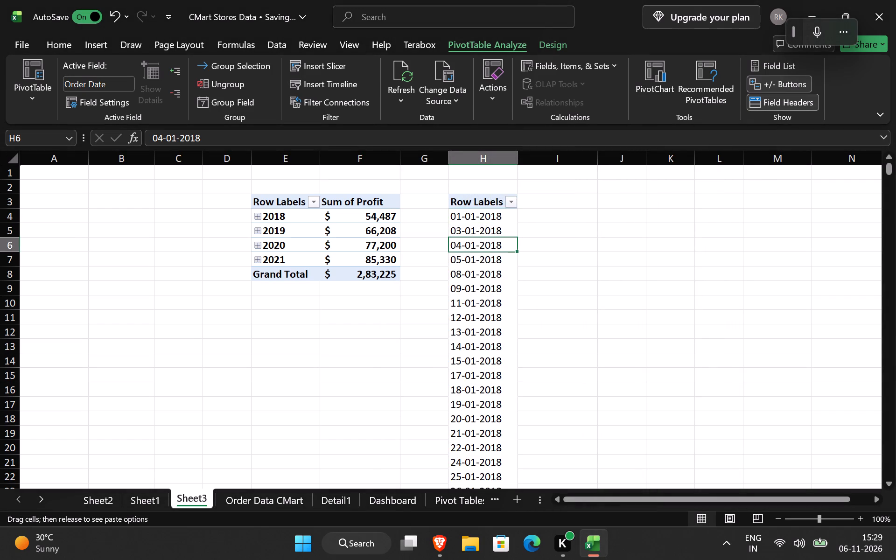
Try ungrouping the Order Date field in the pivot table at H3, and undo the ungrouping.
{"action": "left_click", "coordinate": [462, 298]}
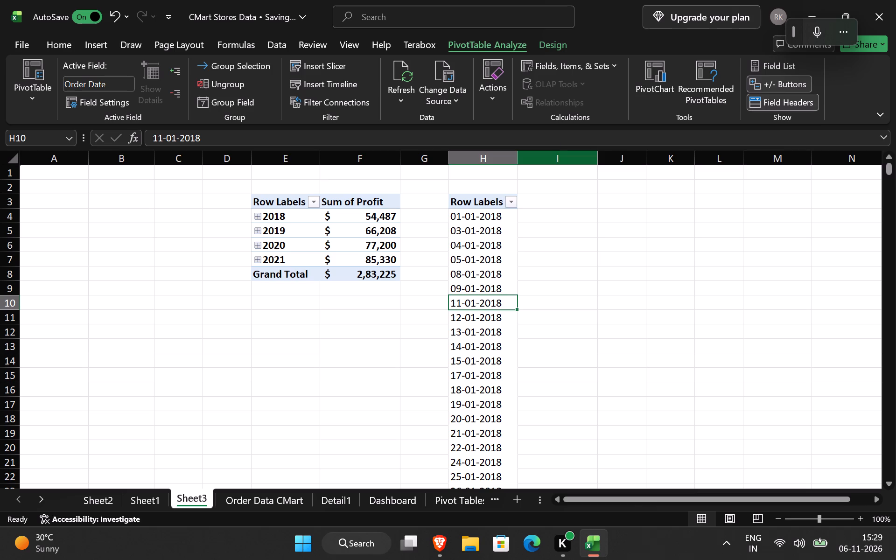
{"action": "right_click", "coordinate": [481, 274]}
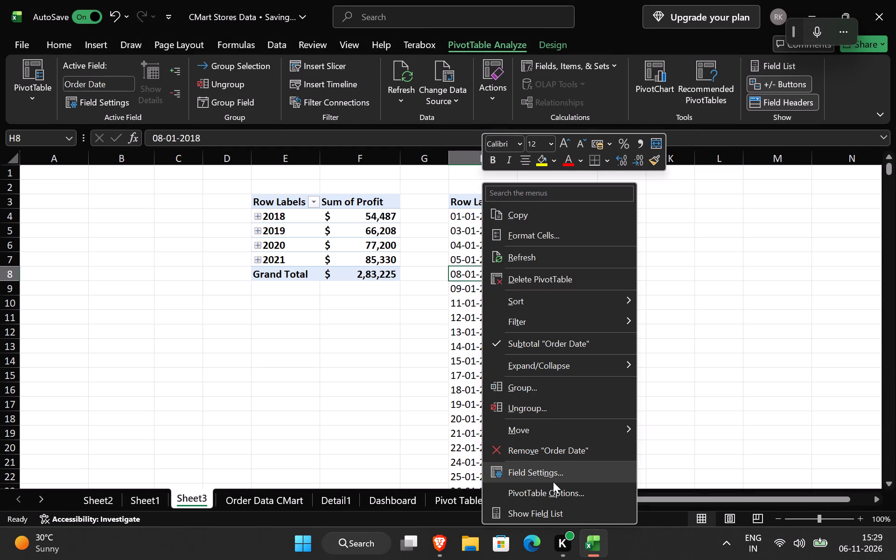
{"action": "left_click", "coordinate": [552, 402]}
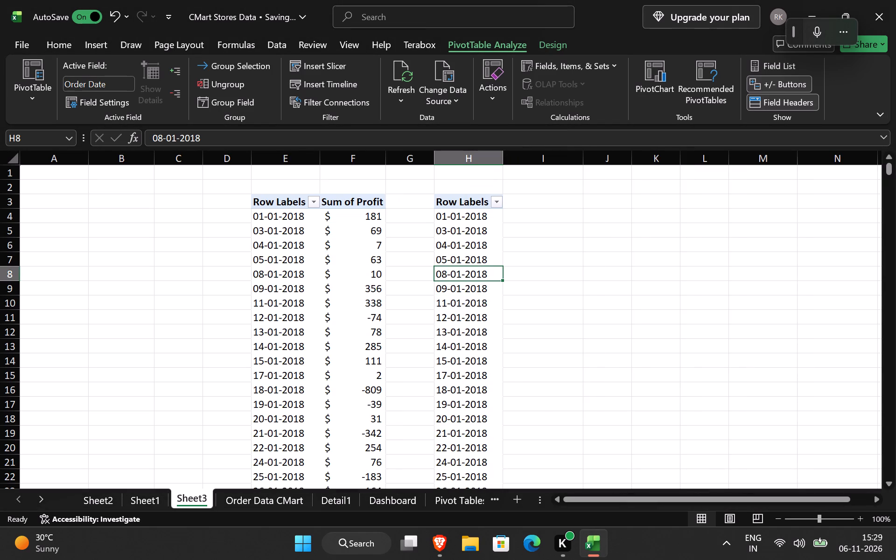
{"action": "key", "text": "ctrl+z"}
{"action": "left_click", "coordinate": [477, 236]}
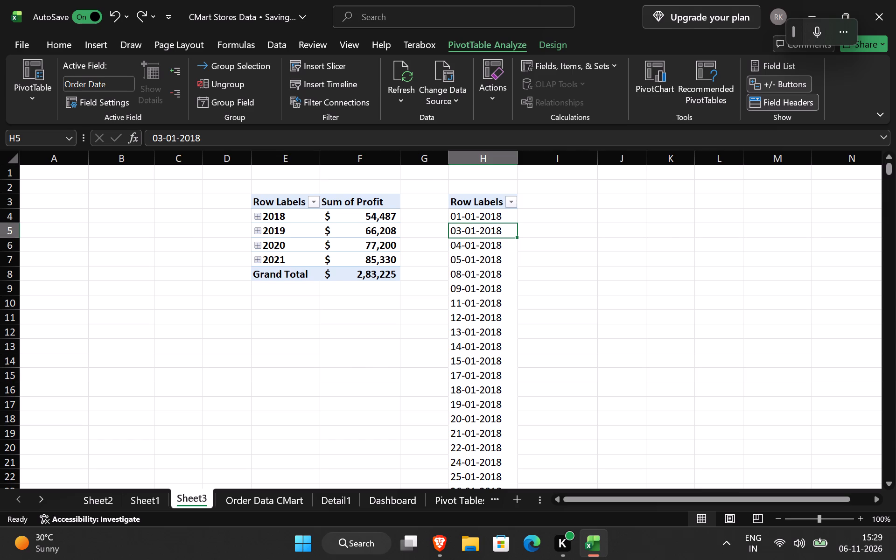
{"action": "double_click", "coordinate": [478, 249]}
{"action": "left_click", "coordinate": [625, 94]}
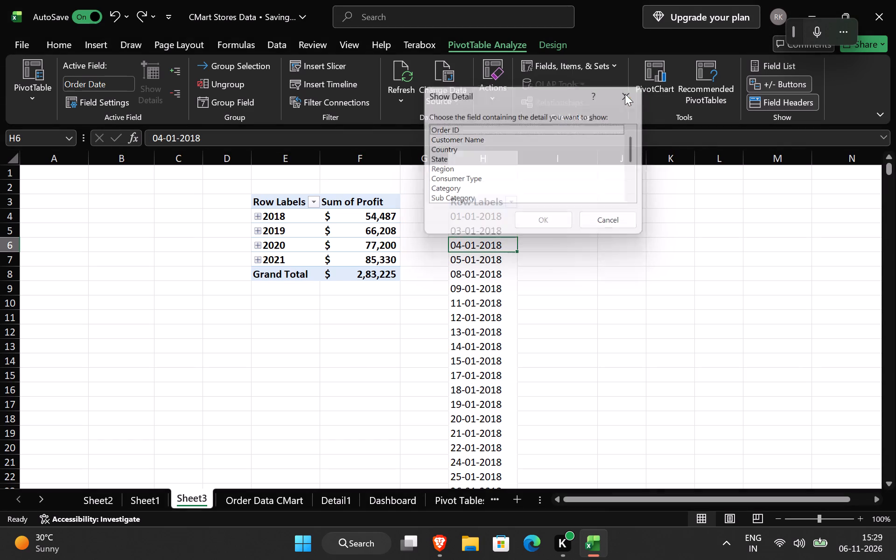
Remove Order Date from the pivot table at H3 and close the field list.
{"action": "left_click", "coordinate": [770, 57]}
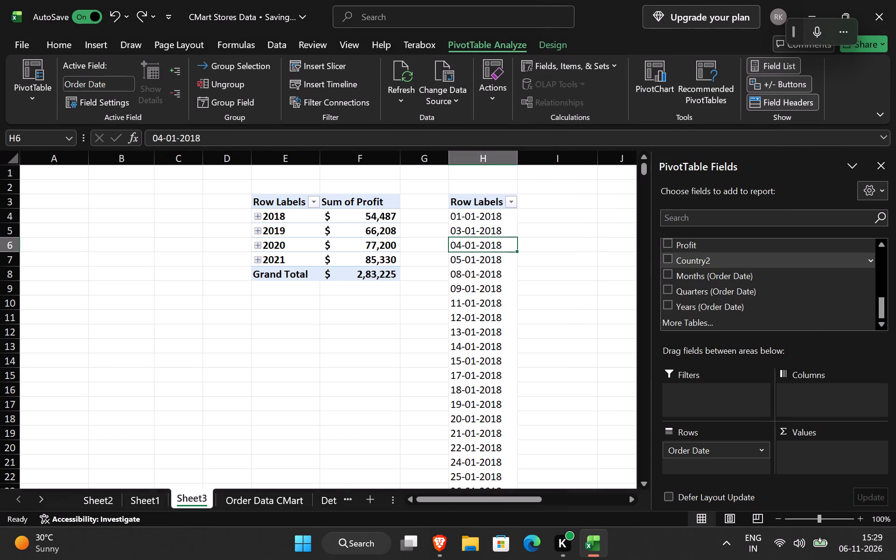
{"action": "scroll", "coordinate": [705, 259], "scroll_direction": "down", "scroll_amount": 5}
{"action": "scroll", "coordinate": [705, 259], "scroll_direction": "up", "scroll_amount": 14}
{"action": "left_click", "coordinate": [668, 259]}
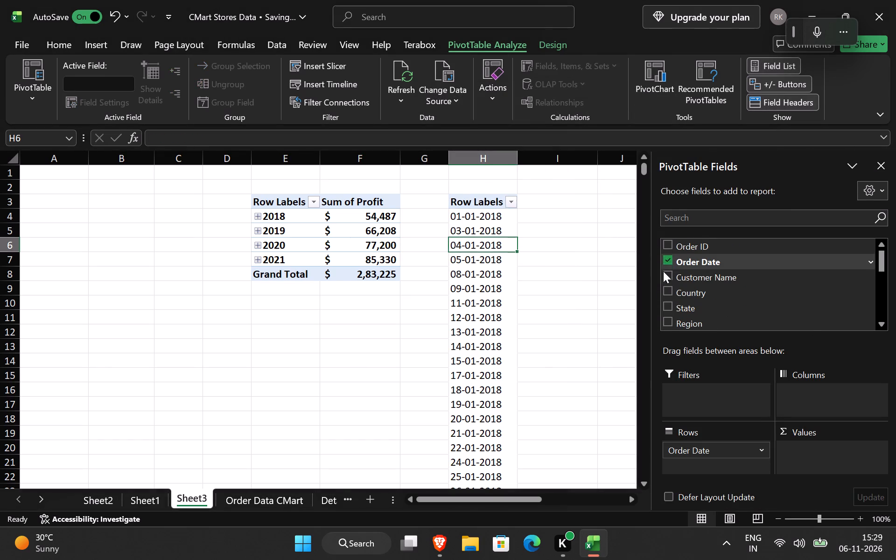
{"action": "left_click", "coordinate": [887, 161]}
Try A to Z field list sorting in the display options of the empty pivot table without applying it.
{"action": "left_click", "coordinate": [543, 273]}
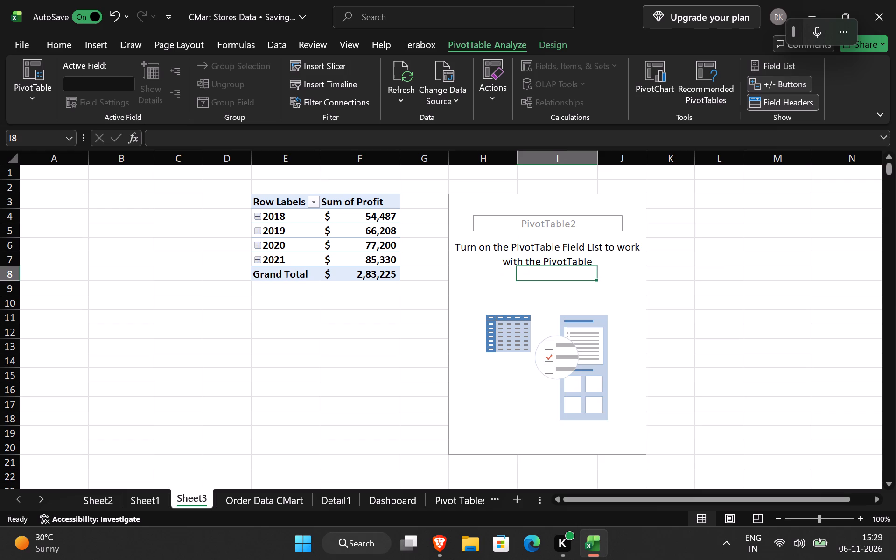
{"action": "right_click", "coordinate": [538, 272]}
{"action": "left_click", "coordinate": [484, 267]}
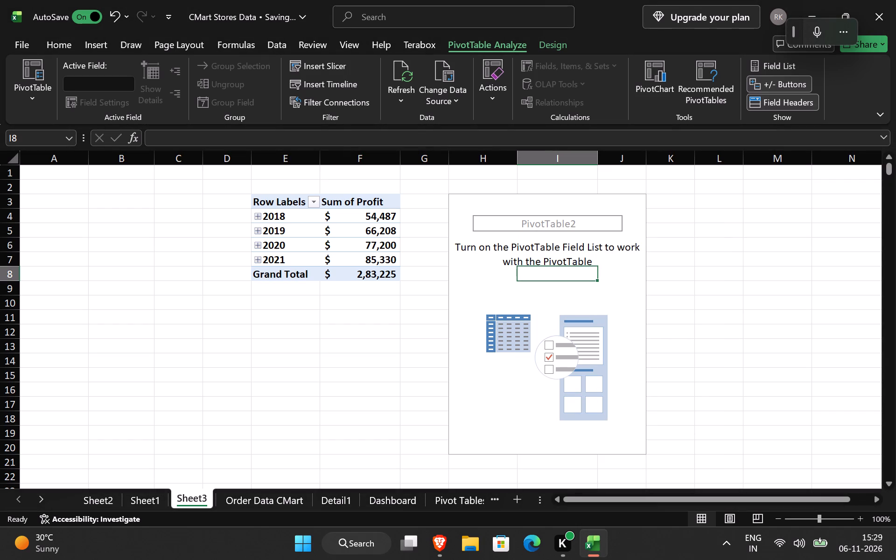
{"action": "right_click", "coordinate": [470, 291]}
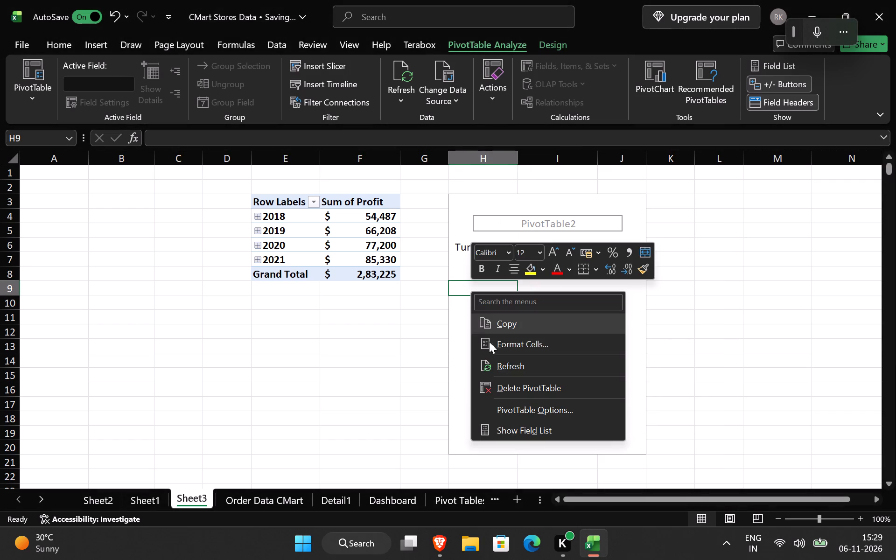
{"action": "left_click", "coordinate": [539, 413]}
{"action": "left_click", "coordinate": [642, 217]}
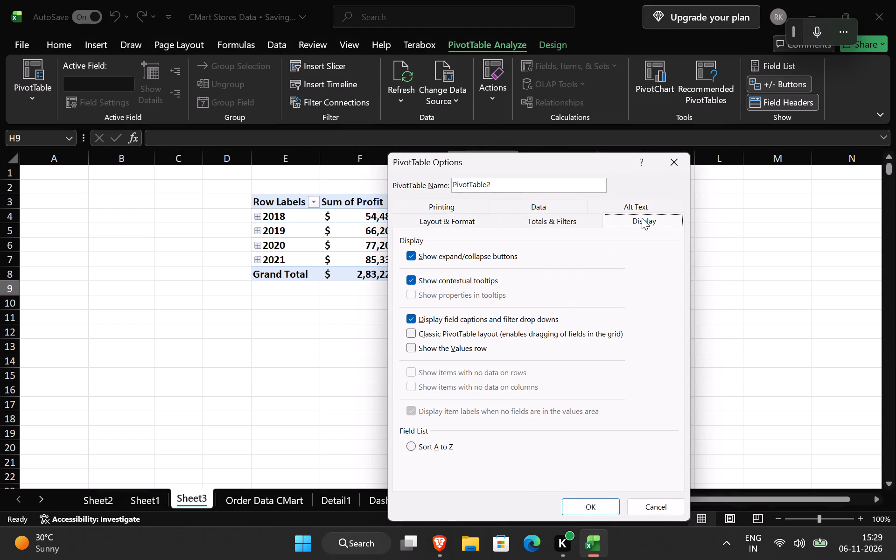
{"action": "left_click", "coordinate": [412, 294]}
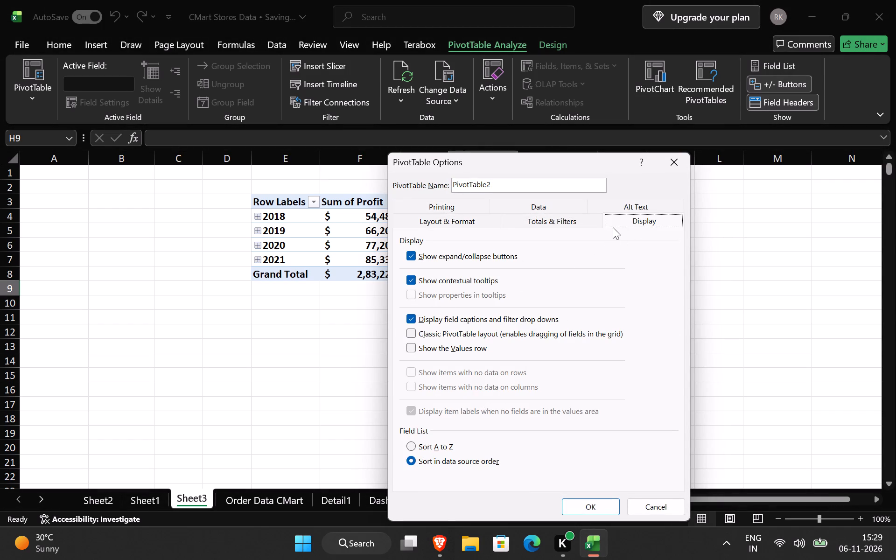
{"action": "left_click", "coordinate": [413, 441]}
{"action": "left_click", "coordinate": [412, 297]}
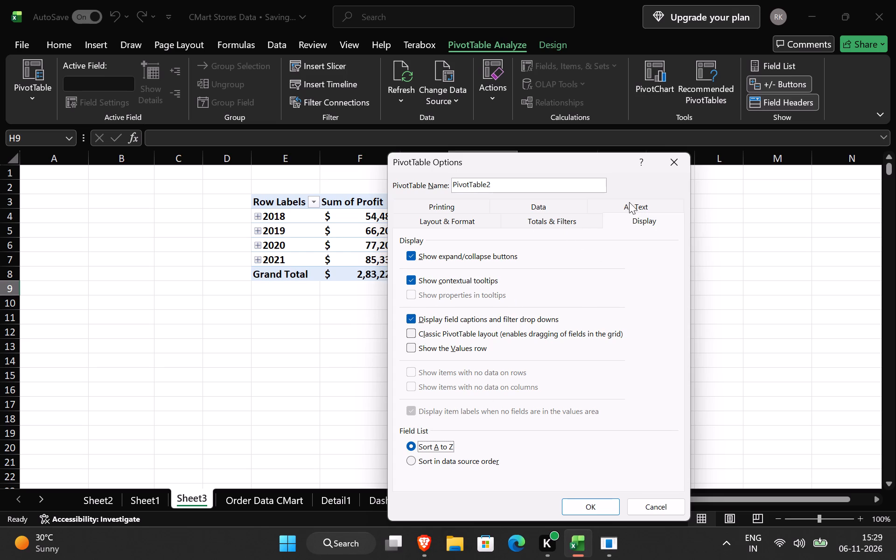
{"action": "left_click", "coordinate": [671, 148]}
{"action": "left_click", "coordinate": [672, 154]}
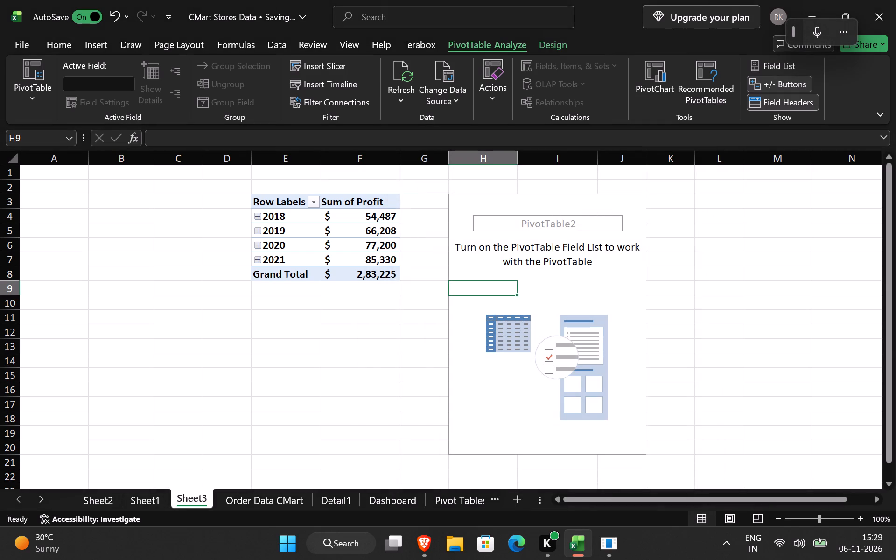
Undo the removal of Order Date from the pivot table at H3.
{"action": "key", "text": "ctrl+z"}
Enable the Classic PivotTable layout in the display options of the Order Date pivot table.
{"action": "right_click", "coordinate": [478, 294]}
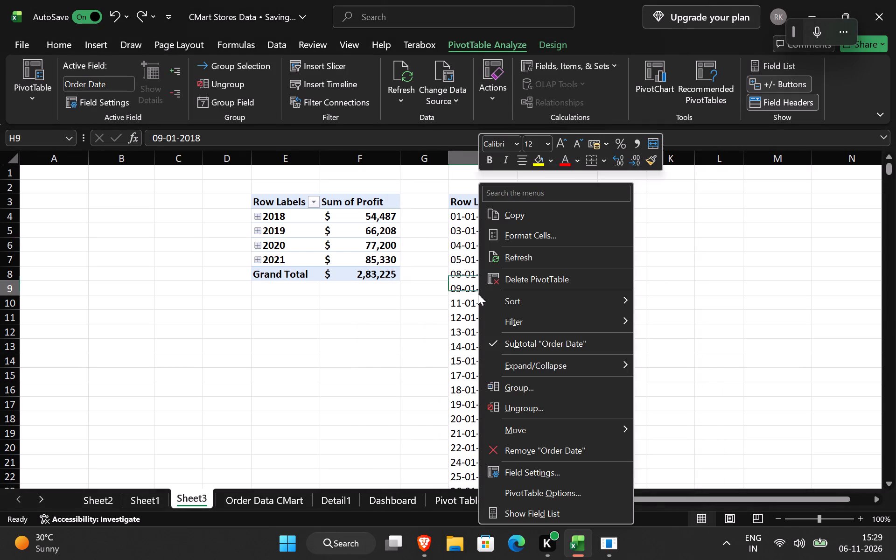
{"action": "left_click", "coordinate": [540, 488]}
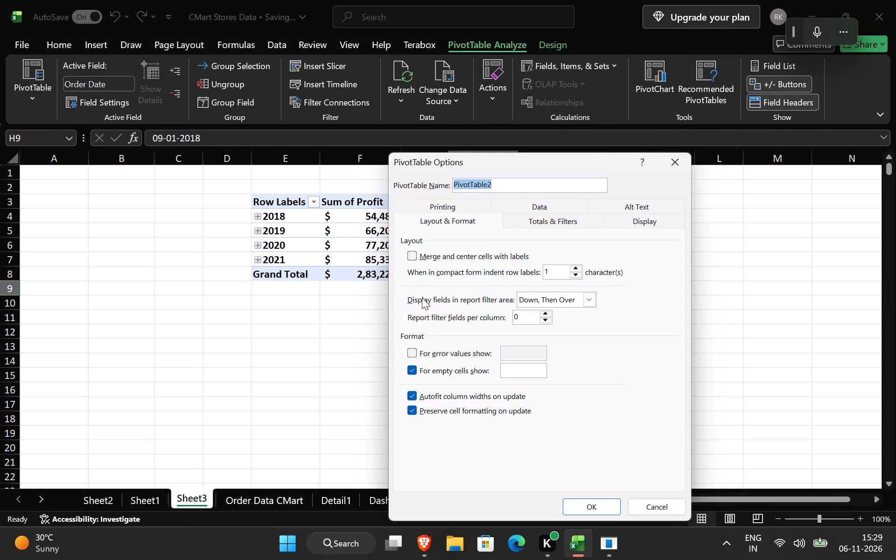
{"action": "left_click", "coordinate": [636, 217]}
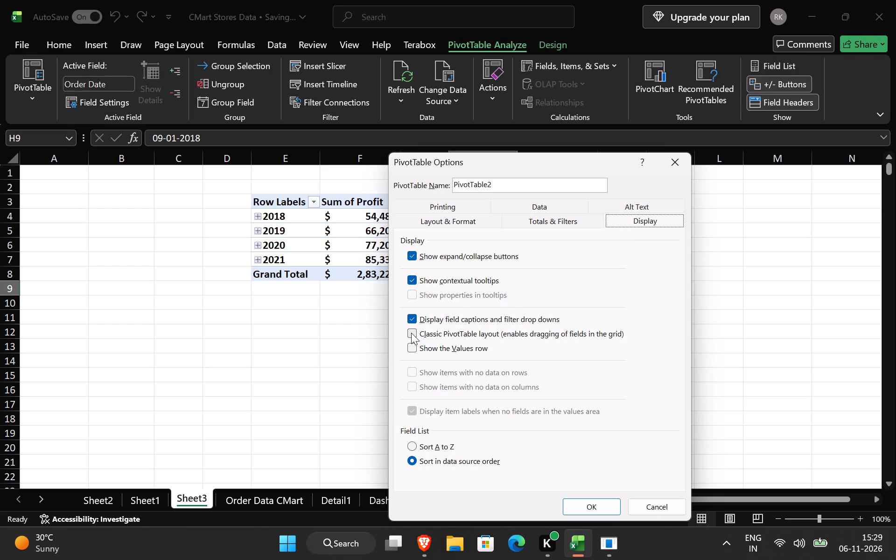
{"action": "left_click", "coordinate": [411, 333]}
{"action": "left_click", "coordinate": [598, 504]}
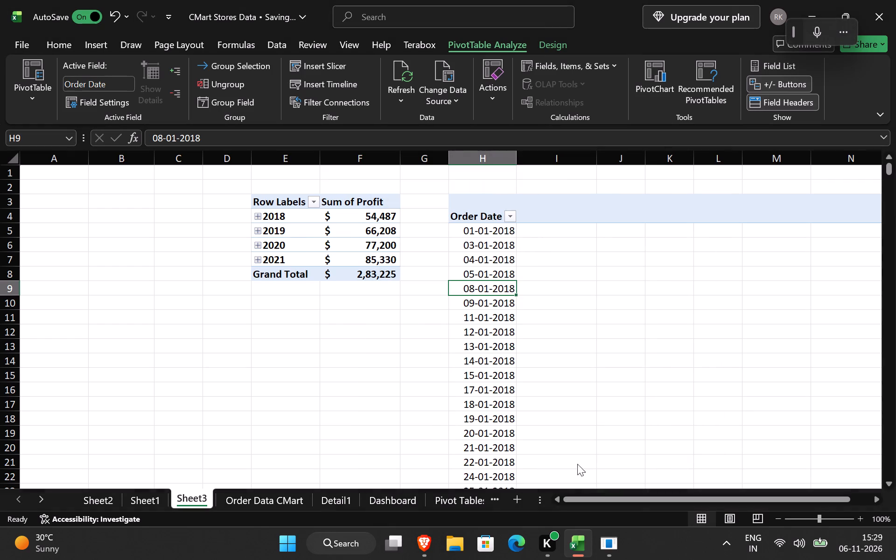
Add Quantity as the only values field of the Order Date pivot table and close the field list.
{"action": "left_click", "coordinate": [540, 268]}
{"action": "left_click", "coordinate": [496, 251]}
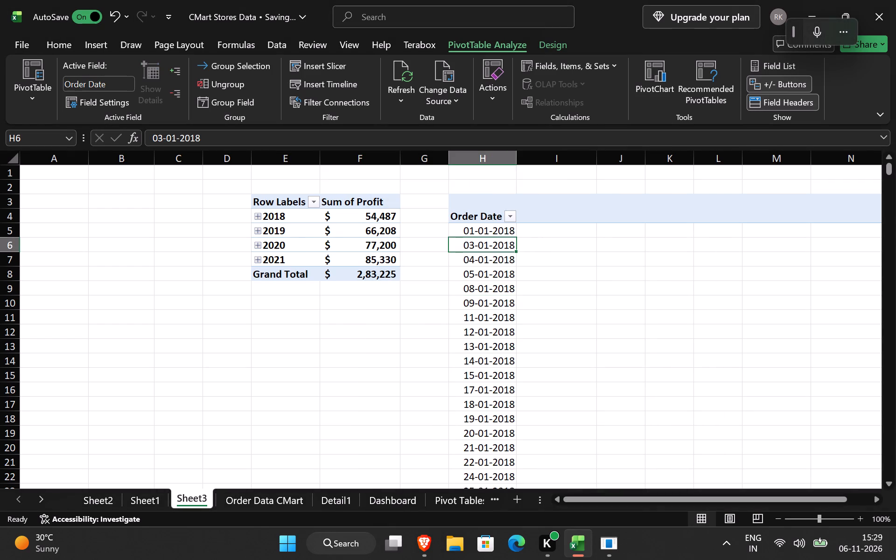
{"action": "left_click", "coordinate": [775, 64]}
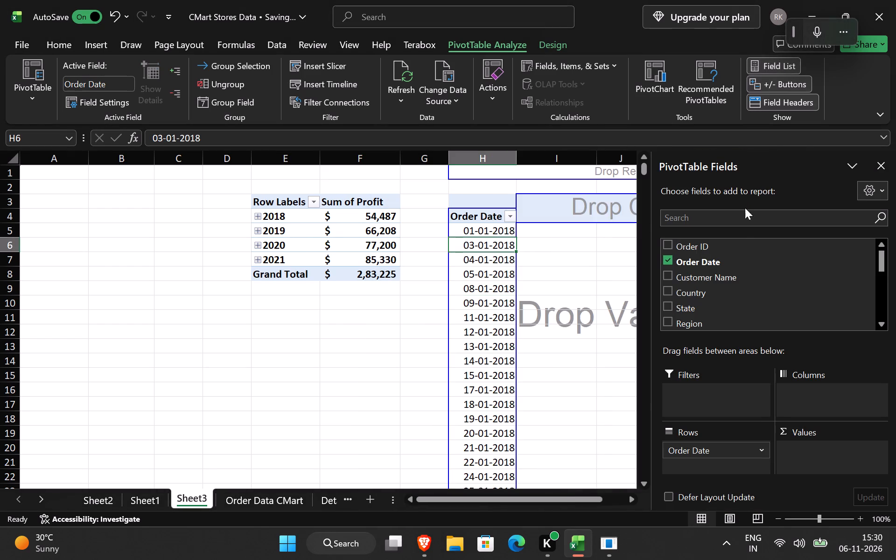
{"action": "scroll", "coordinate": [700, 303], "scroll_direction": "down", "scroll_amount": 2}
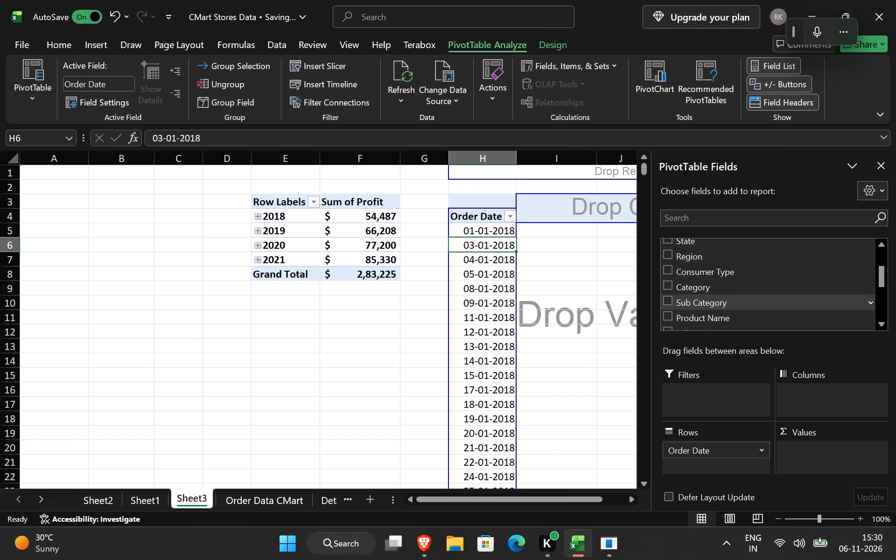
{"action": "scroll", "coordinate": [700, 303], "scroll_direction": "down", "scroll_amount": 6}
{"action": "scroll", "coordinate": [698, 296], "scroll_direction": "up", "scroll_amount": 1}
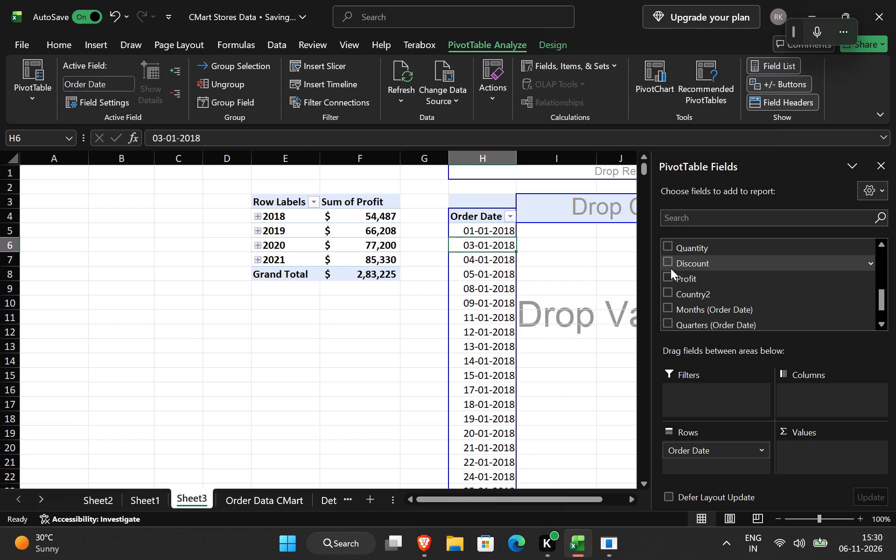
{"action": "left_click", "coordinate": [670, 264]}
{"action": "left_click", "coordinate": [665, 245]}
{"action": "left_click", "coordinate": [666, 256]}
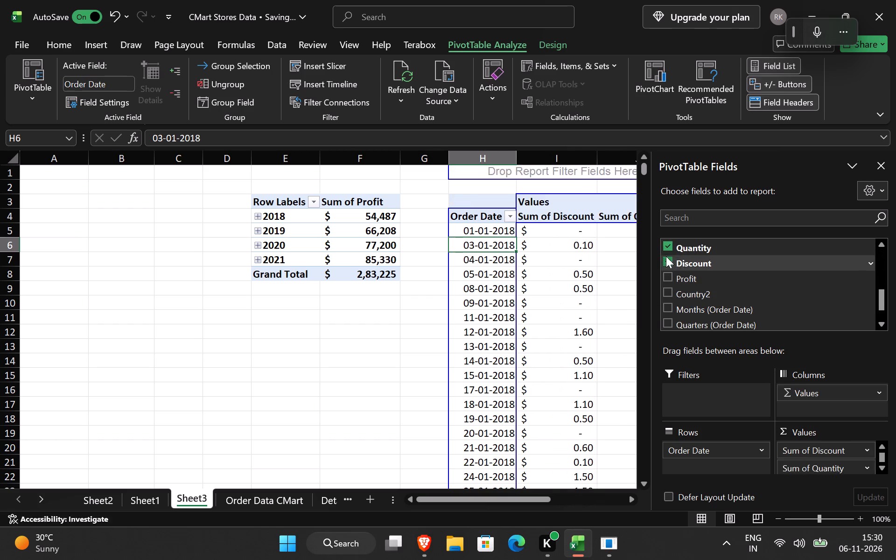
{"action": "left_click", "coordinate": [881, 165]}
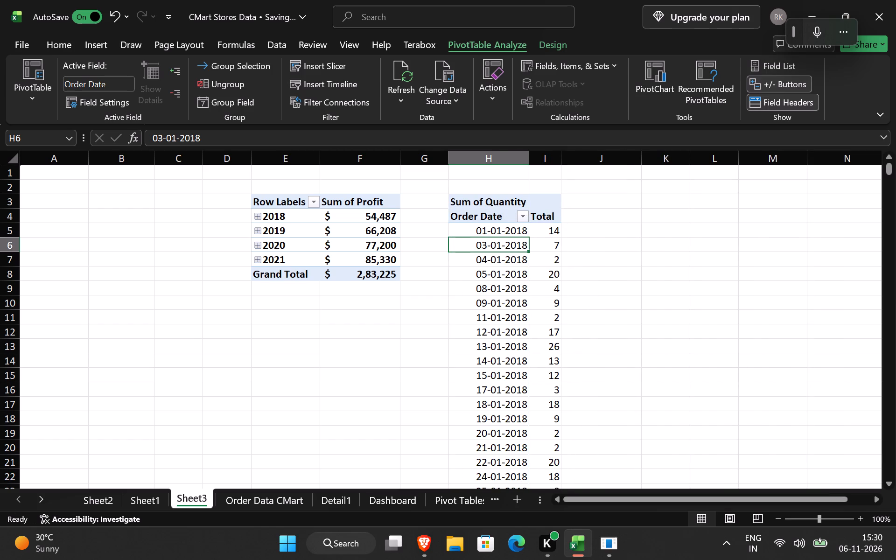
Group the order dates in the quantity pivot table by Months and Years only, without Quarters.
{"action": "scroll", "coordinate": [538, 292], "scroll_direction": "down", "scroll_amount": 4}
{"action": "scroll", "coordinate": [538, 291], "scroll_direction": "up", "scroll_amount": 9}
{"action": "right_click", "coordinate": [493, 236]}
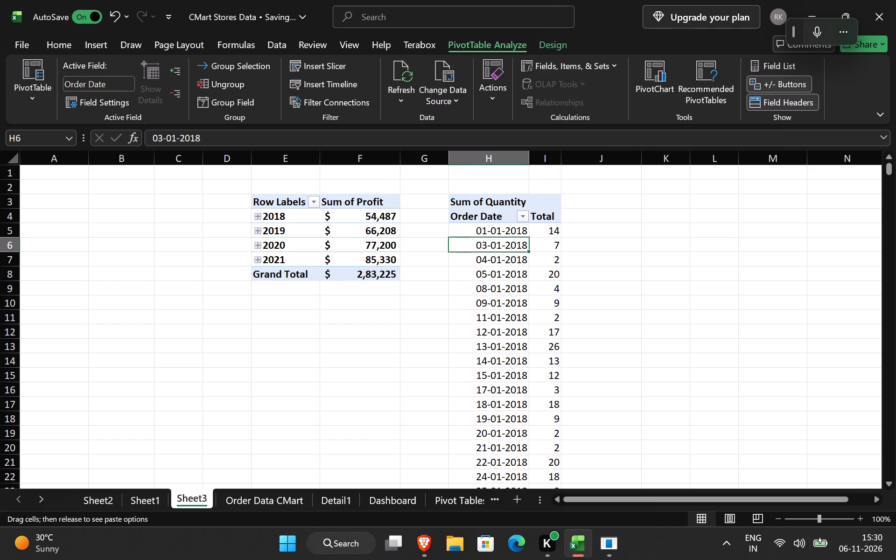
{"action": "left_click", "coordinate": [498, 262]}
{"action": "left_click", "coordinate": [494, 241]}
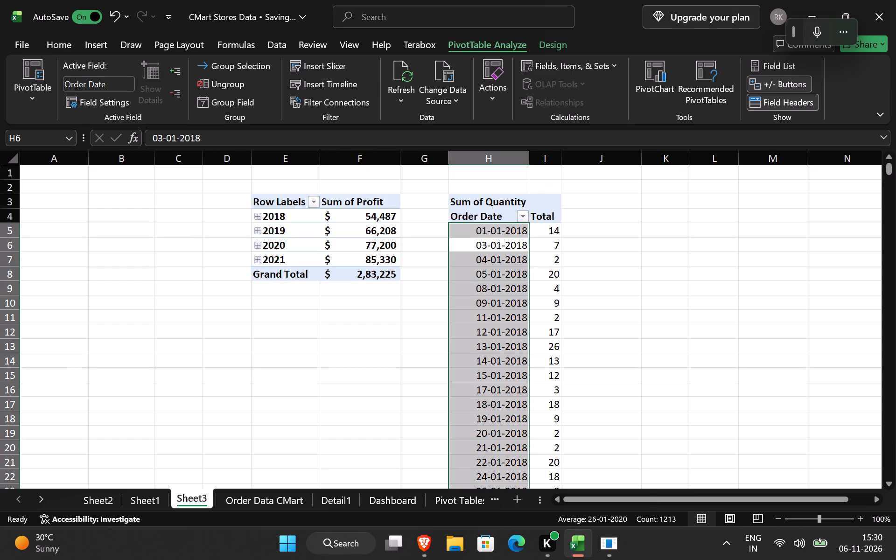
{"action": "right_click", "coordinate": [494, 241]}
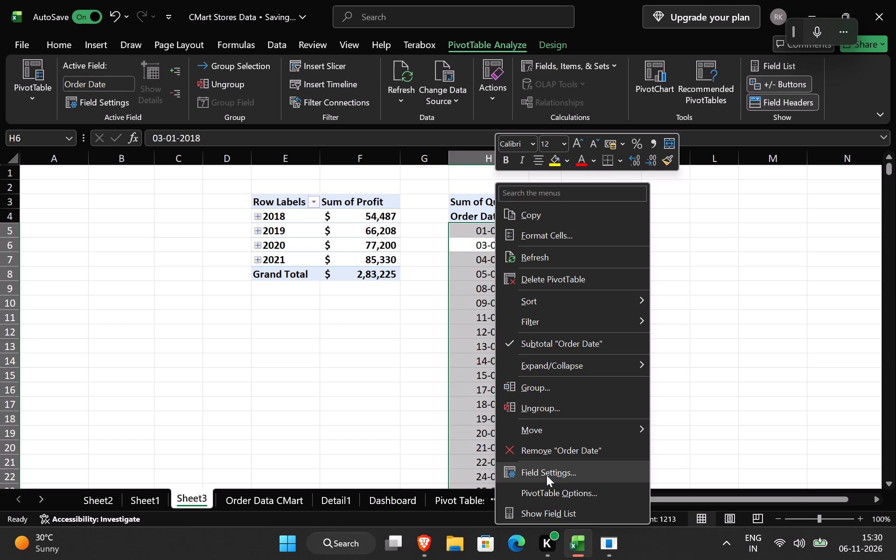
{"action": "left_click", "coordinate": [544, 391]}
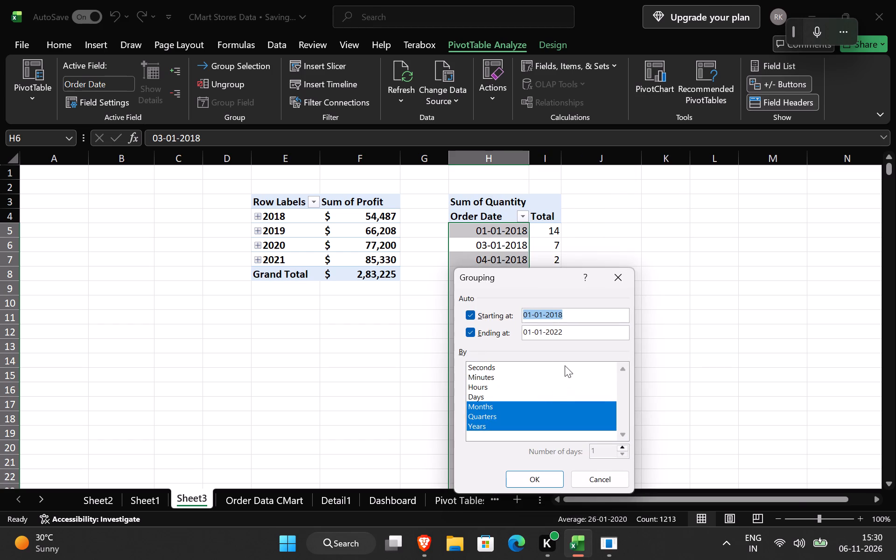
{"action": "left_click", "coordinate": [487, 406]}
{"action": "left_click", "coordinate": [491, 417]}
{"action": "double_click", "coordinate": [492, 421]}
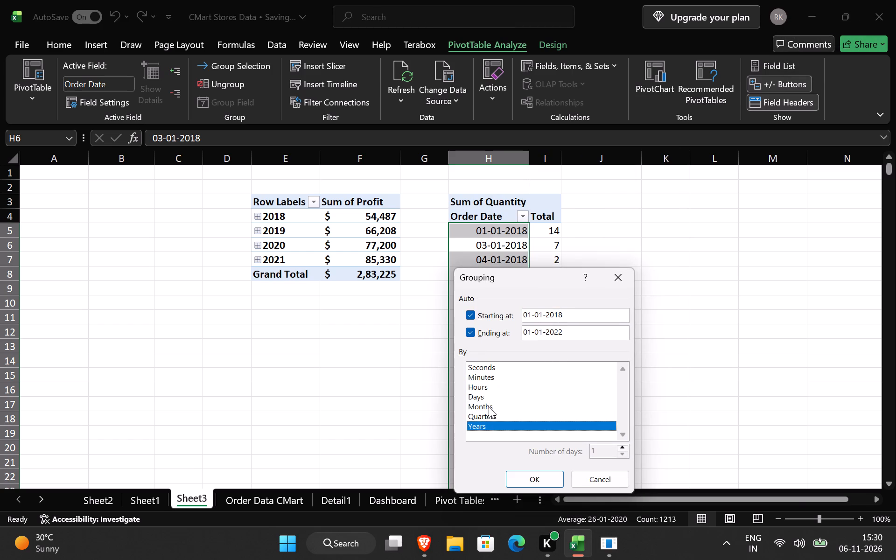
{"action": "left_click", "coordinate": [489, 405]}
{"action": "left_click", "coordinate": [537, 480]}
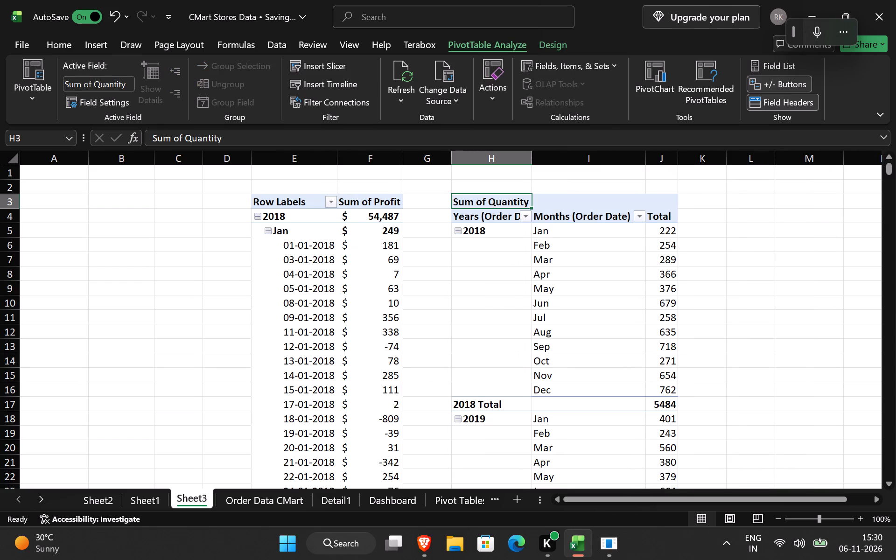
Collapse the 2018 months in the quantity pivot table.
{"action": "left_click", "coordinate": [494, 255]}
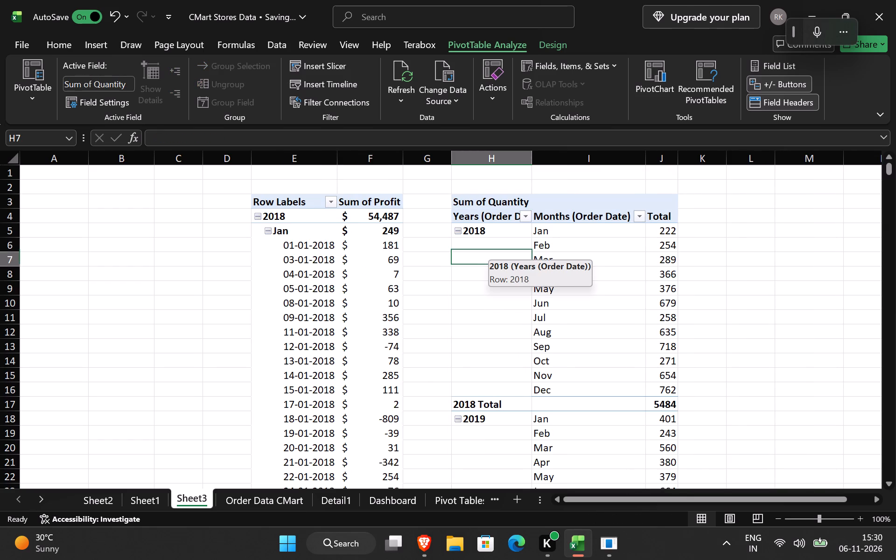
{"action": "left_click", "coordinate": [482, 238]}
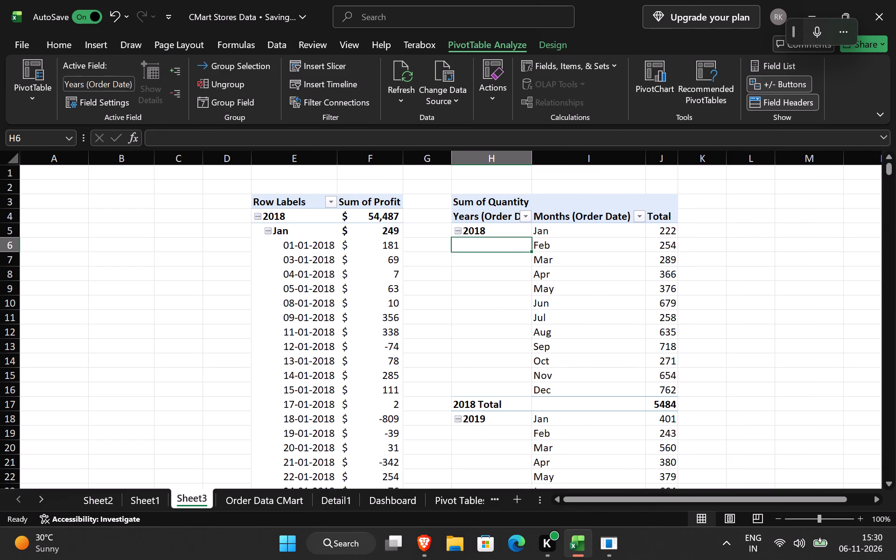
{"action": "left_click", "coordinate": [460, 231]}
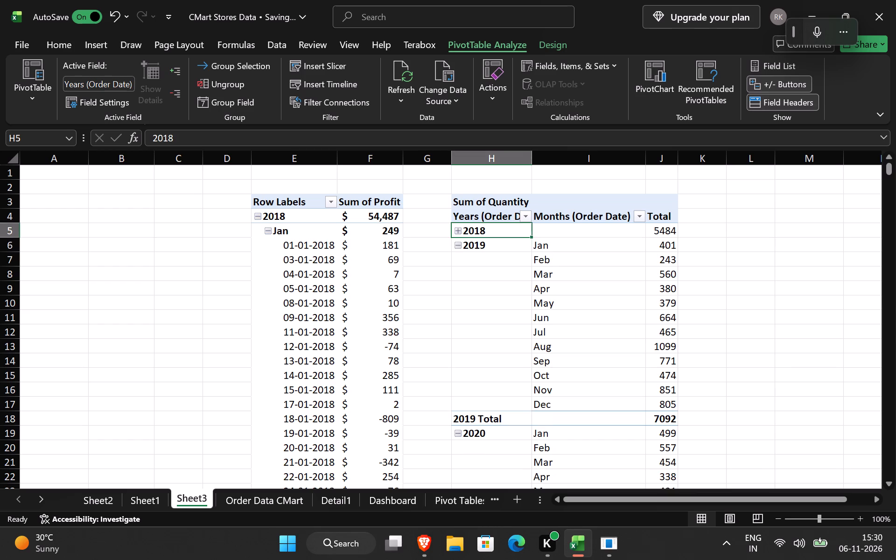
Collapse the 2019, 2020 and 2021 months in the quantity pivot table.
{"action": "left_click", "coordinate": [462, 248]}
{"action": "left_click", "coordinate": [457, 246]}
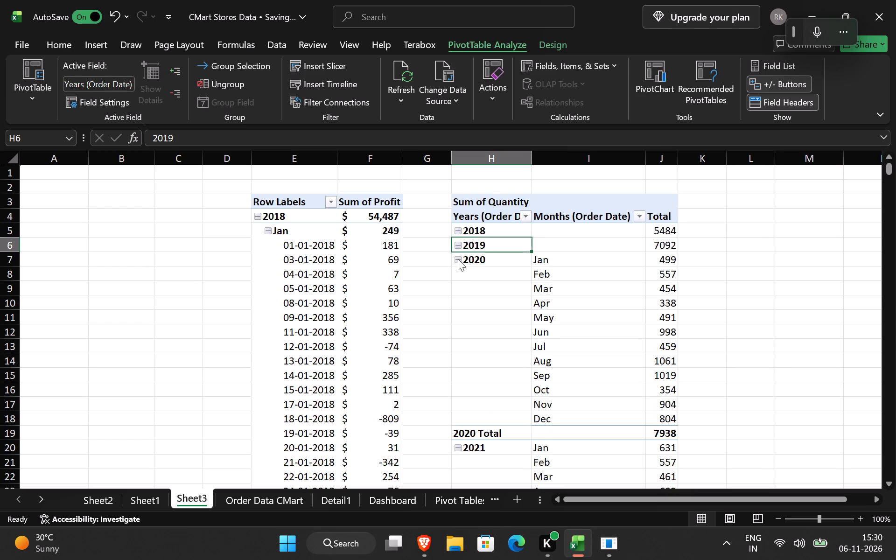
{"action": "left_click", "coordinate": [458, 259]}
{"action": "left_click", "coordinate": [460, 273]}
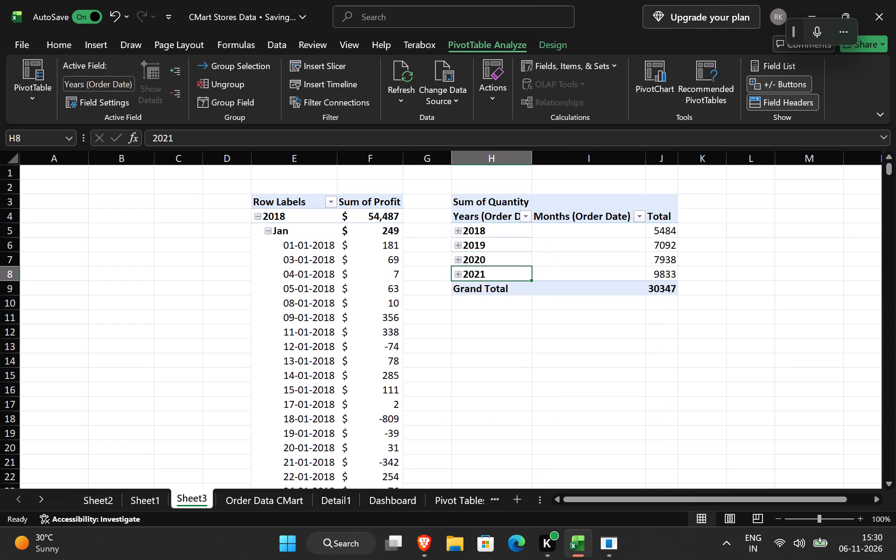
Regroup the order dates in the quantity pivot table by Months, Quarters and Years.
{"action": "left_click_drag", "start_coordinate": [465, 224], "coordinate": [612, 266]}
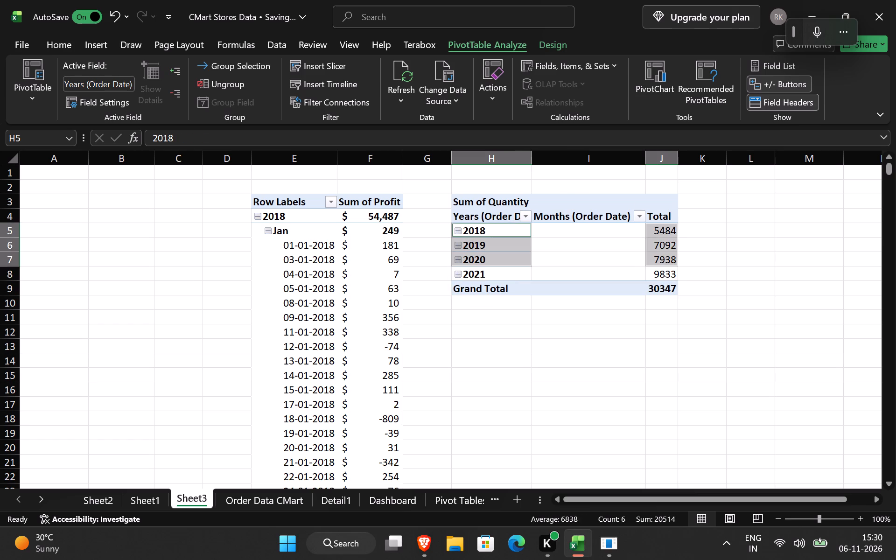
{"action": "left_click", "coordinate": [546, 249]}
{"action": "left_click_drag", "start_coordinate": [474, 232], "coordinate": [605, 270]}
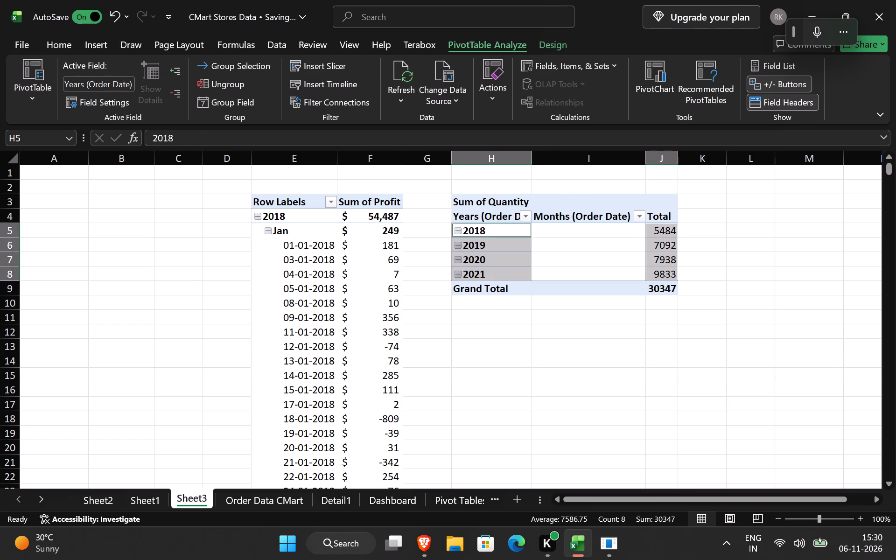
{"action": "left_click_drag", "start_coordinate": [605, 270], "coordinate": [607, 272]}
{"action": "right_click", "coordinate": [526, 251]}
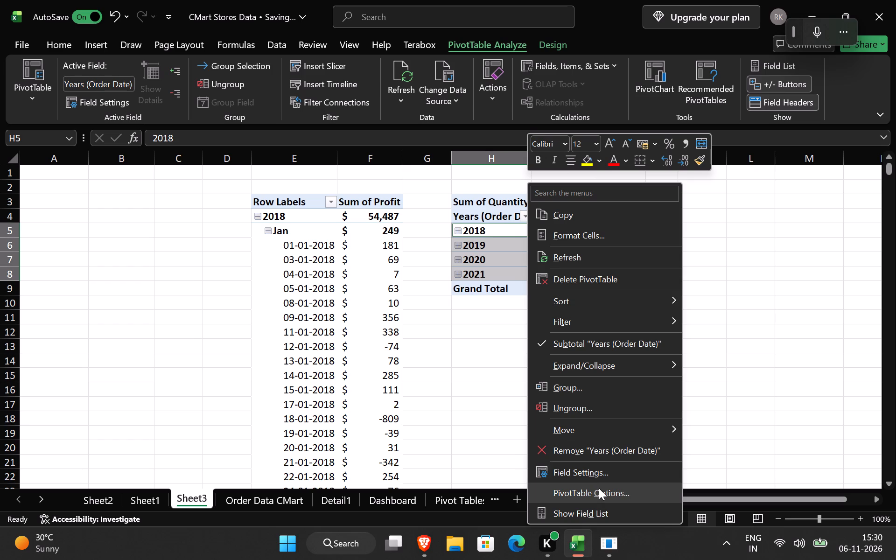
{"action": "left_click", "coordinate": [594, 394]}
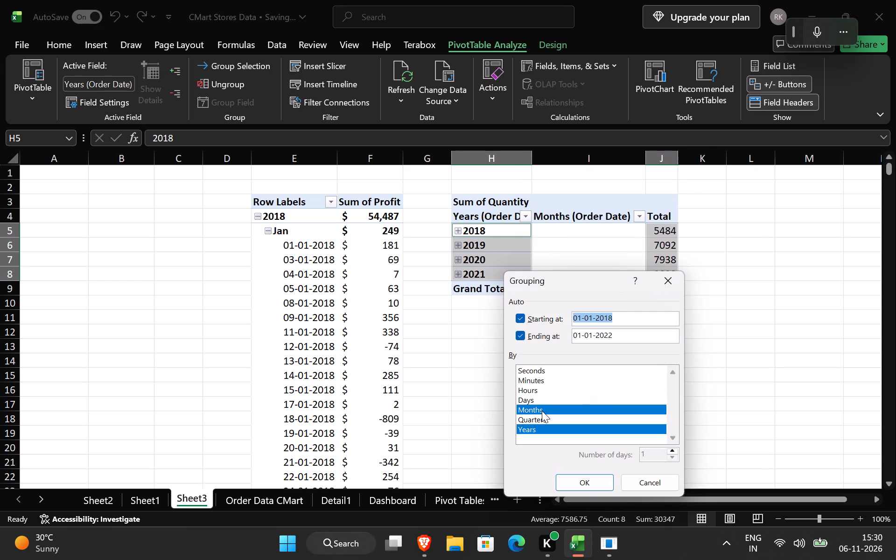
{"action": "left_click", "coordinate": [552, 413]}
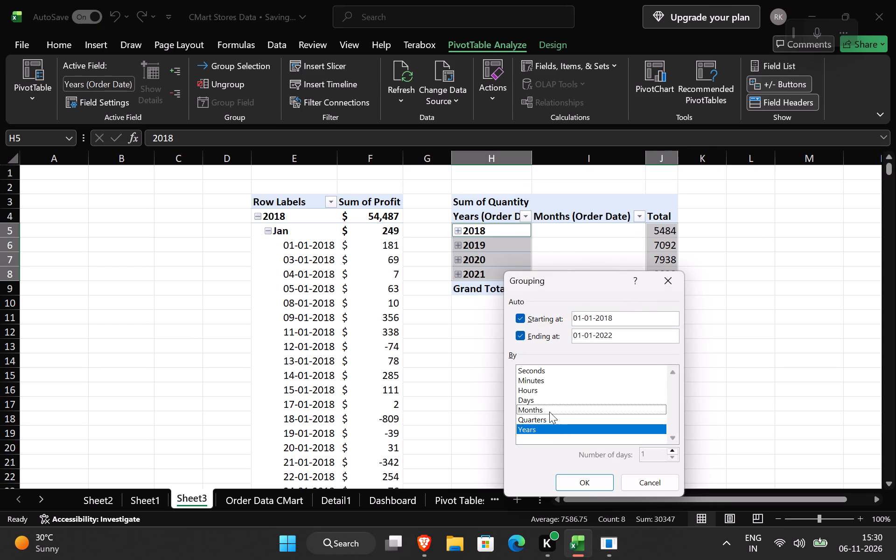
{"action": "left_click", "coordinate": [554, 419]}
{"action": "left_click", "coordinate": [552, 413]}
{"action": "left_click", "coordinate": [591, 491]}
{"action": "left_click", "coordinate": [592, 484]}
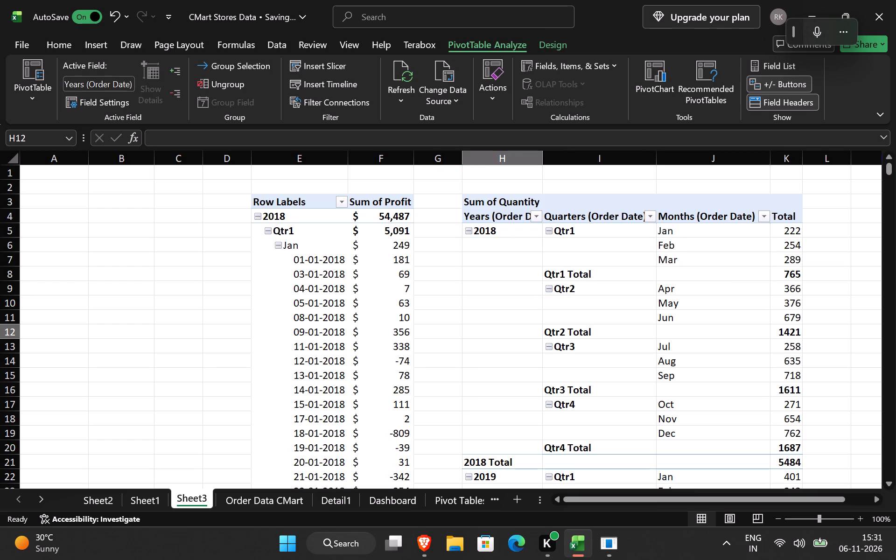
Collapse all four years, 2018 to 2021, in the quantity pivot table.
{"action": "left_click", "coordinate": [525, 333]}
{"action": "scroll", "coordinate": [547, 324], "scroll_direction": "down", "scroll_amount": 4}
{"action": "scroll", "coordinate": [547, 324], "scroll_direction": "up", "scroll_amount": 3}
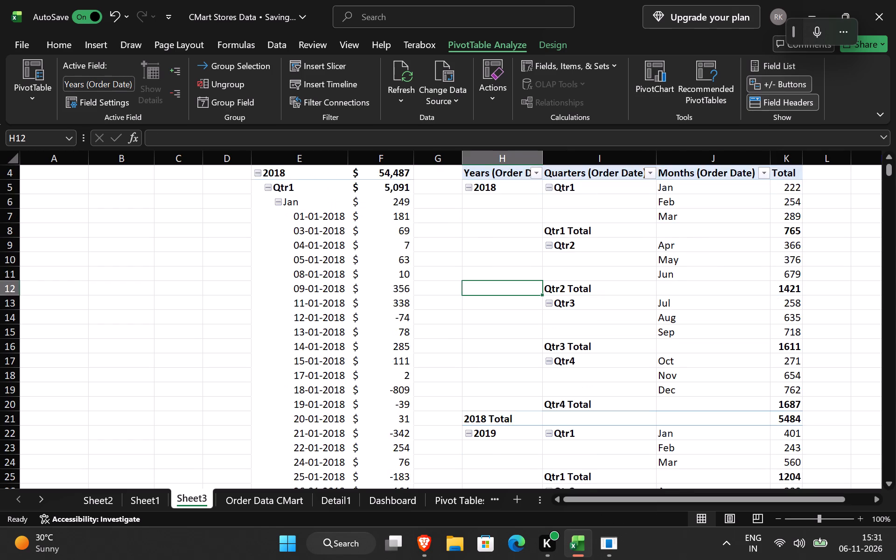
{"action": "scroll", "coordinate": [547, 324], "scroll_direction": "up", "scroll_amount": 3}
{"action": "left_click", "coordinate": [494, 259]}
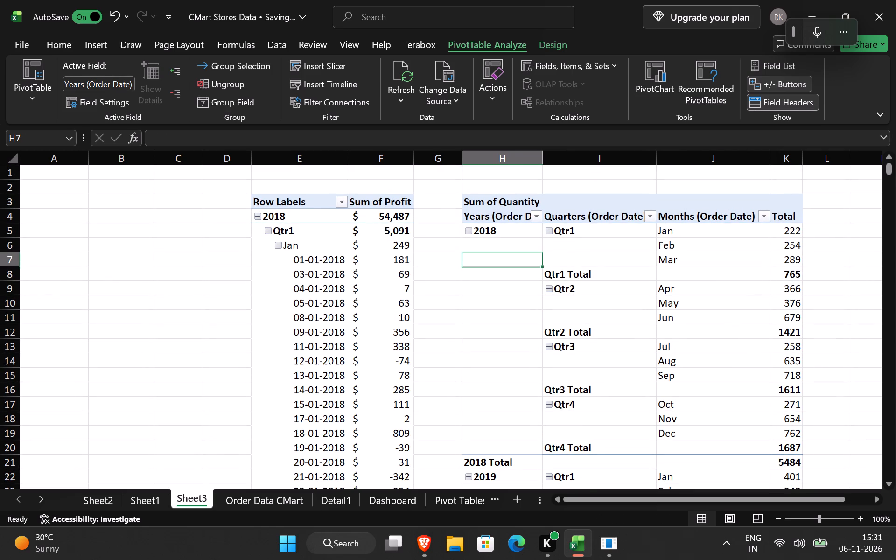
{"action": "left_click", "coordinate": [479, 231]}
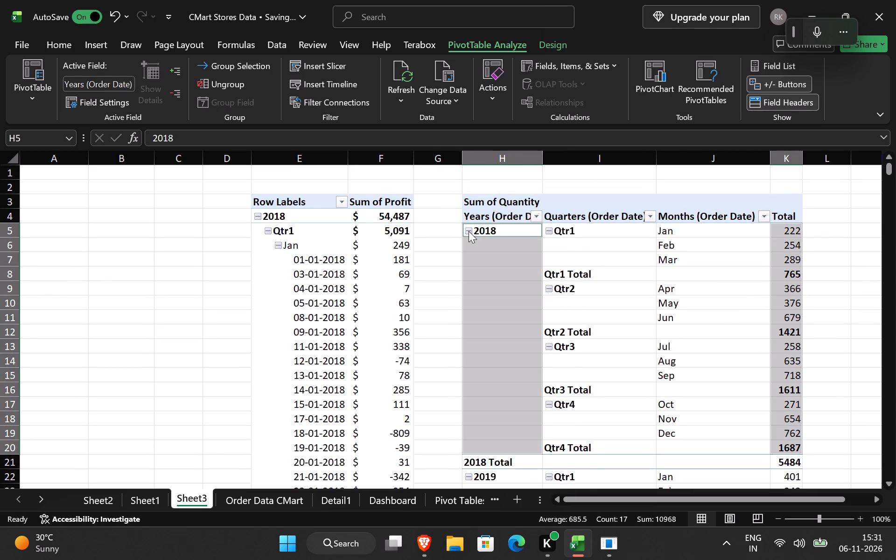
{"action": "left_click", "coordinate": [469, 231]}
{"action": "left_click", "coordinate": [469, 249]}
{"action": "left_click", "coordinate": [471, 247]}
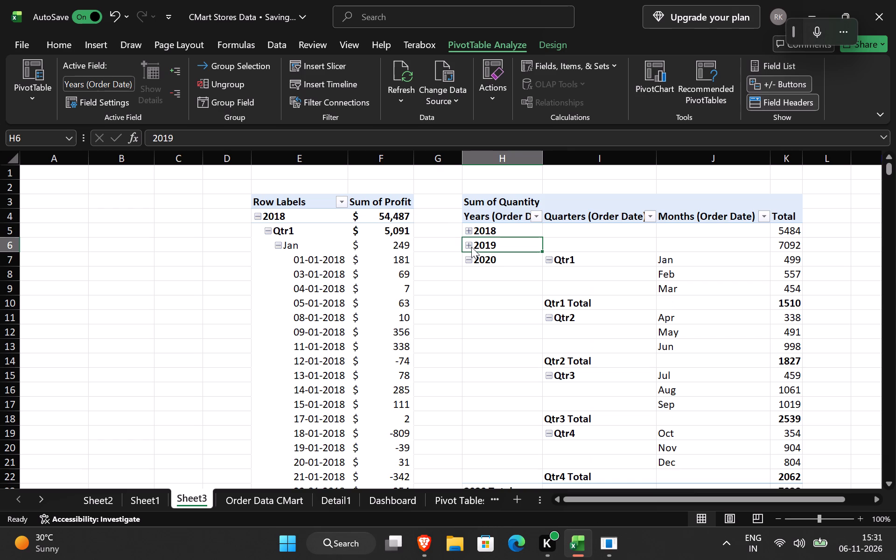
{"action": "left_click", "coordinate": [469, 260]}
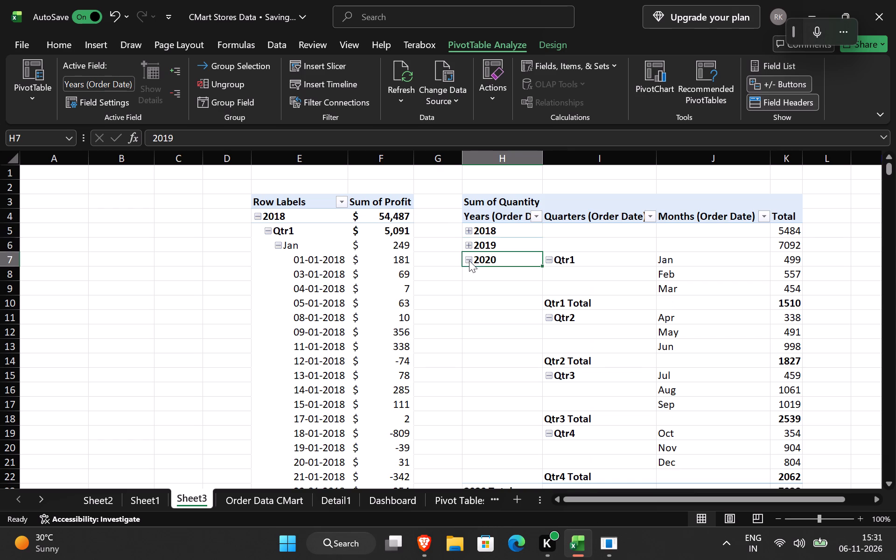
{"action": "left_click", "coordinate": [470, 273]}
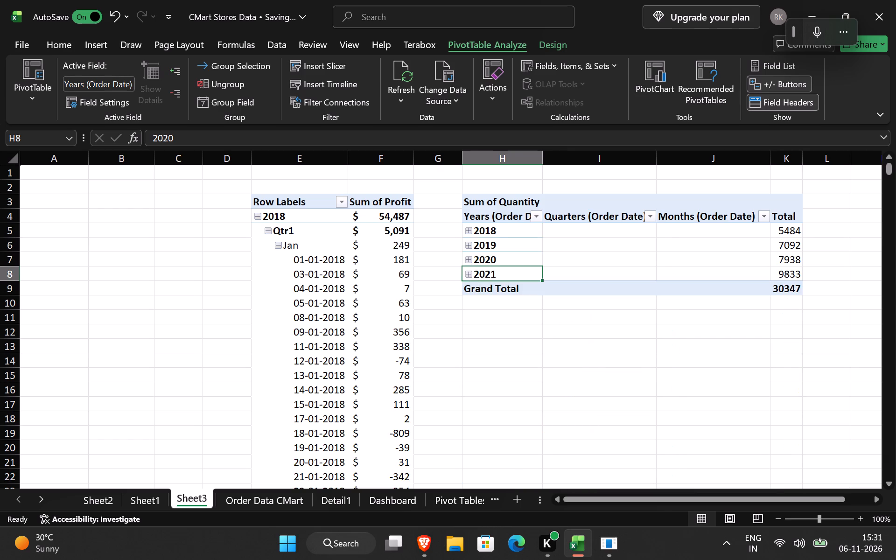
Expand 2018 in the quantity pivot table, trying the collapse and re-expansion of its Qtr1 months.
{"action": "left_click", "coordinate": [471, 232]}
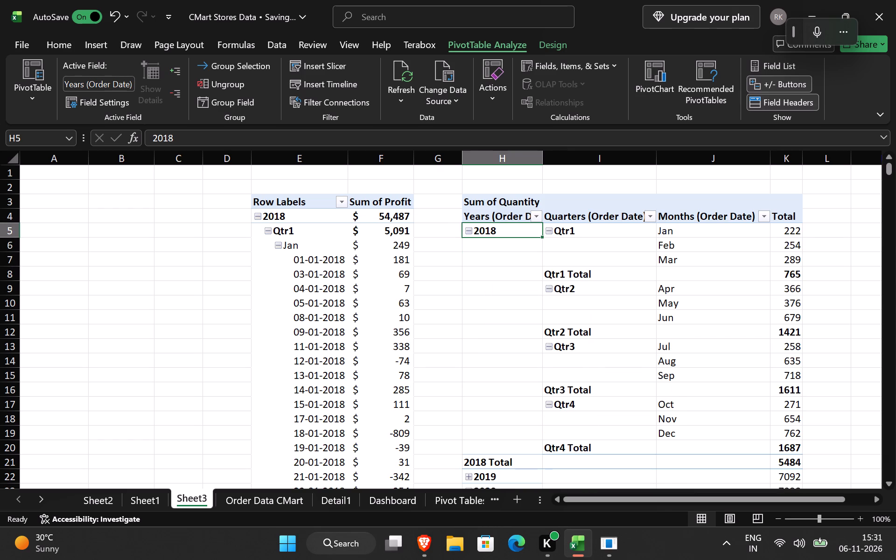
{"action": "left_click", "coordinate": [547, 228]}
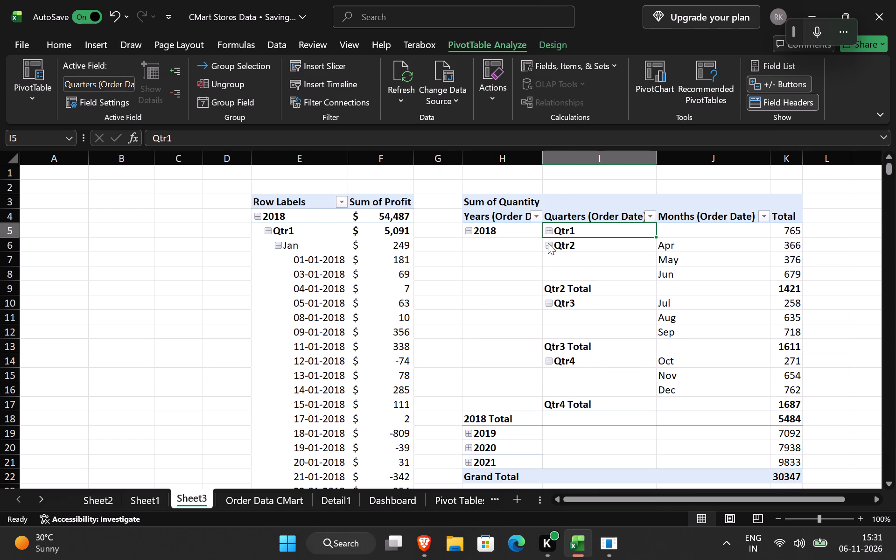
{"action": "left_click", "coordinate": [549, 231]}
{"action": "scroll", "coordinate": [561, 300], "scroll_direction": "down", "scroll_amount": 3}
{"action": "scroll", "coordinate": [528, 330], "scroll_direction": "up", "scroll_amount": 4}
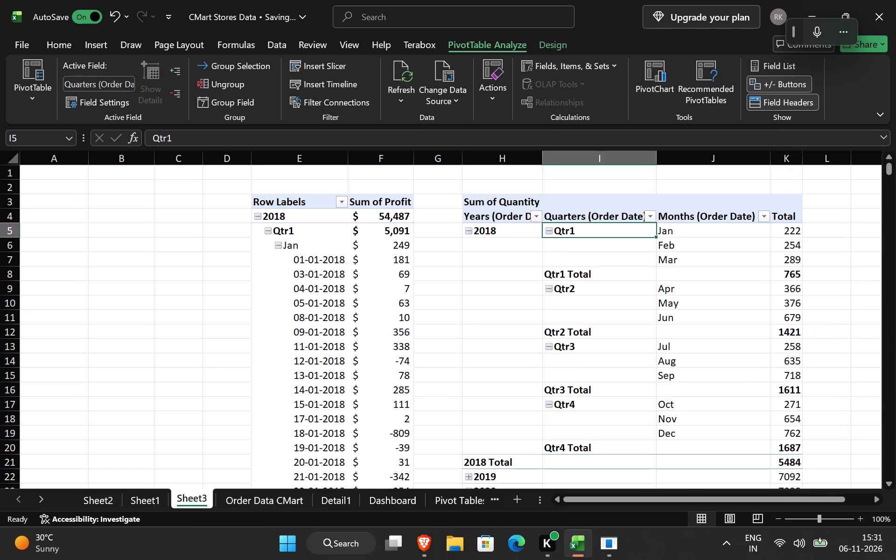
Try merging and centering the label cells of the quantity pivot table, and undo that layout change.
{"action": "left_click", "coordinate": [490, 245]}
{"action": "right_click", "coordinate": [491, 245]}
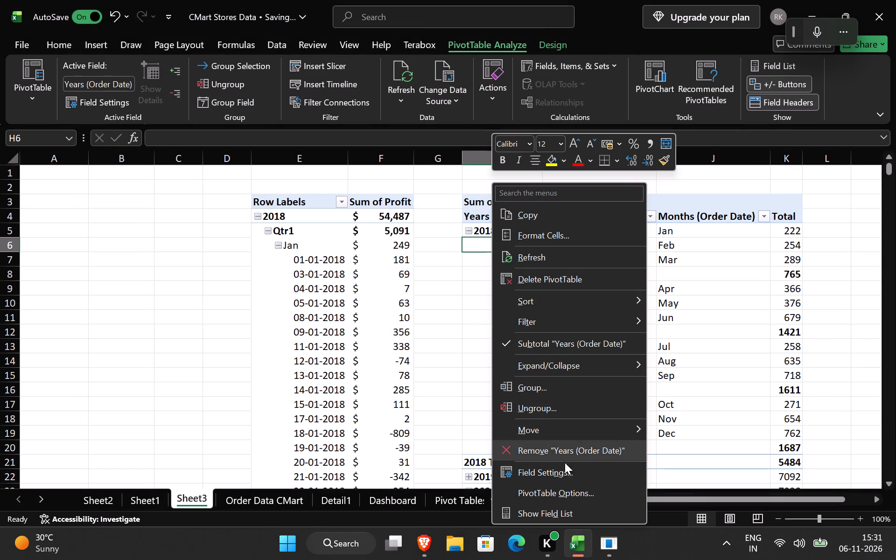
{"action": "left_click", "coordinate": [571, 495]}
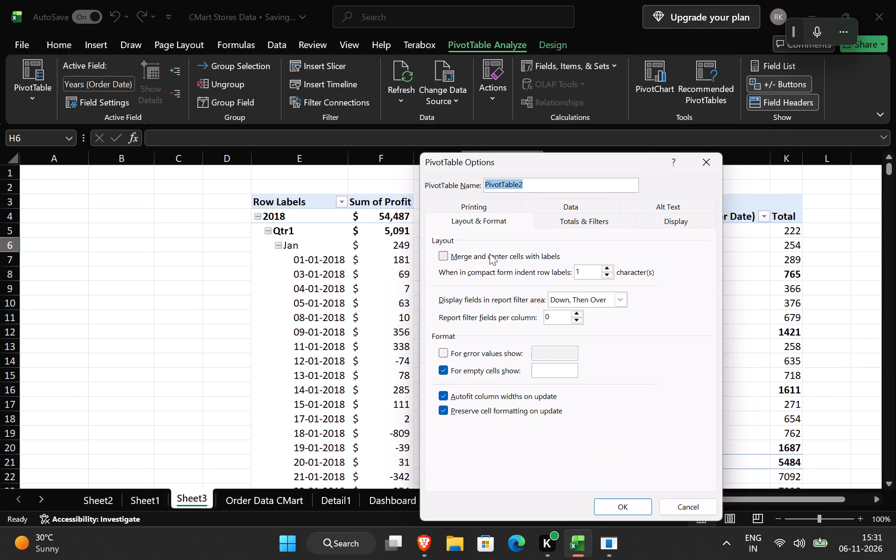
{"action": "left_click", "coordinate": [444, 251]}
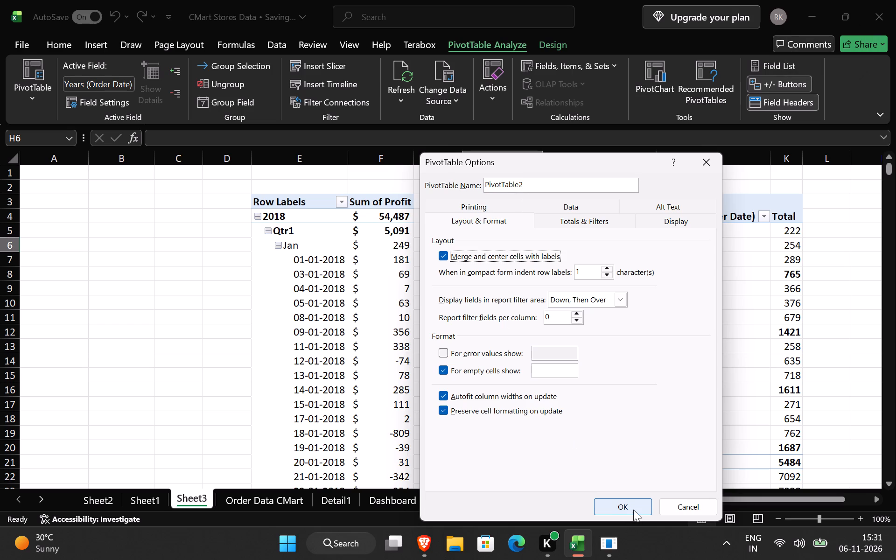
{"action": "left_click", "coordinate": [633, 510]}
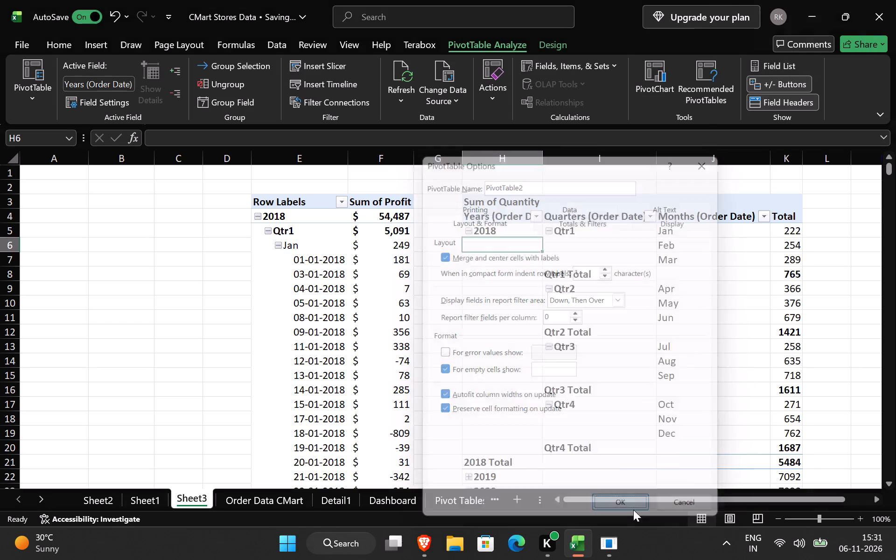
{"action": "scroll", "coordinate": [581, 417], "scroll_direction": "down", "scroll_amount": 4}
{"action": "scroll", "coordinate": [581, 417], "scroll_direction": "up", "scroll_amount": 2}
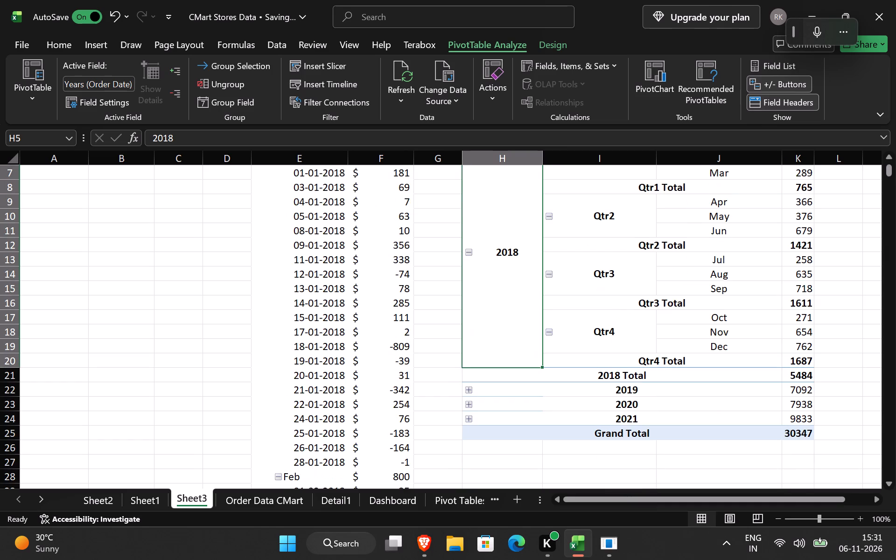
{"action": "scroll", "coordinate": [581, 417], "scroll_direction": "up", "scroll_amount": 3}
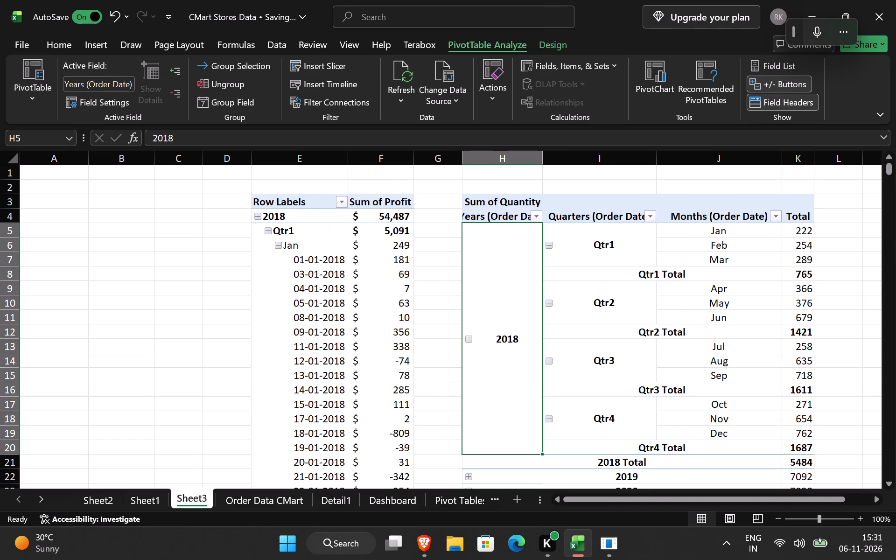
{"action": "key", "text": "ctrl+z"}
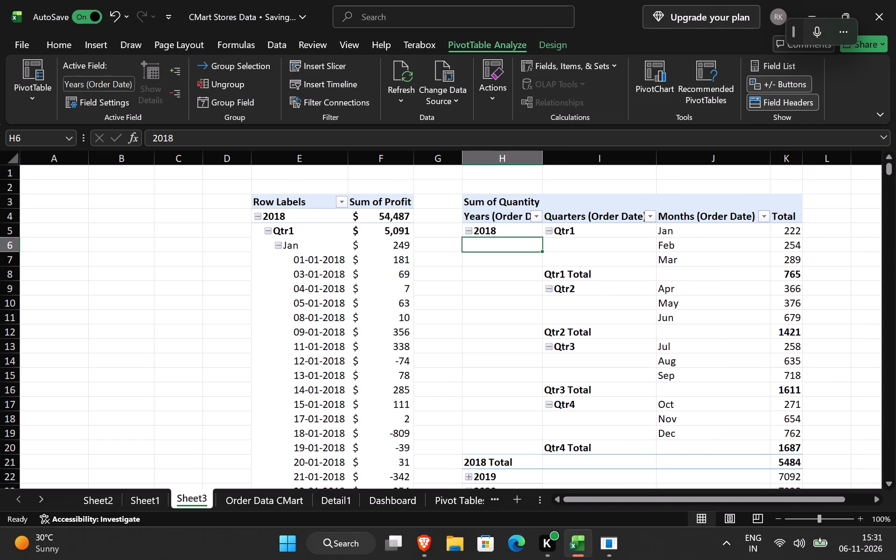
Enable merging and centering of cells with labels in the layout options of the quantity pivot table.
{"action": "left_click", "coordinate": [499, 228]}
{"action": "right_click", "coordinate": [500, 234]}
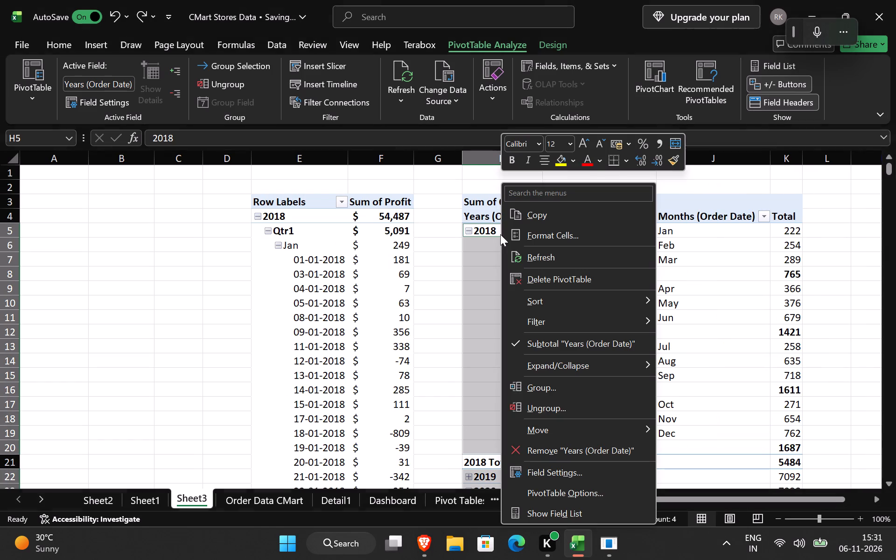
{"action": "left_click", "coordinate": [570, 484]}
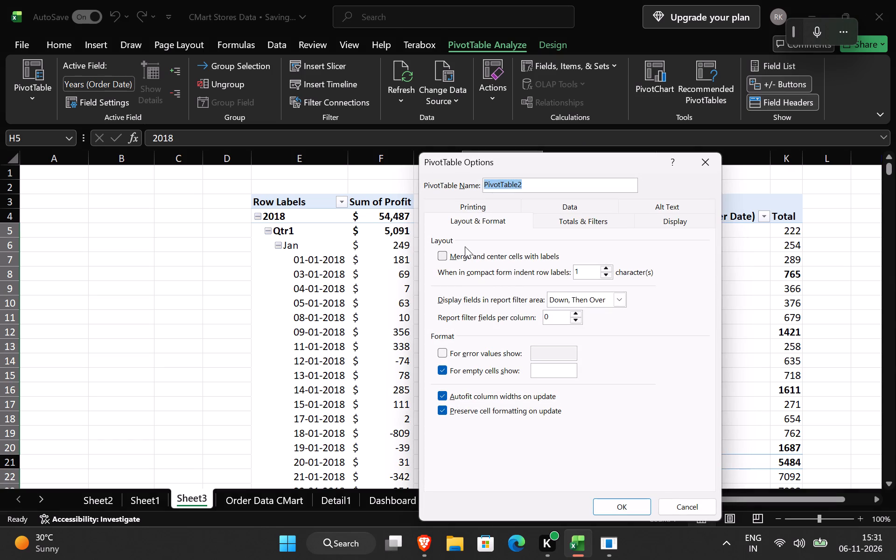
{"action": "left_click", "coordinate": [442, 254]}
{"action": "left_click", "coordinate": [627, 506]}
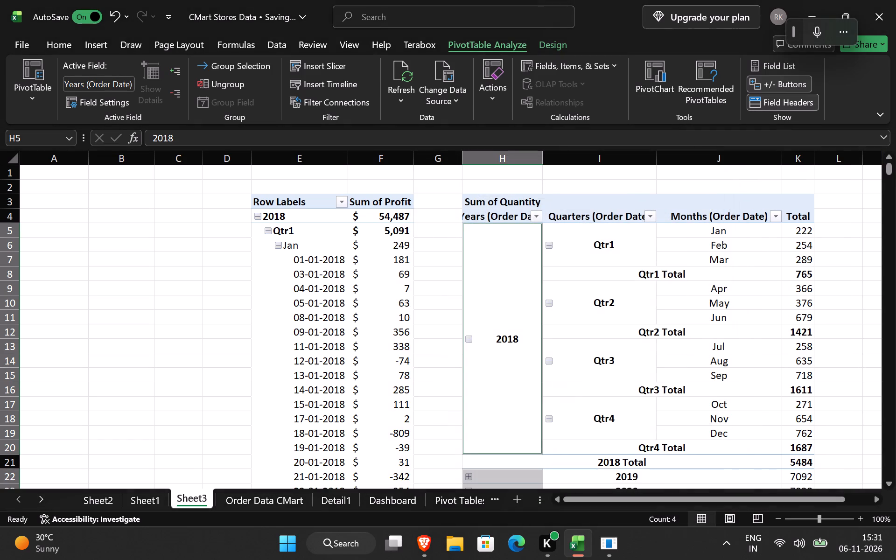
{"action": "left_click", "coordinate": [848, 330]}
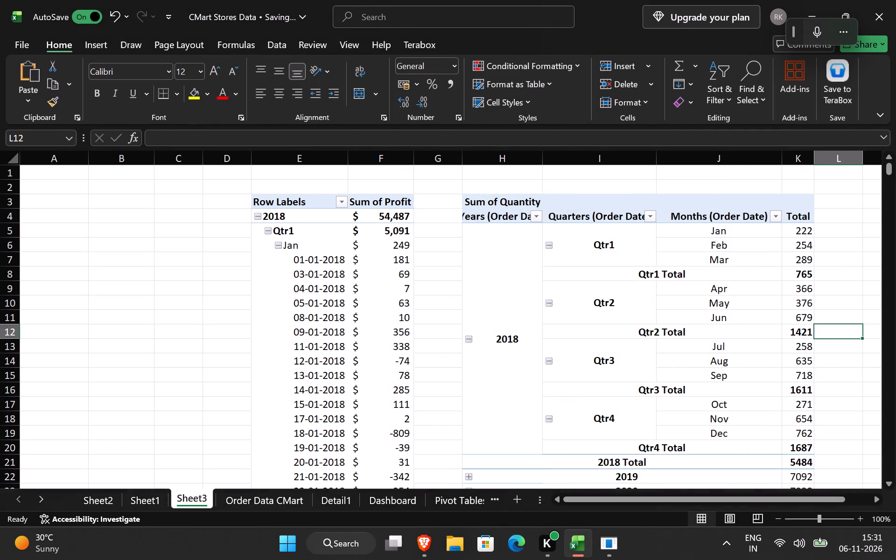
{"action": "scroll", "coordinate": [662, 337], "scroll_direction": "down", "scroll_amount": 6}
{"action": "scroll", "coordinate": [663, 334], "scroll_direction": "up", "scroll_amount": 6}
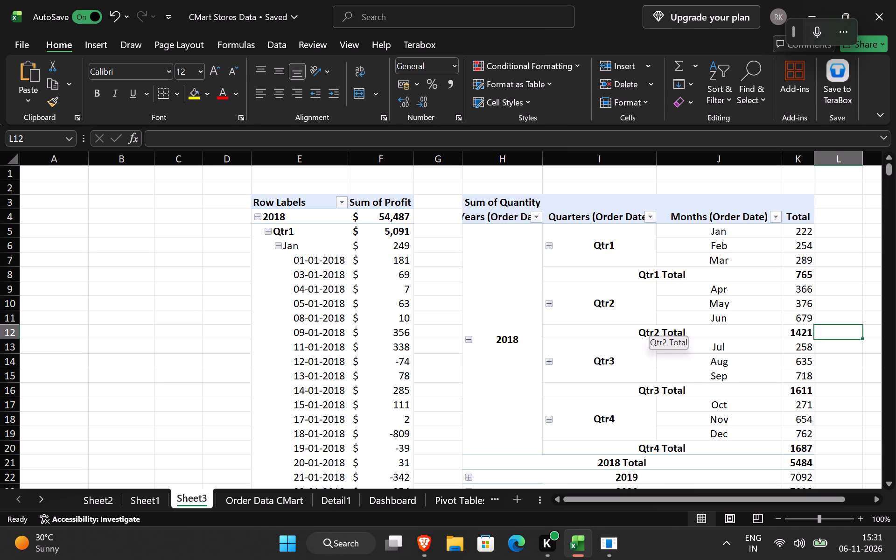
Expand 2019, 2020 and 2021 in the quantity pivot table to show their quarters and months.
{"action": "scroll", "coordinate": [547, 343], "scroll_direction": "down", "scroll_amount": 2}
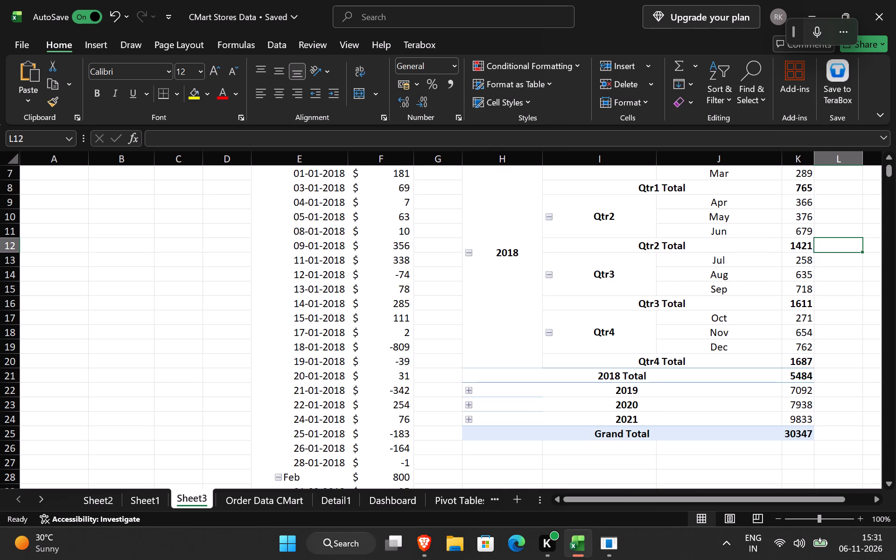
{"action": "left_click", "coordinate": [468, 391]}
{"action": "scroll", "coordinate": [506, 380], "scroll_direction": "down", "scroll_amount": 4}
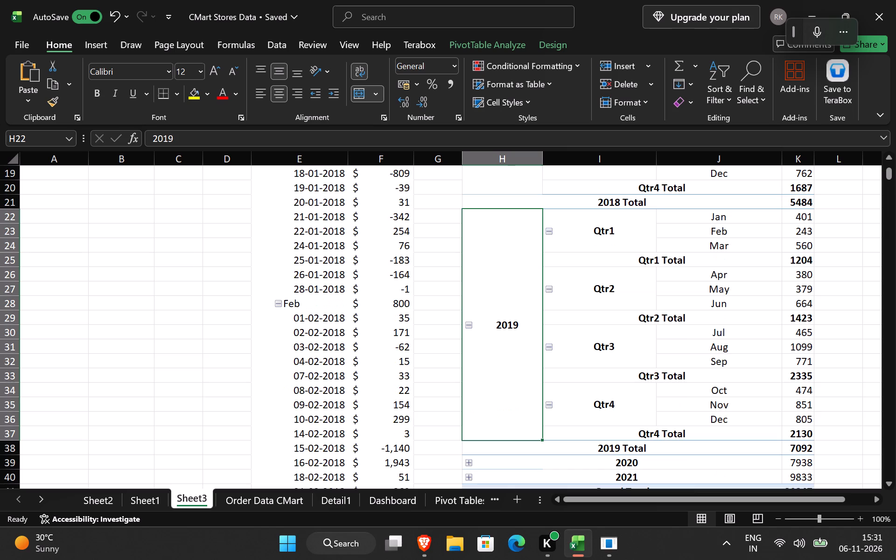
{"action": "left_click", "coordinate": [886, 339]}
{"action": "scroll", "coordinate": [675, 333], "scroll_direction": "up", "scroll_amount": 5}
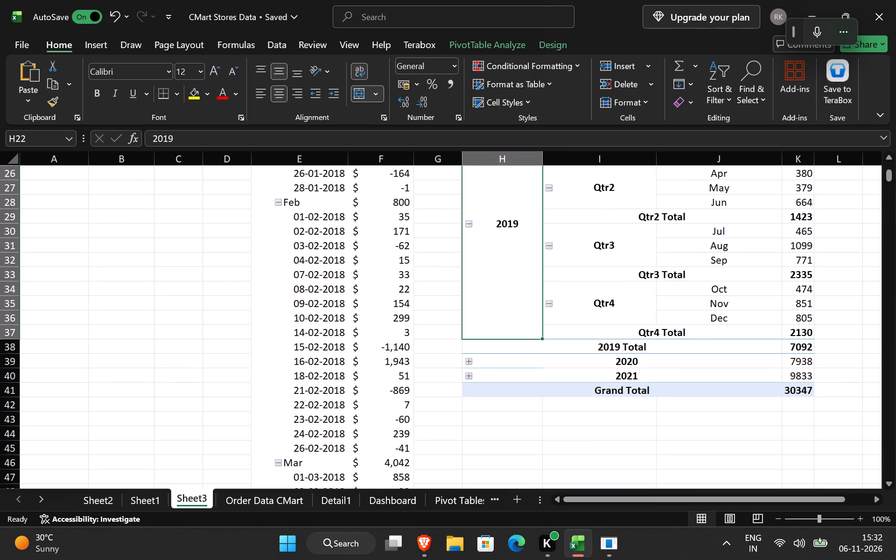
{"action": "left_click", "coordinate": [465, 364]}
{"action": "scroll", "coordinate": [584, 363], "scroll_direction": "down", "scroll_amount": 7}
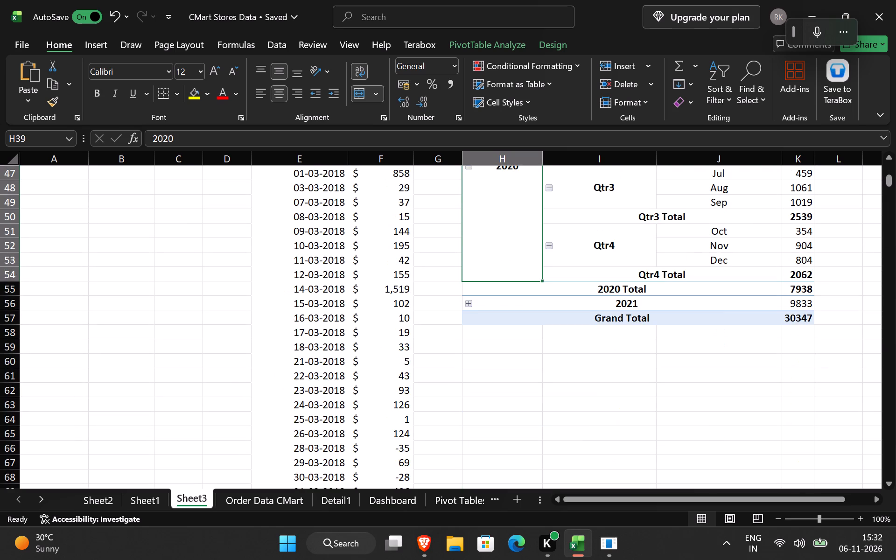
{"action": "left_click", "coordinate": [470, 303]}
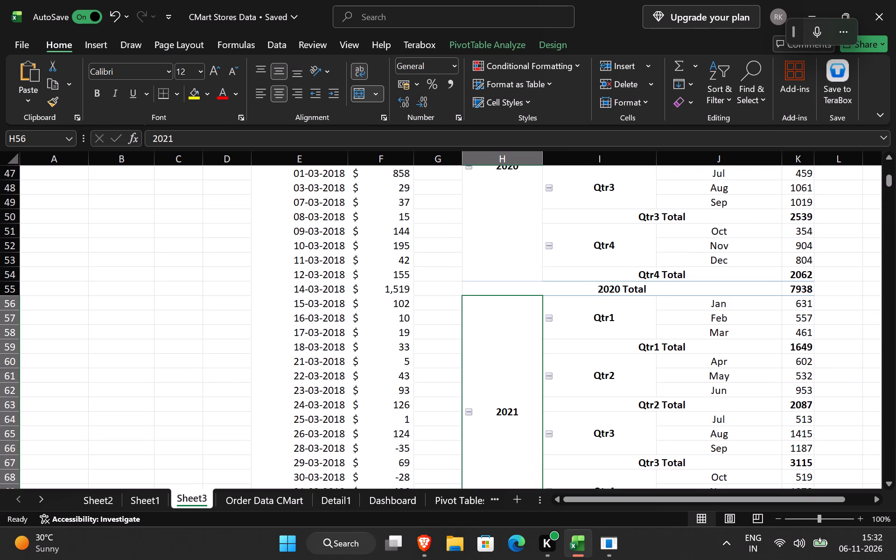
{"action": "left_click", "coordinate": [448, 324]}
{"action": "scroll", "coordinate": [514, 352], "scroll_direction": "up", "scroll_amount": 10}
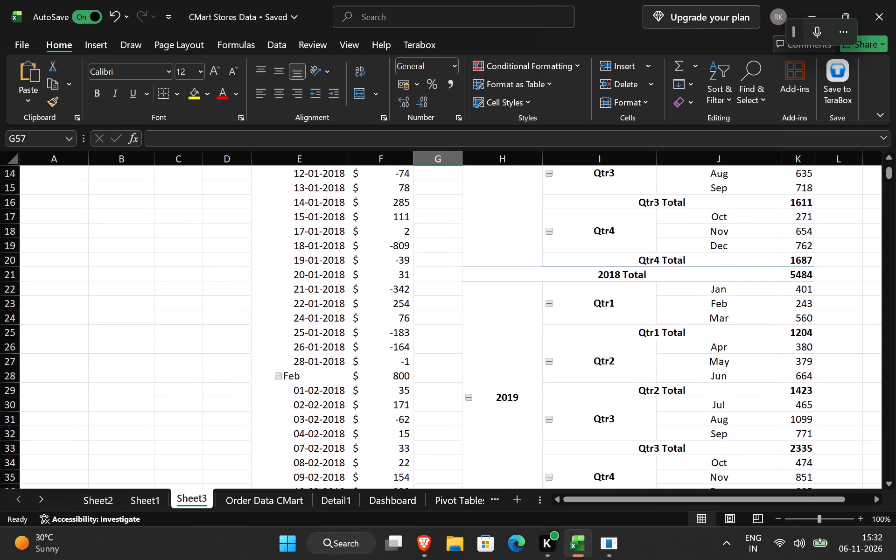
Collapse 2018, 2019, 2020 and 2021 in the quantity pivot table to show only the yearly rows.
{"action": "scroll", "coordinate": [514, 352], "scroll_direction": "up", "scroll_amount": 11}
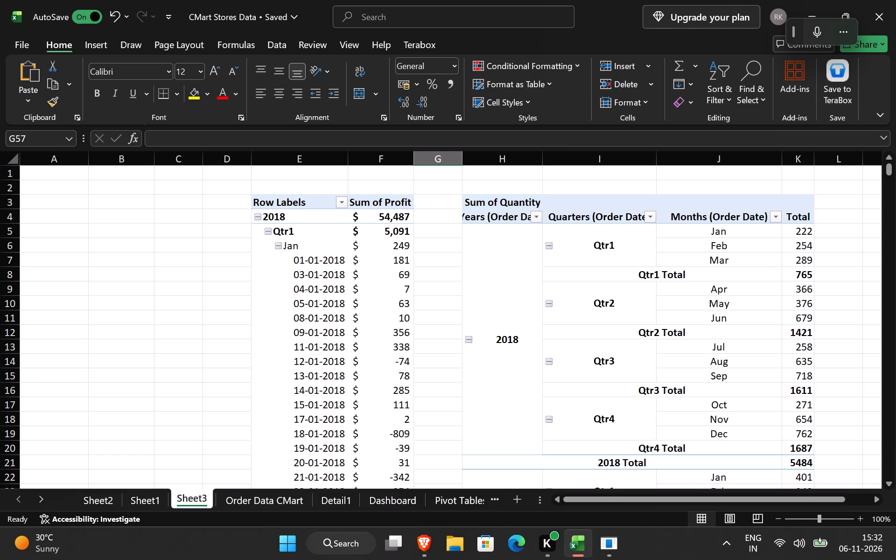
{"action": "left_click", "coordinate": [469, 338]}
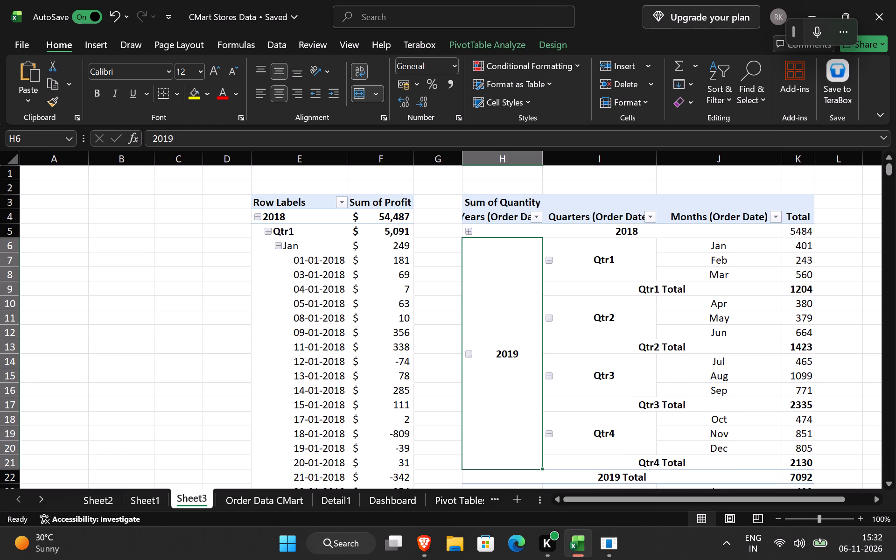
{"action": "left_click", "coordinate": [466, 229]}
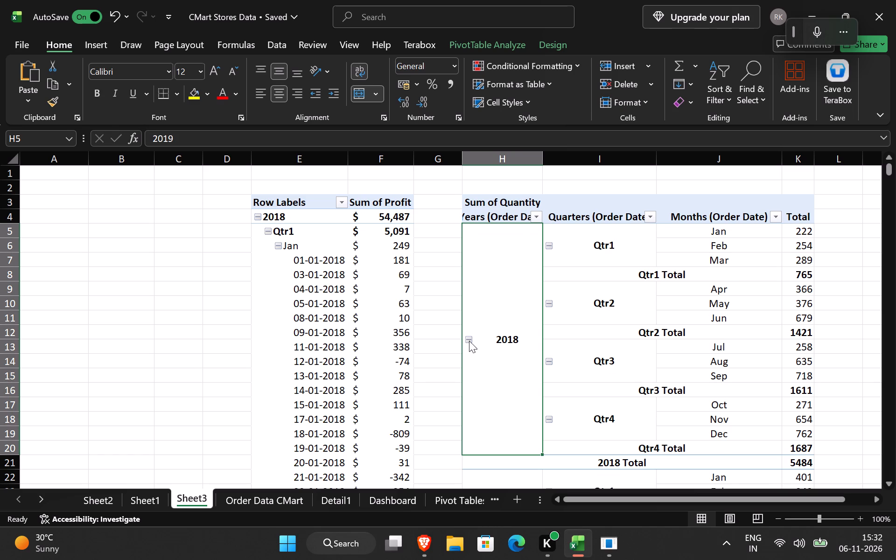
{"action": "left_click", "coordinate": [469, 340]}
{"action": "left_click", "coordinate": [469, 357]}
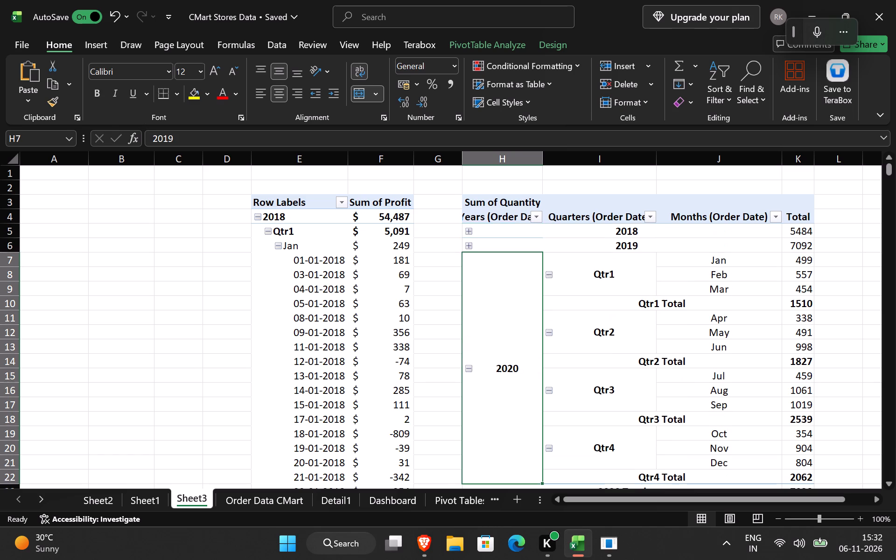
{"action": "left_click", "coordinate": [470, 369]}
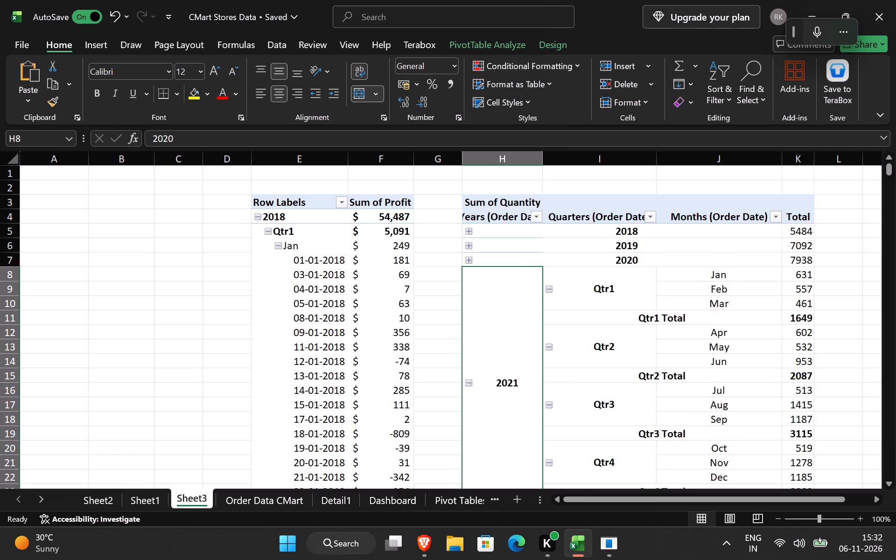
{"action": "left_click", "coordinate": [469, 382]}
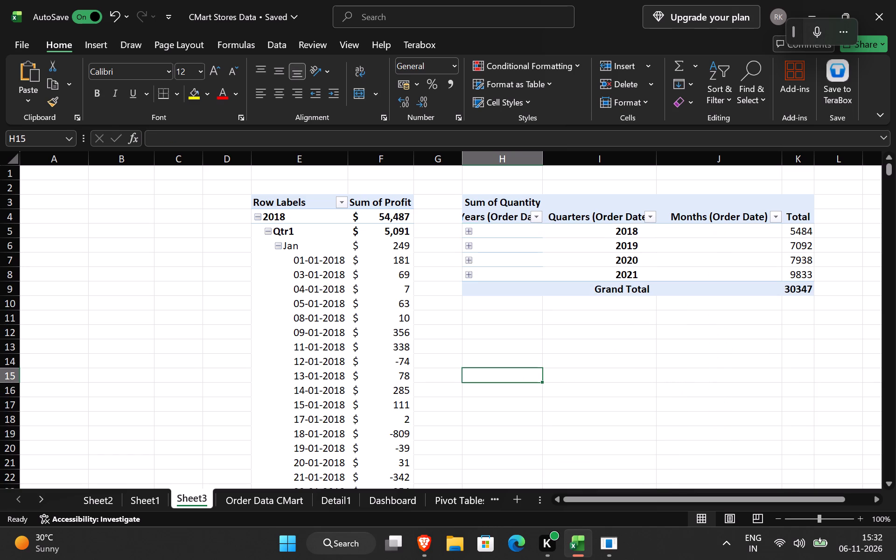
{"action": "left_click", "coordinate": [521, 311]}
Collapse 2018, 2019, 2020 and 2021 in the profit pivot table to show only the yearly rows.
{"action": "left_click", "coordinate": [269, 231]}
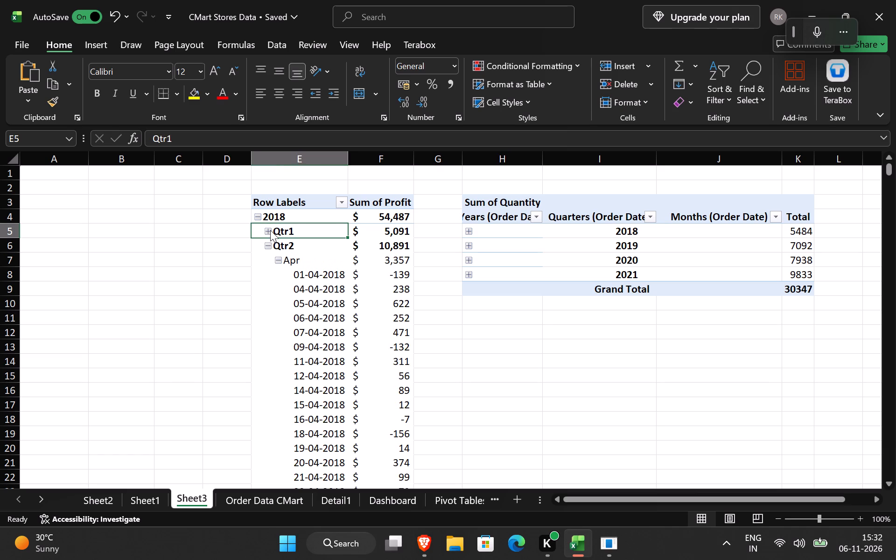
{"action": "left_click", "coordinate": [262, 218]}
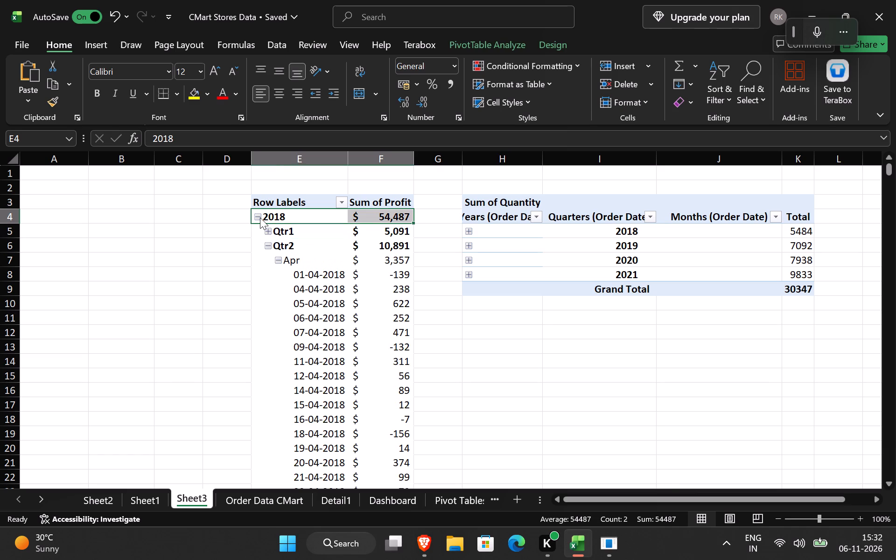
{"action": "left_click", "coordinate": [260, 217]}
{"action": "left_click", "coordinate": [259, 230]}
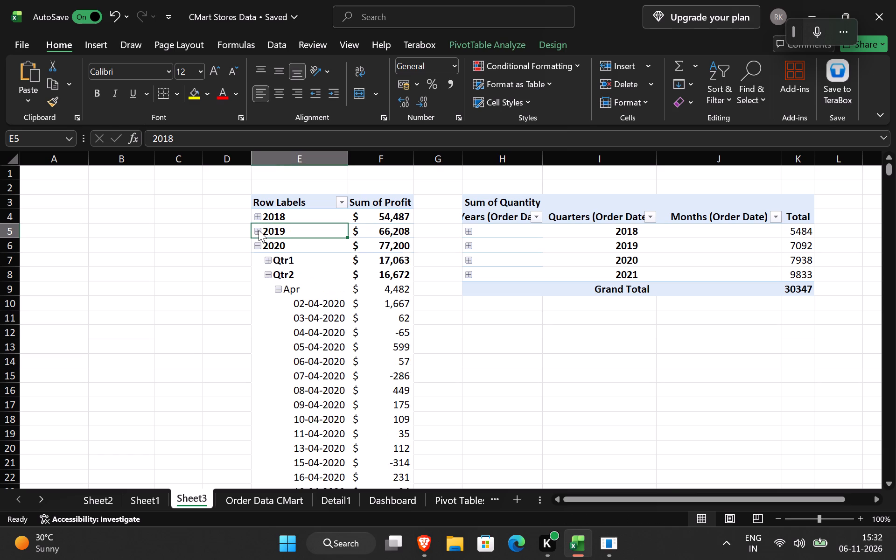
{"action": "left_click", "coordinate": [255, 243]}
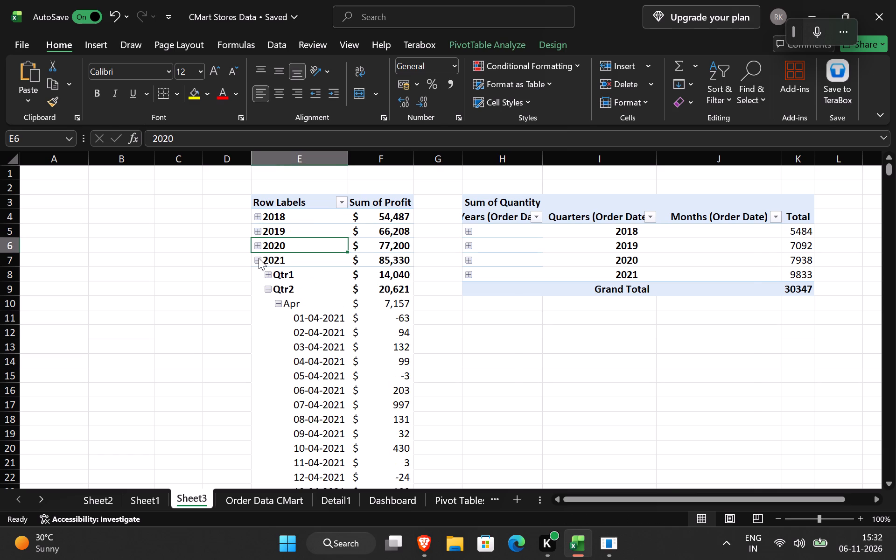
{"action": "left_click", "coordinate": [259, 258]}
{"action": "left_click", "coordinate": [343, 346]}
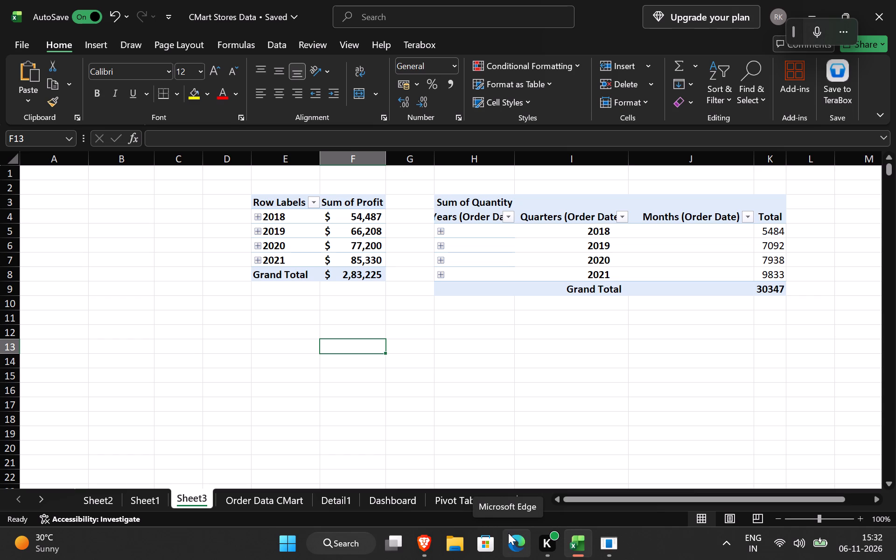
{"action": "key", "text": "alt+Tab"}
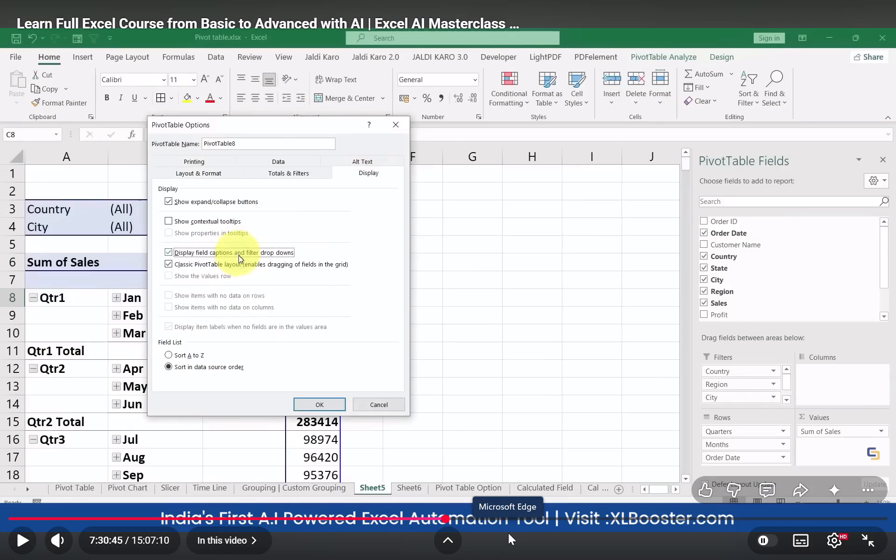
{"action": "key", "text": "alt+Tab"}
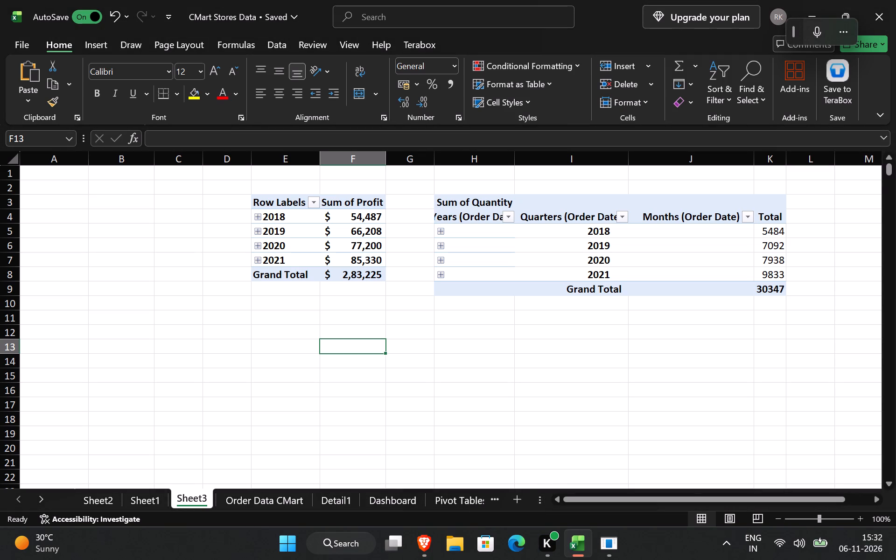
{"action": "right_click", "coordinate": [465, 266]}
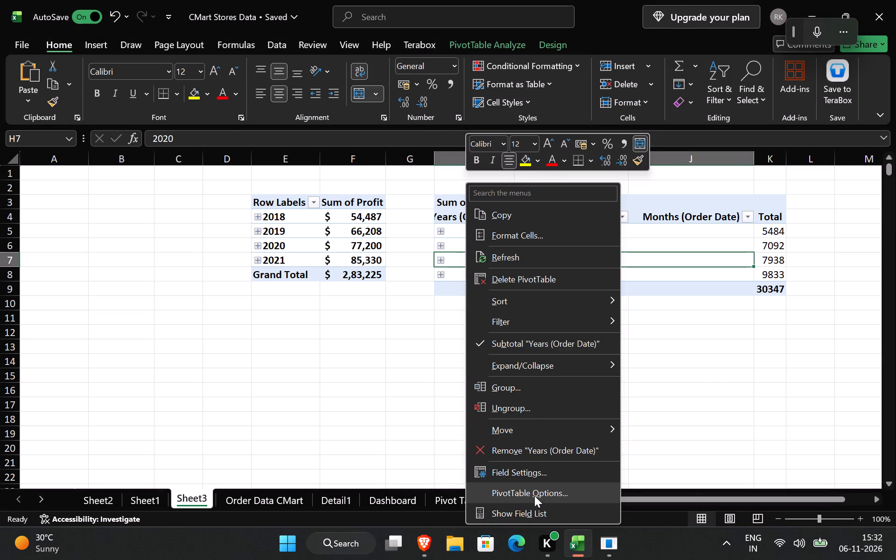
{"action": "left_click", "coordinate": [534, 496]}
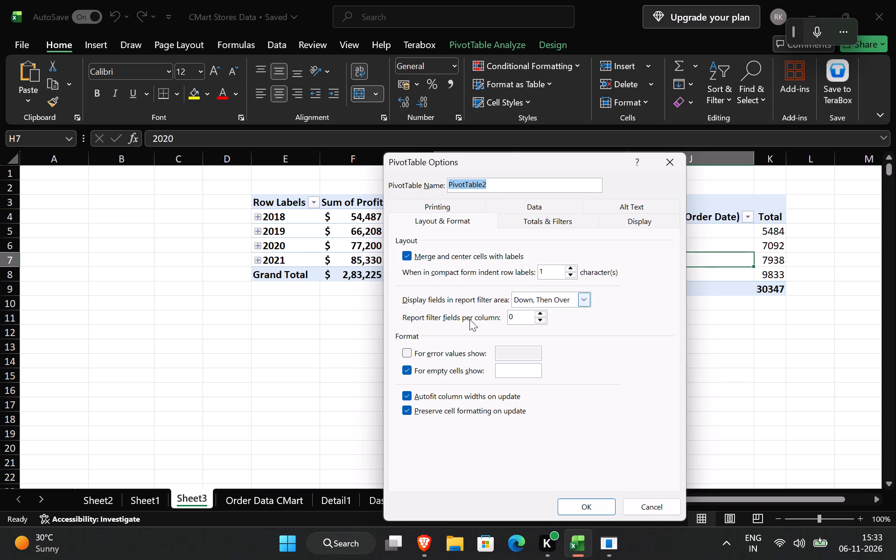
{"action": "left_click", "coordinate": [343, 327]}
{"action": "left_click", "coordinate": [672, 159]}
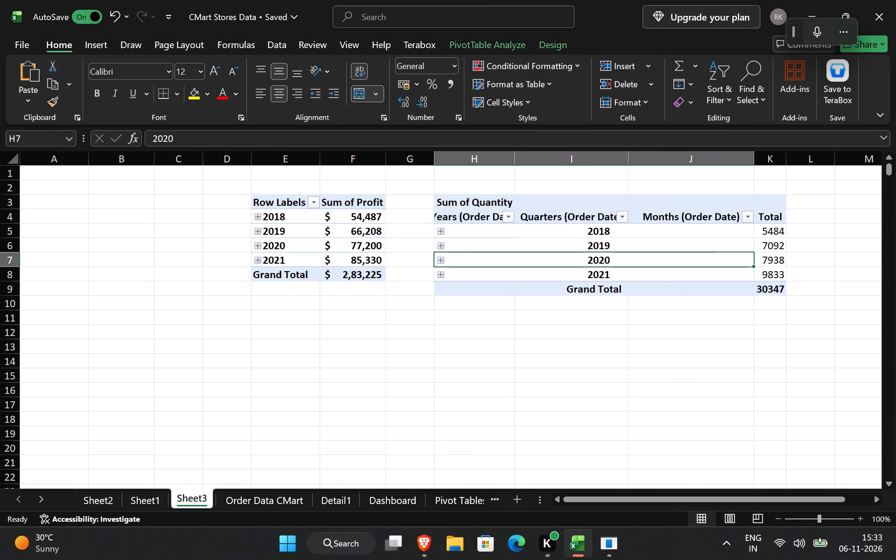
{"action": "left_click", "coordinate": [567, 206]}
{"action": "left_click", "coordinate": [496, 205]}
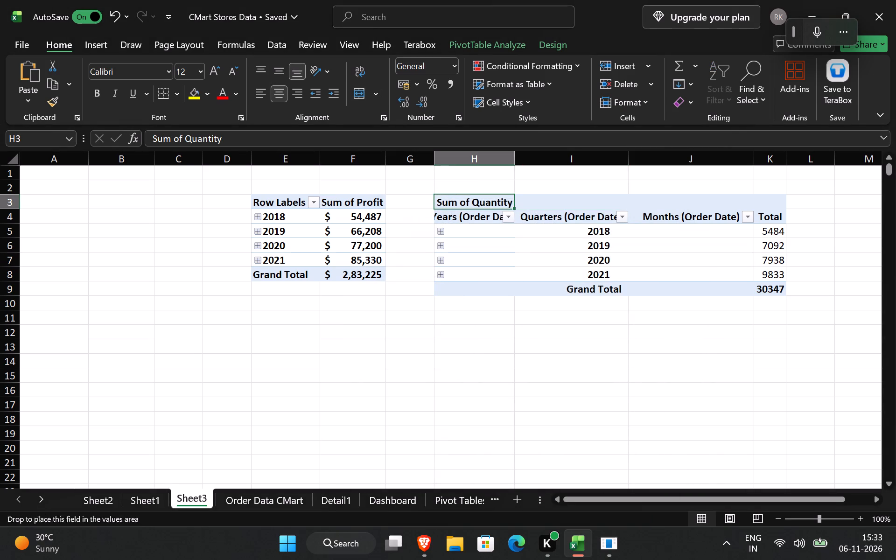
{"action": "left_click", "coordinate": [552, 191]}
Set the quantity pivot table's report filter area to Over, Then Down with 3 report filter fields per row.
{"action": "right_click", "coordinate": [537, 244]}
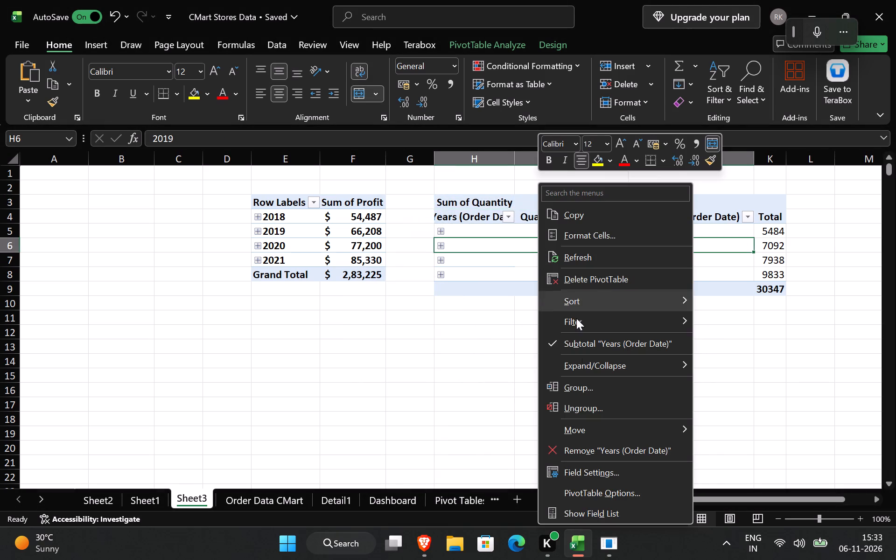
{"action": "left_click", "coordinate": [589, 488]}
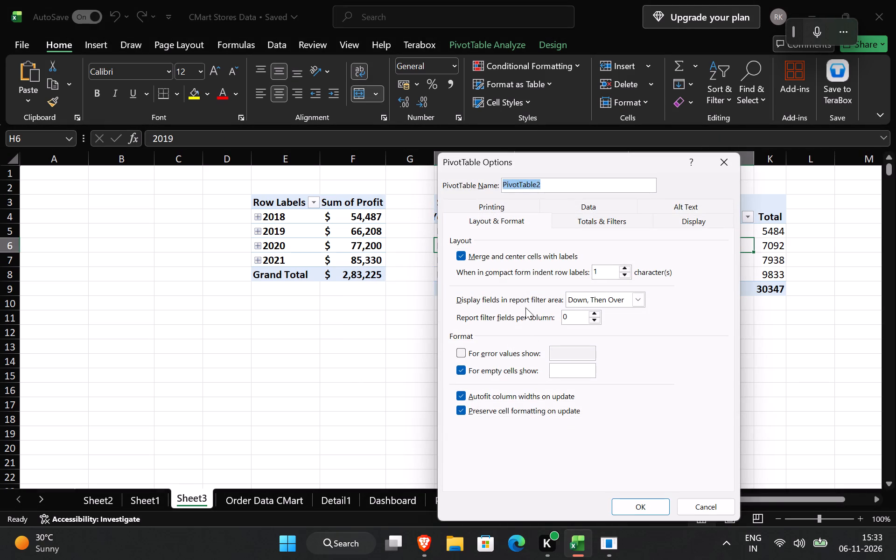
{"action": "left_click", "coordinate": [633, 289]}
{"action": "left_click", "coordinate": [640, 296]}
{"action": "left_click", "coordinate": [613, 322]}
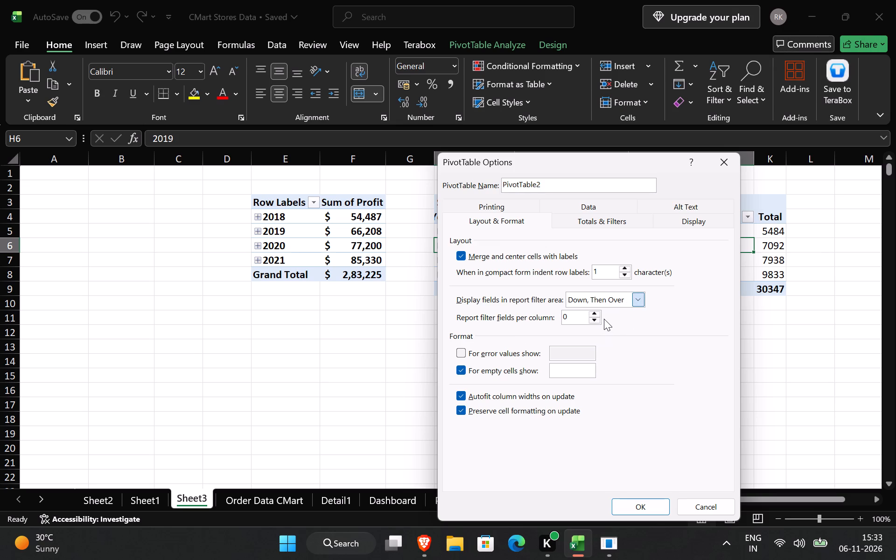
{"action": "triple_click", "coordinate": [592, 315]}
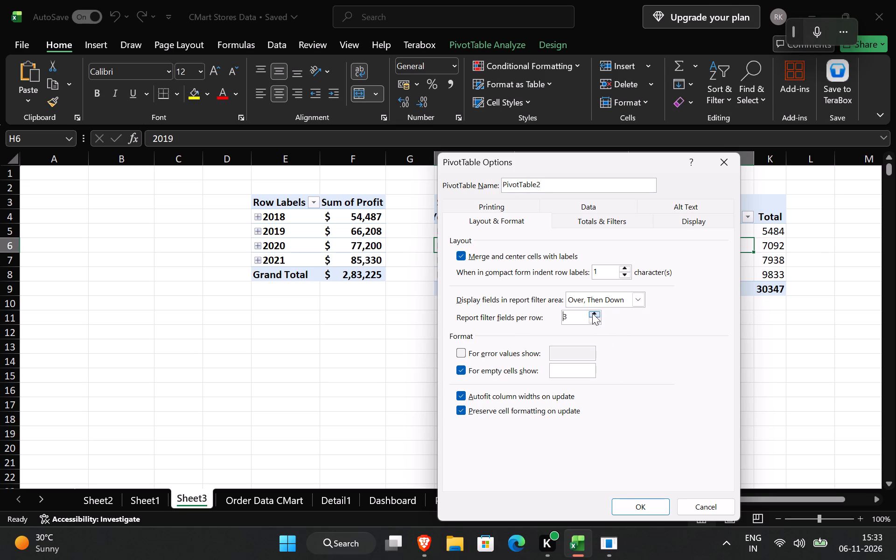
{"action": "left_click", "coordinate": [640, 499]}
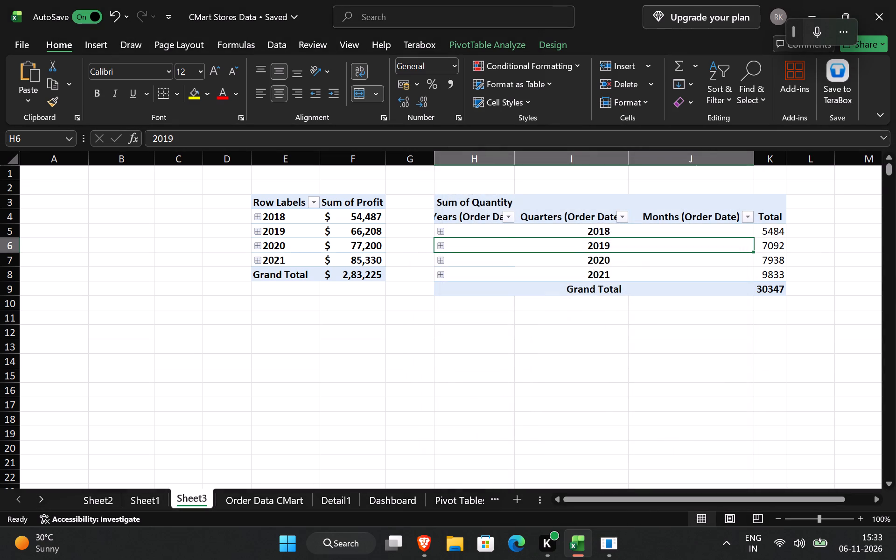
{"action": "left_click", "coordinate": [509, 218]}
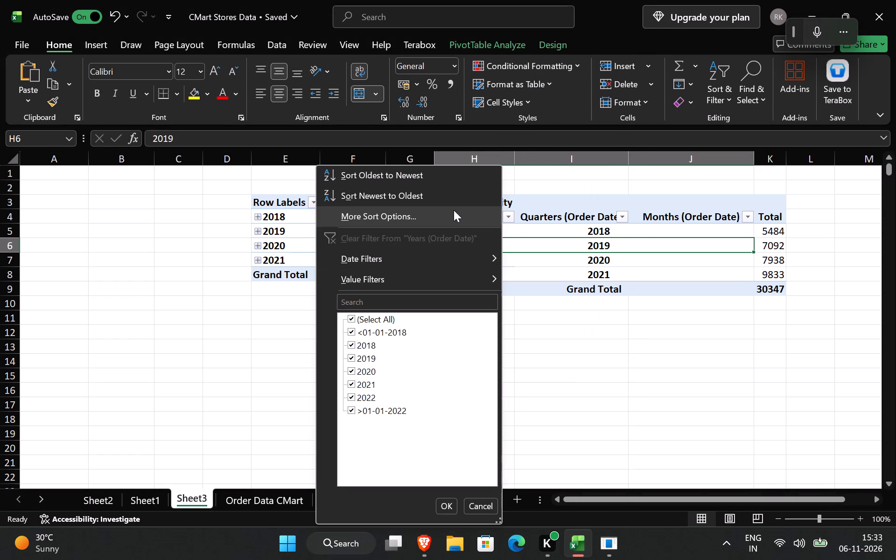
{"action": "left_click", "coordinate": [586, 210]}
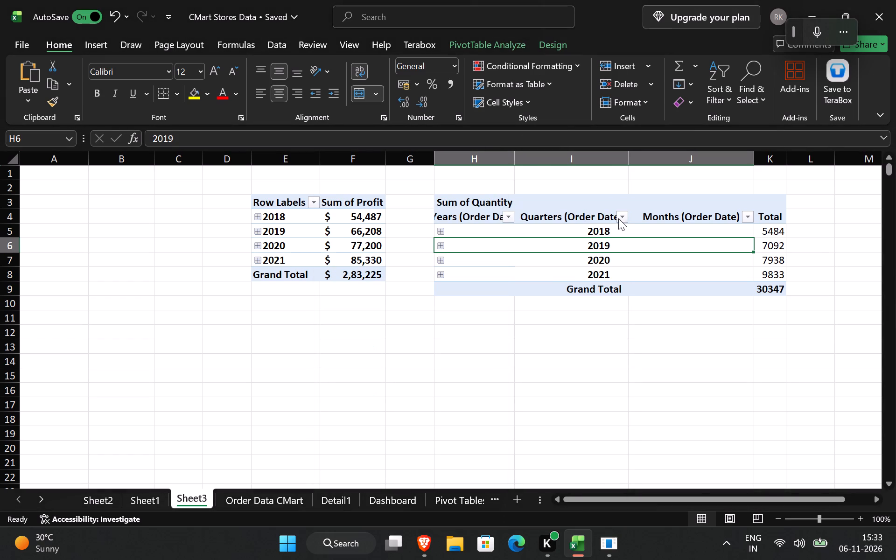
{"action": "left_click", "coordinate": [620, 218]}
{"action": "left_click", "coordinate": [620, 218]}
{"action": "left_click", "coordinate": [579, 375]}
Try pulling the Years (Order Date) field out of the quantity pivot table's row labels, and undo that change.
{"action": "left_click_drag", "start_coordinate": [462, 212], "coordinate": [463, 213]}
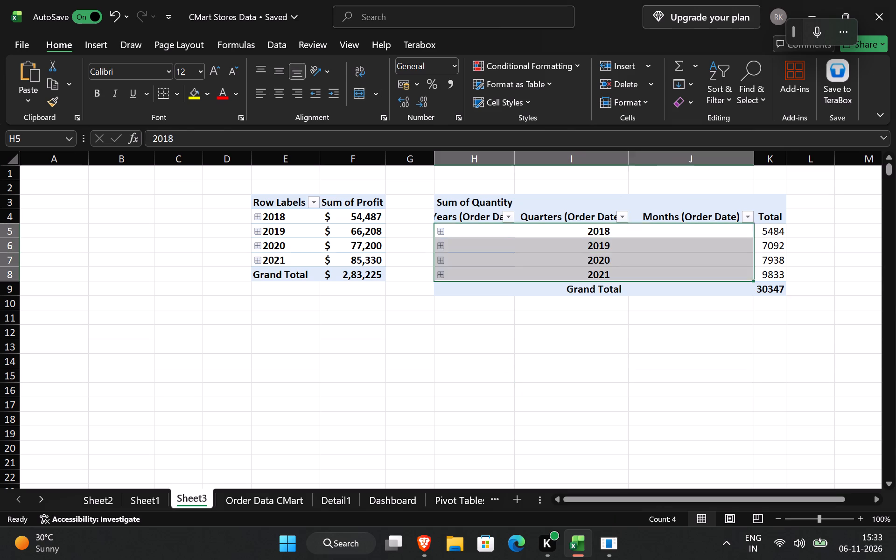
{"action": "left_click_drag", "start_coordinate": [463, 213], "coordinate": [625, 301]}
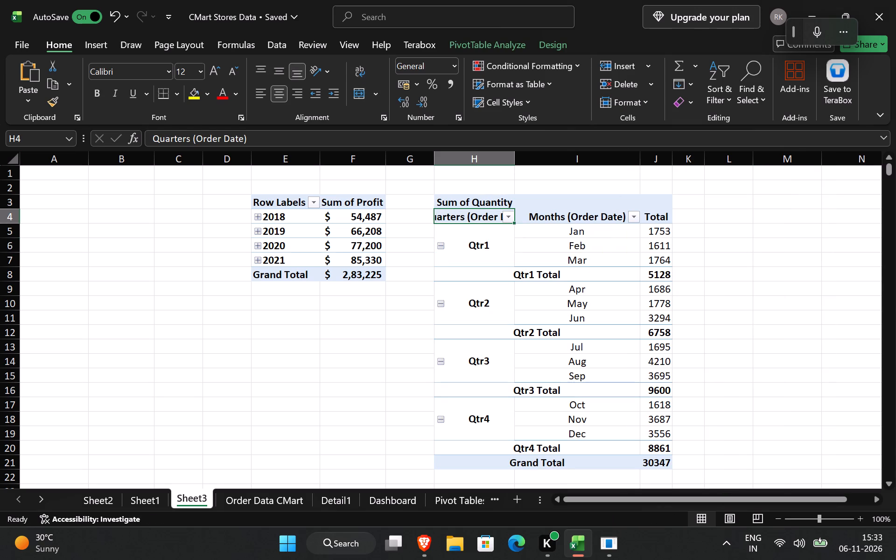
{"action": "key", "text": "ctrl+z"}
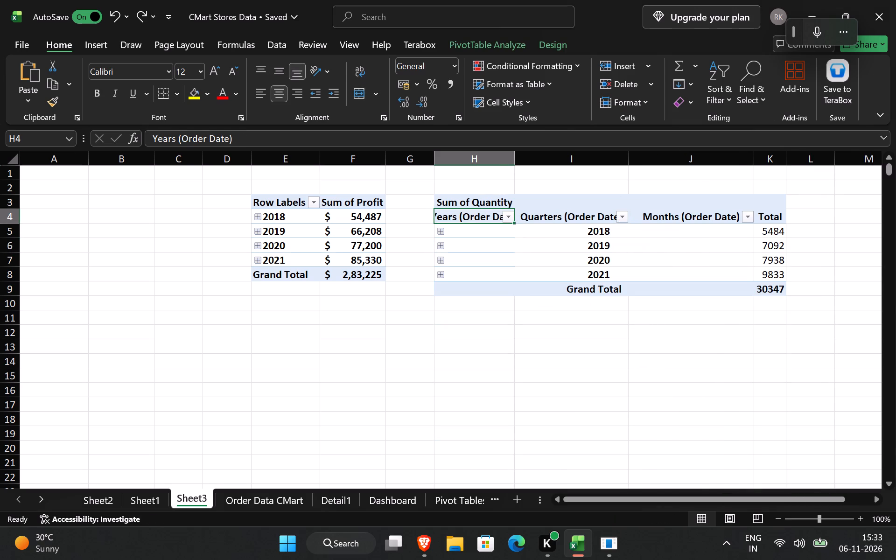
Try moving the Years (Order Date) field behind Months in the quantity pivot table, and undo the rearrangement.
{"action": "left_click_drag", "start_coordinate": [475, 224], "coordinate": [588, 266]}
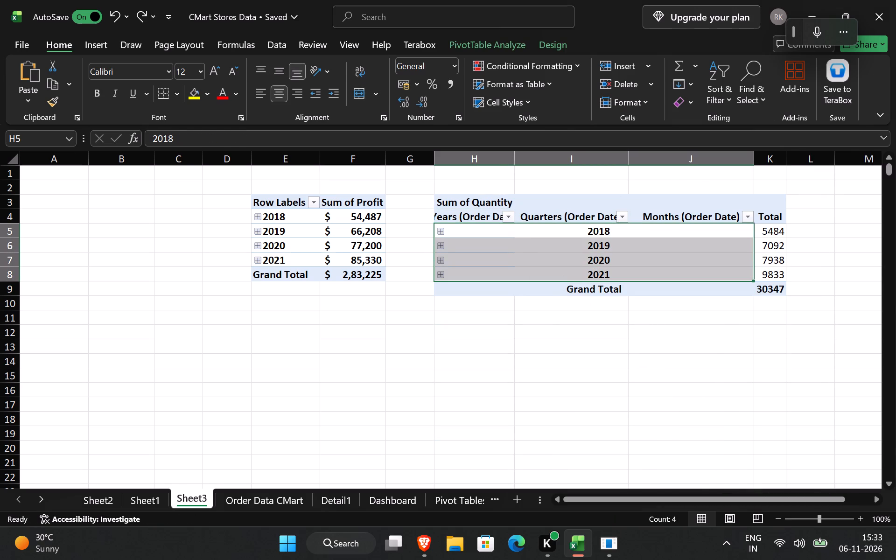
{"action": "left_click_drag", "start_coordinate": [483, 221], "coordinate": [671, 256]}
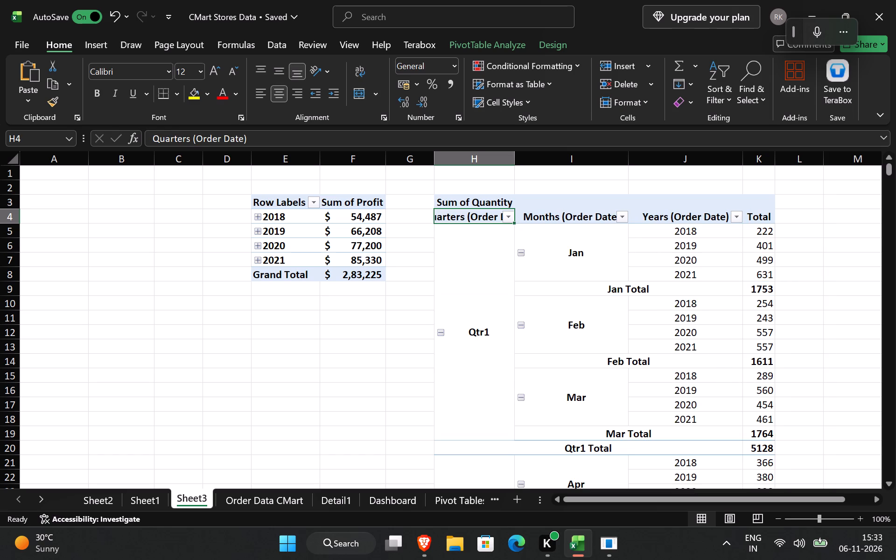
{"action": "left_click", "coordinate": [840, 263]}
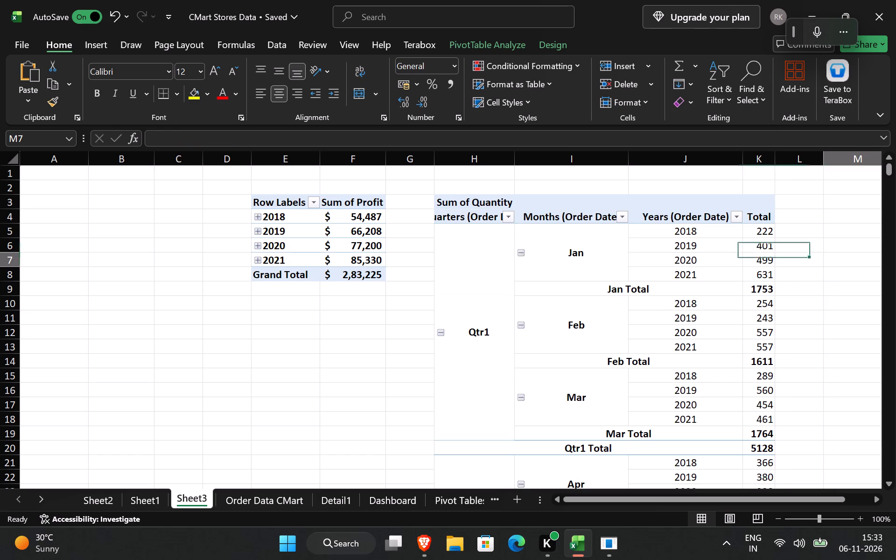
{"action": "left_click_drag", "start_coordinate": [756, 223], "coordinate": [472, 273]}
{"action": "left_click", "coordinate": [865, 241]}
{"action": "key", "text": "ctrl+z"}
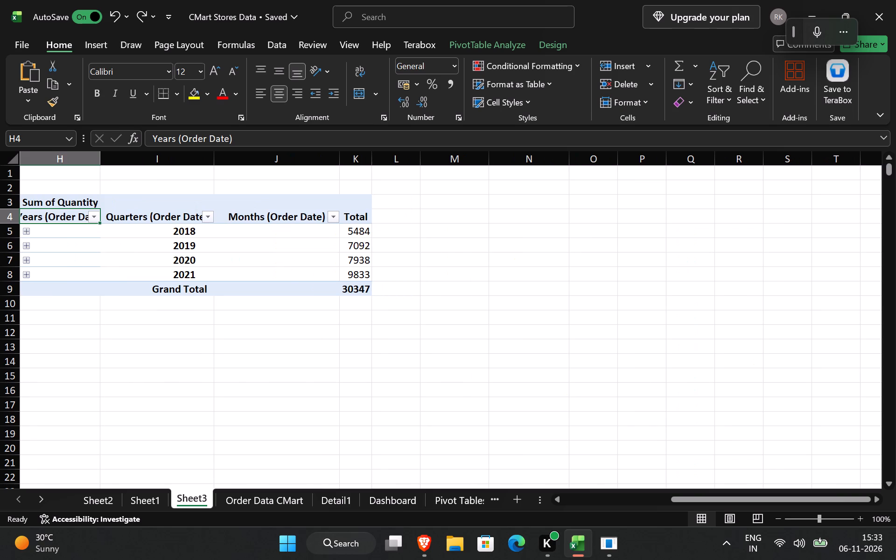
Move the Years (Order Date) field away from its first row-field position in the quantity pivot table.
{"action": "left_click_drag", "start_coordinate": [822, 492], "coordinate": [740, 504]}
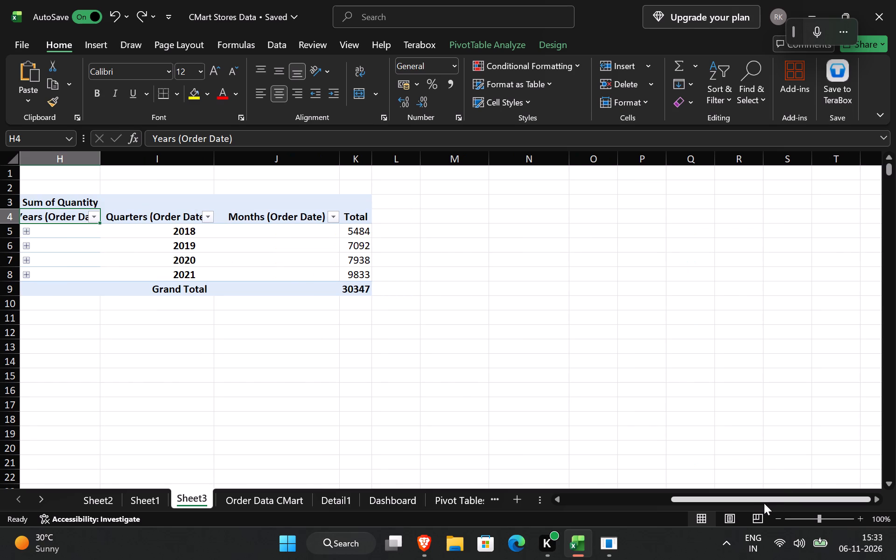
{"action": "left_click_drag", "start_coordinate": [764, 503], "coordinate": [665, 504]}
{"action": "left_click_drag", "start_coordinate": [402, 210], "coordinate": [494, 265]}
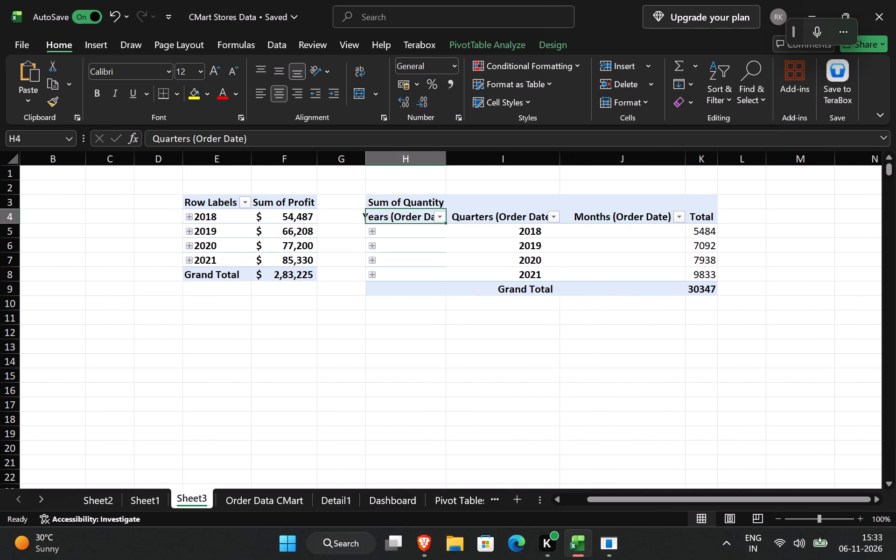
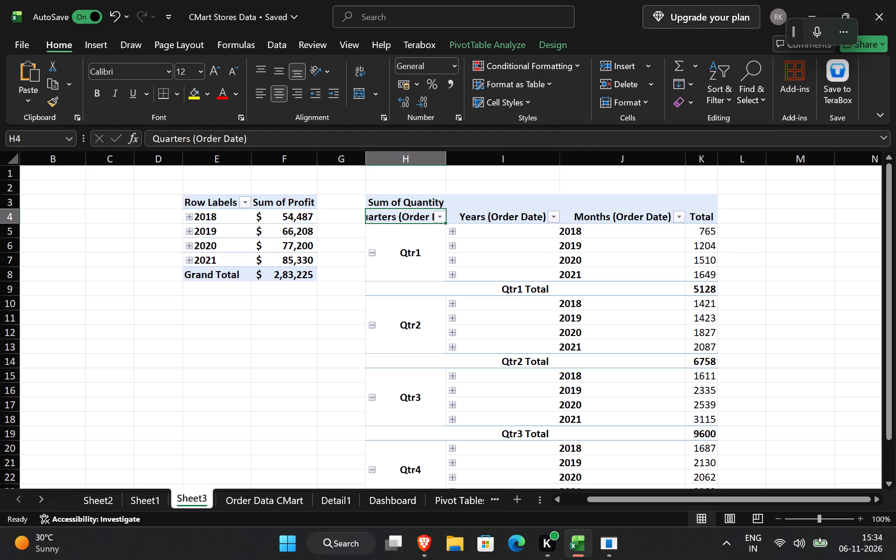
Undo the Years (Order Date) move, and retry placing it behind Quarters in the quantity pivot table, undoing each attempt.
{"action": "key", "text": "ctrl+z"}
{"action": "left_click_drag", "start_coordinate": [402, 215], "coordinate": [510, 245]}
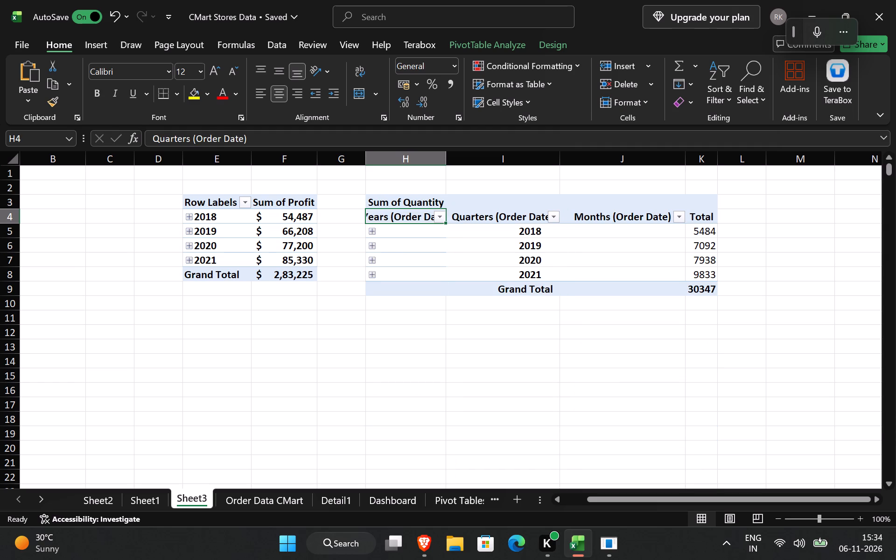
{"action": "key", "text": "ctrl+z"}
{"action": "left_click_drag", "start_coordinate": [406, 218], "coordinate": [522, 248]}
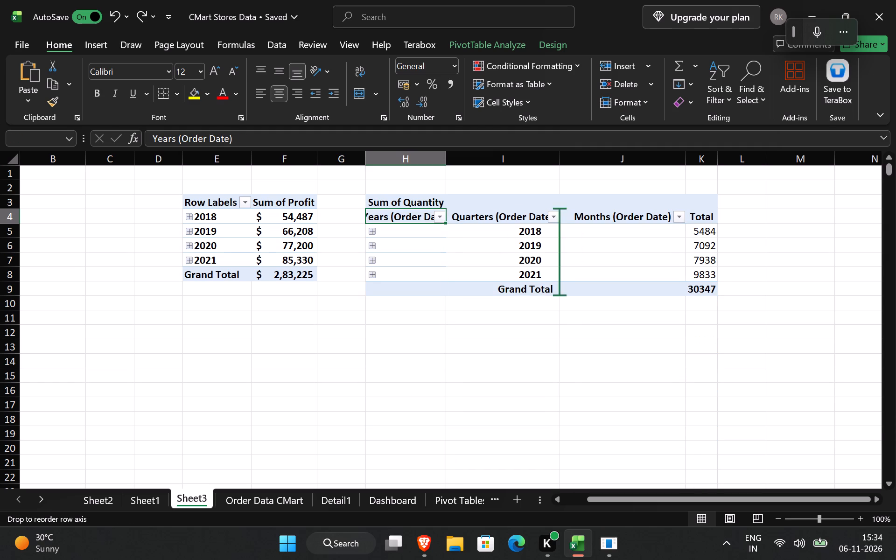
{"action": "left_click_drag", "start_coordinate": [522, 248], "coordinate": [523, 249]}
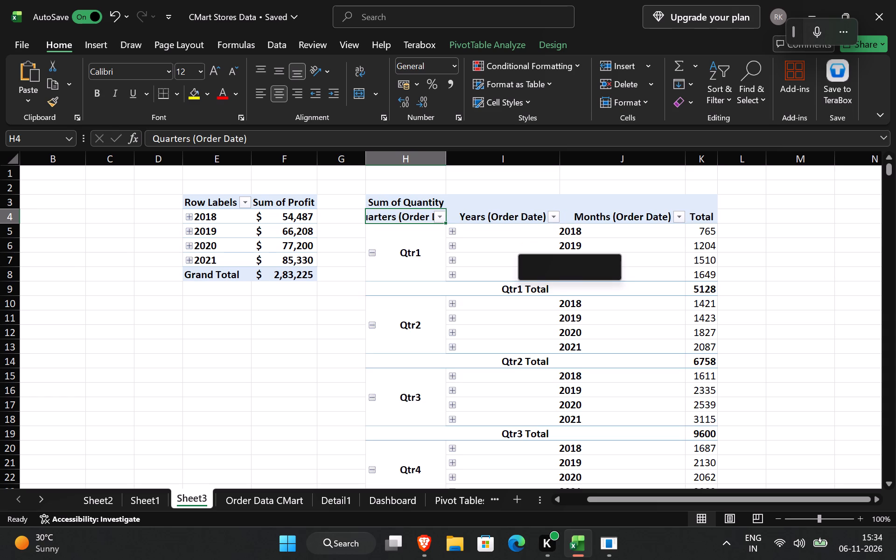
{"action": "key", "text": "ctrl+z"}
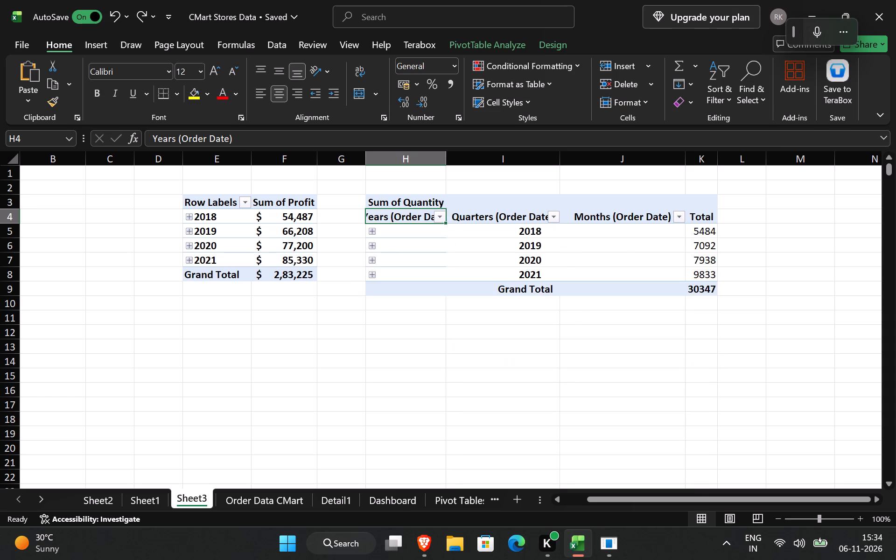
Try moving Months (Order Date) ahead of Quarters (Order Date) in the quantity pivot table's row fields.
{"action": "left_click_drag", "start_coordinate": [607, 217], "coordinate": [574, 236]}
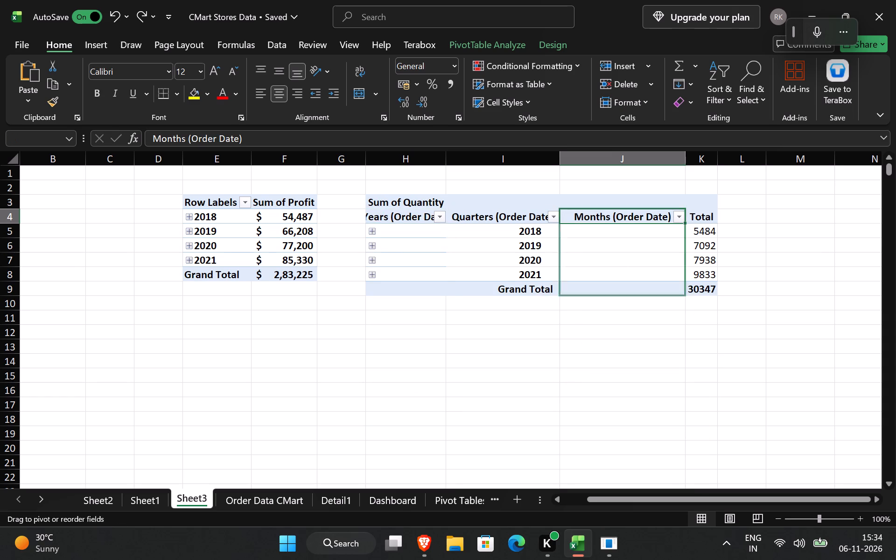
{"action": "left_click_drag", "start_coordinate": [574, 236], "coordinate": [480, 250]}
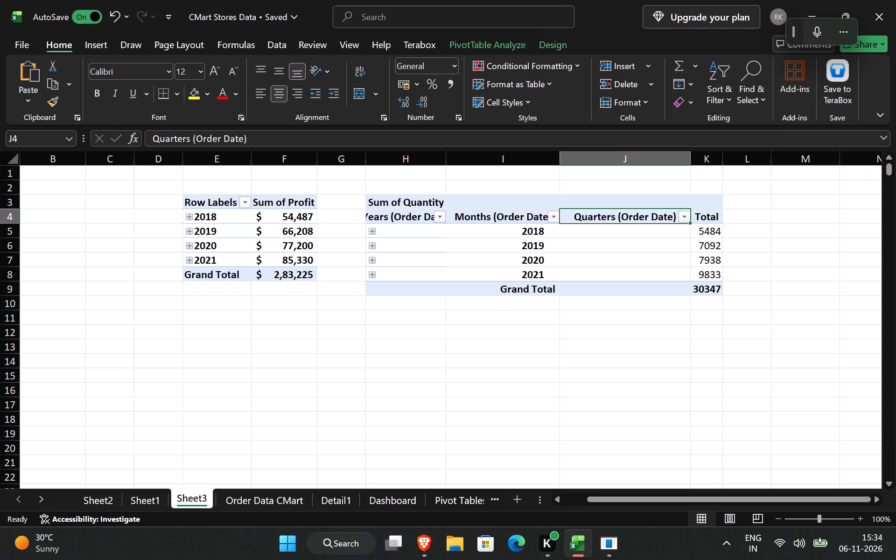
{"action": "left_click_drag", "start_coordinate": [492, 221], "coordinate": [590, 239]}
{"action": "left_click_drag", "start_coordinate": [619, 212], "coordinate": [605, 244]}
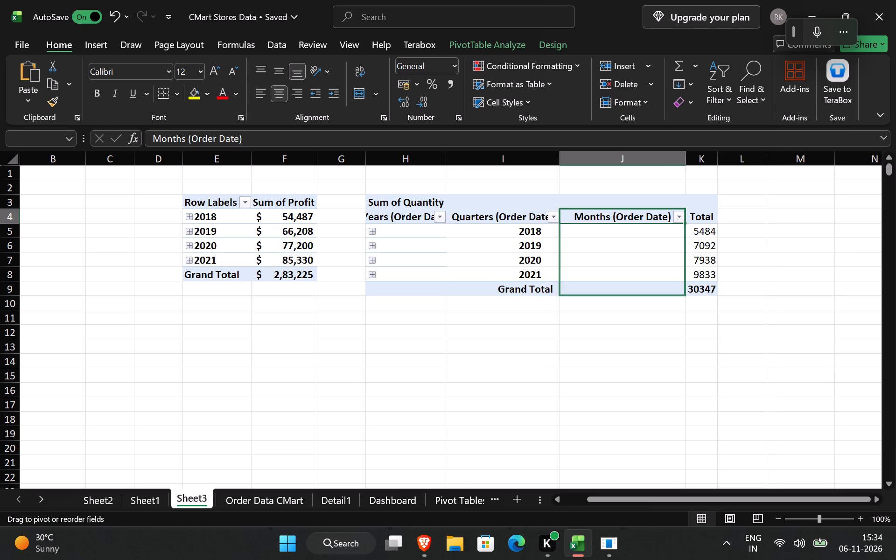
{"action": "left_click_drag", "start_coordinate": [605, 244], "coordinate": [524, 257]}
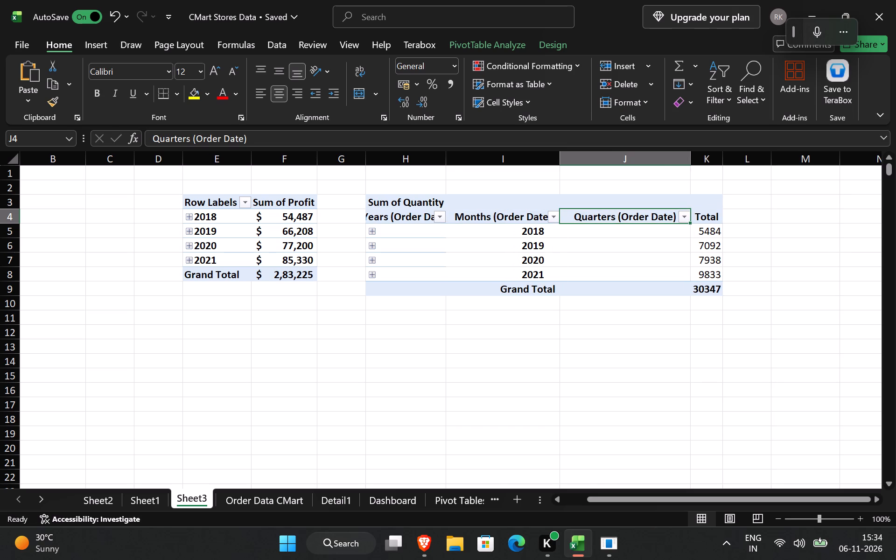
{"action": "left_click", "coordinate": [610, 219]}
Expand 2018 in the quantity pivot table to examine its month-first breakdown, and collapse it again.
{"action": "left_click", "coordinate": [373, 231]}
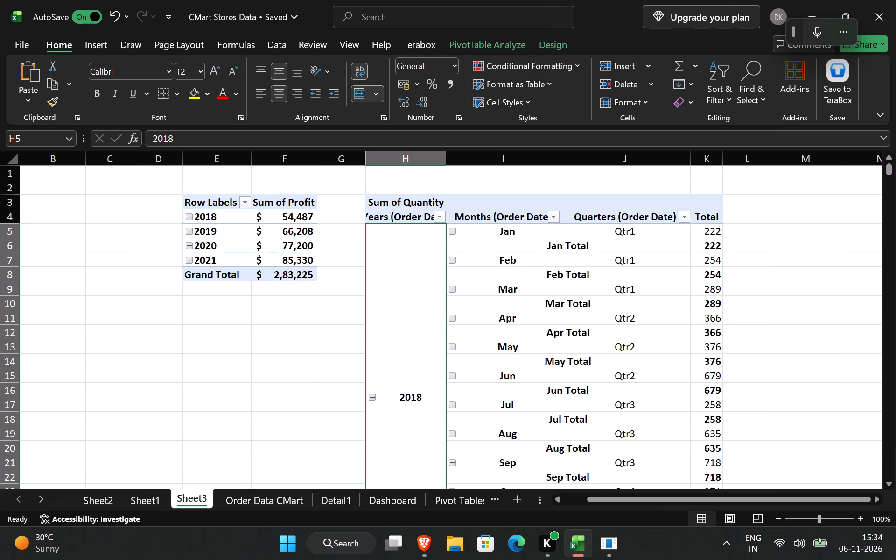
{"action": "left_click", "coordinate": [373, 231]}
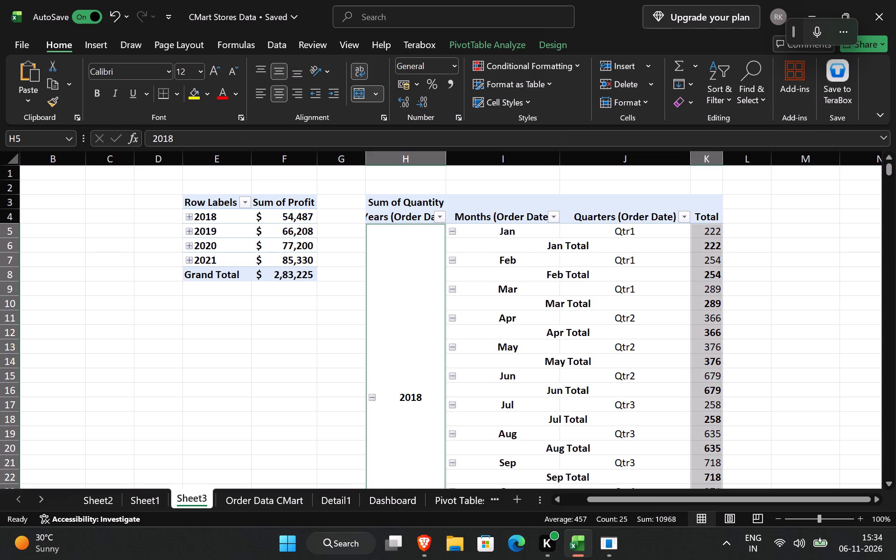
{"action": "left_click", "coordinate": [369, 396]}
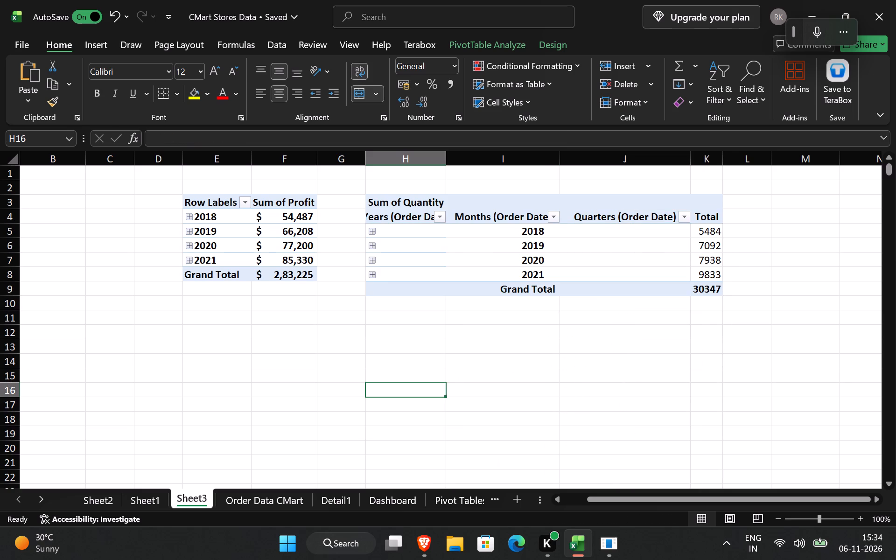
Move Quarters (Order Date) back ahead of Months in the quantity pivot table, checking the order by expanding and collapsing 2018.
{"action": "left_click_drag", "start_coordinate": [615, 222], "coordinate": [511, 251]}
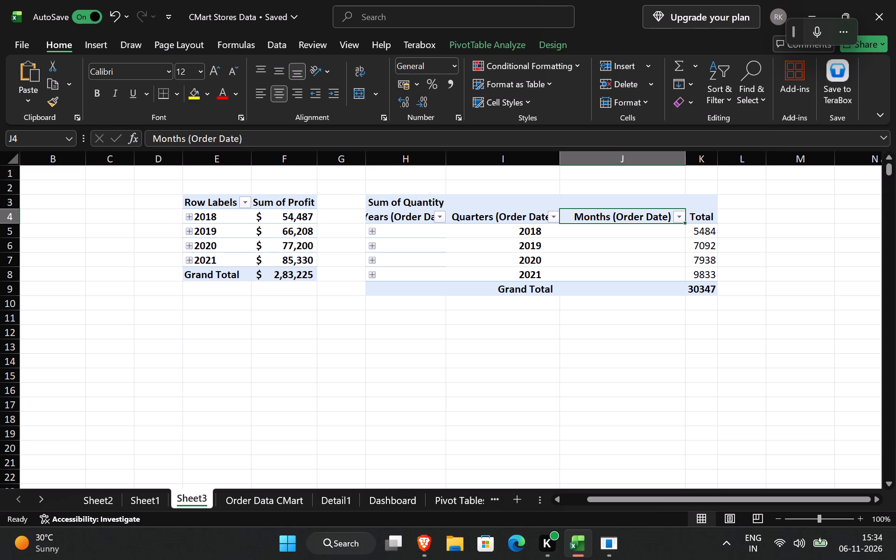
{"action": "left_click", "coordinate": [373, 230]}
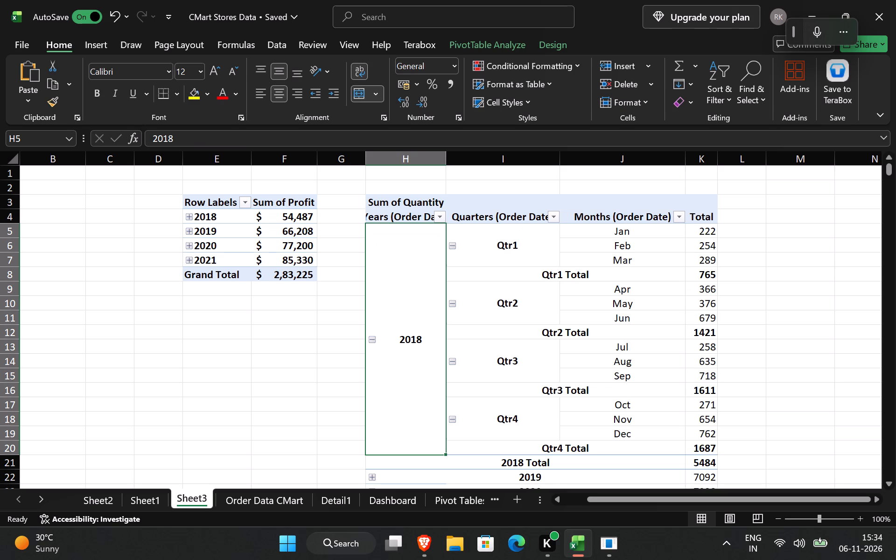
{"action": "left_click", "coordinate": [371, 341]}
Set the quantity pivot table to show blanks for error values and turn off autofitting column widths on update.
{"action": "left_click", "coordinate": [441, 257]}
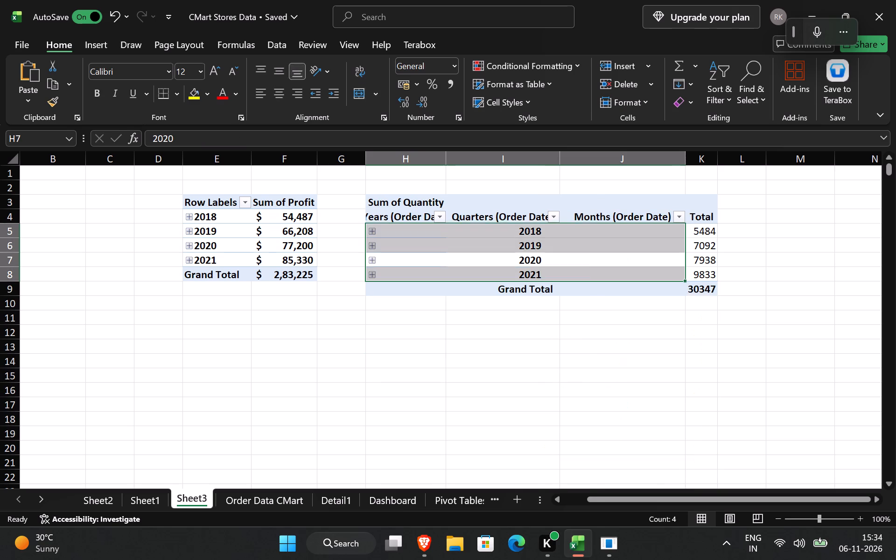
{"action": "right_click", "coordinate": [441, 257]}
{"action": "left_click", "coordinate": [492, 490]}
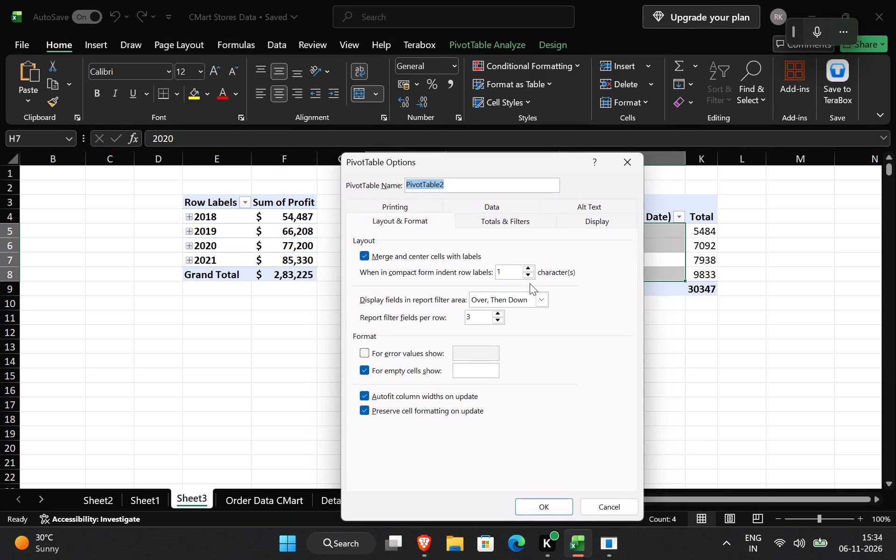
{"action": "left_click", "coordinate": [365, 350]}
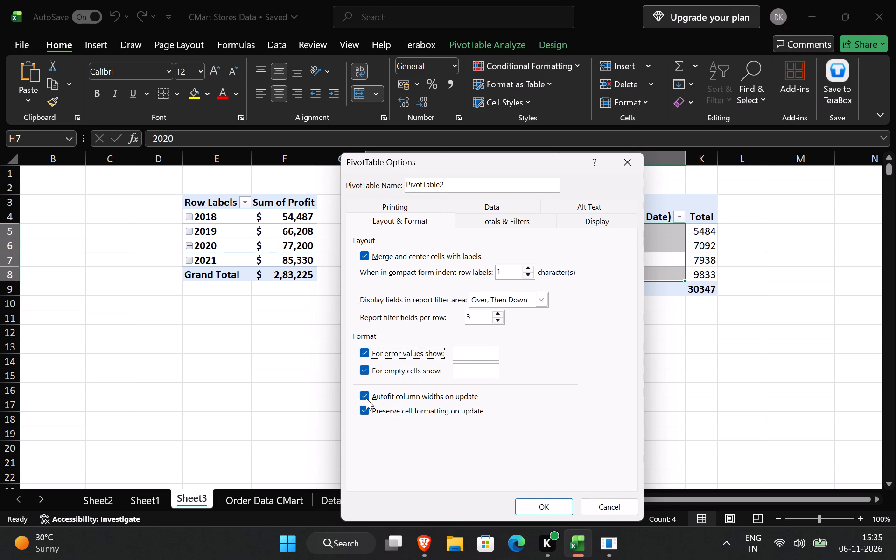
{"action": "left_click", "coordinate": [366, 398]}
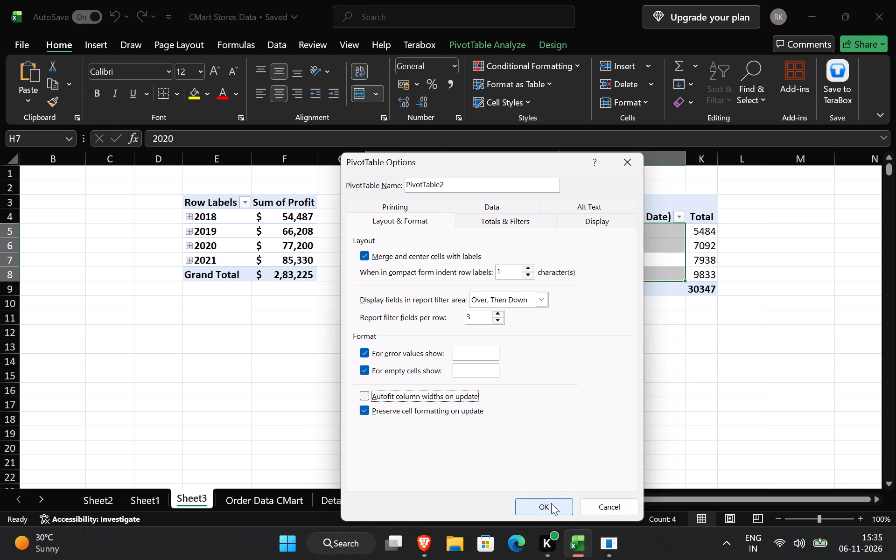
{"action": "left_click", "coordinate": [551, 503]}
{"action": "left_click", "coordinate": [516, 297]}
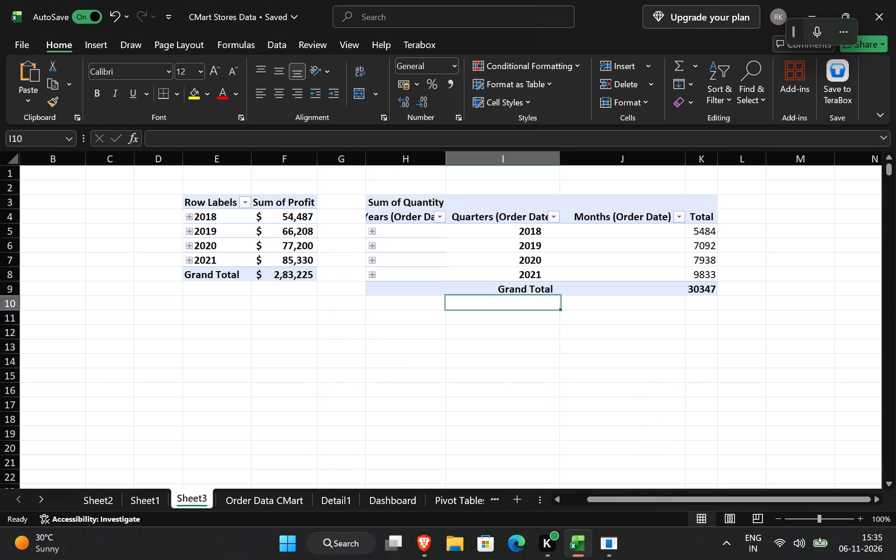
Expand 2018 in the quantity pivot table to examine its layout by quarter and month, and collapse it again.
{"action": "left_click", "coordinate": [376, 231]}
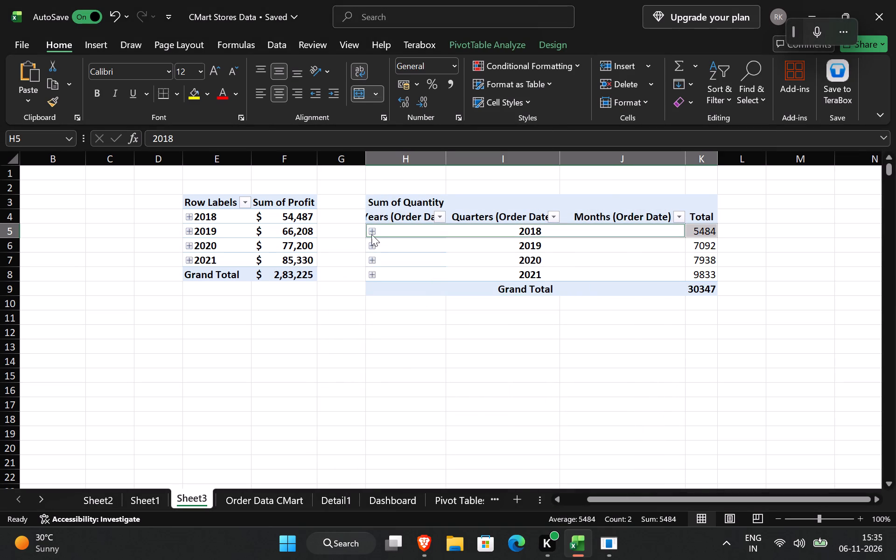
{"action": "left_click", "coordinate": [371, 234]}
{"action": "left_click", "coordinate": [371, 234]}
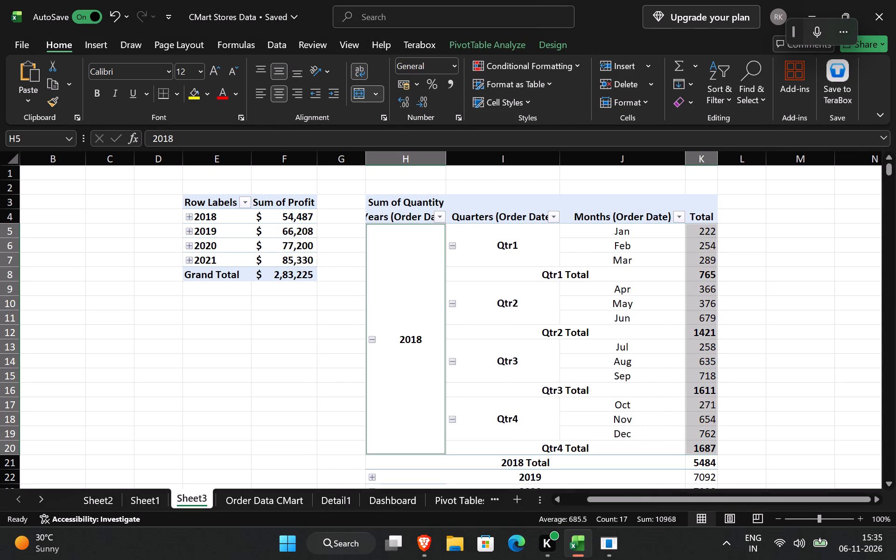
{"action": "left_click", "coordinate": [374, 341]}
{"action": "left_click", "coordinate": [495, 323]}
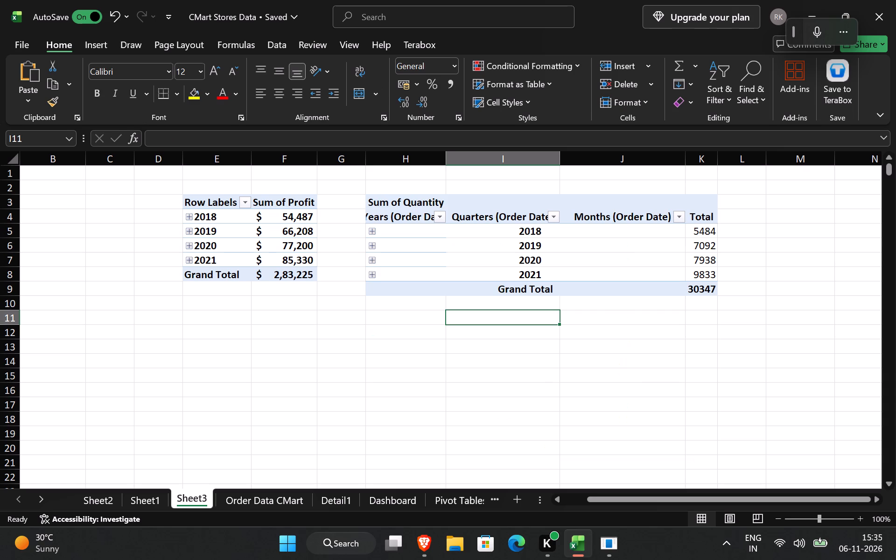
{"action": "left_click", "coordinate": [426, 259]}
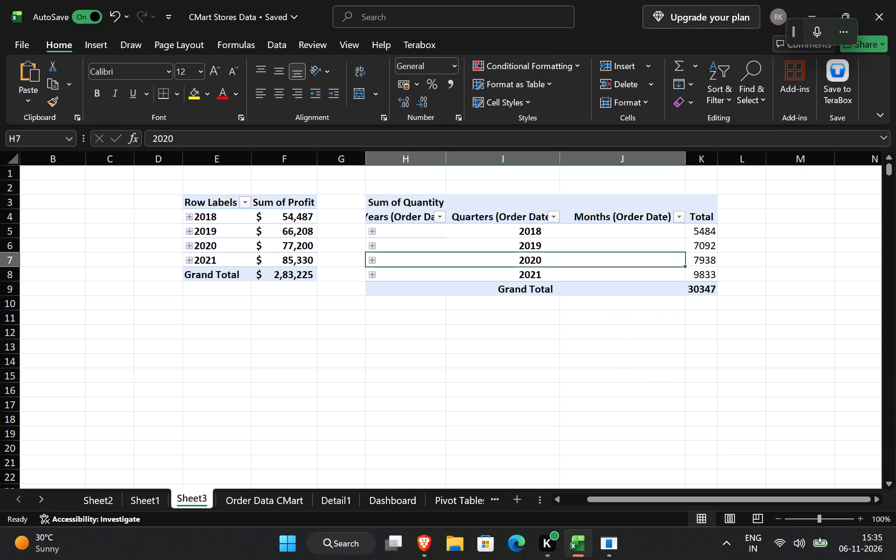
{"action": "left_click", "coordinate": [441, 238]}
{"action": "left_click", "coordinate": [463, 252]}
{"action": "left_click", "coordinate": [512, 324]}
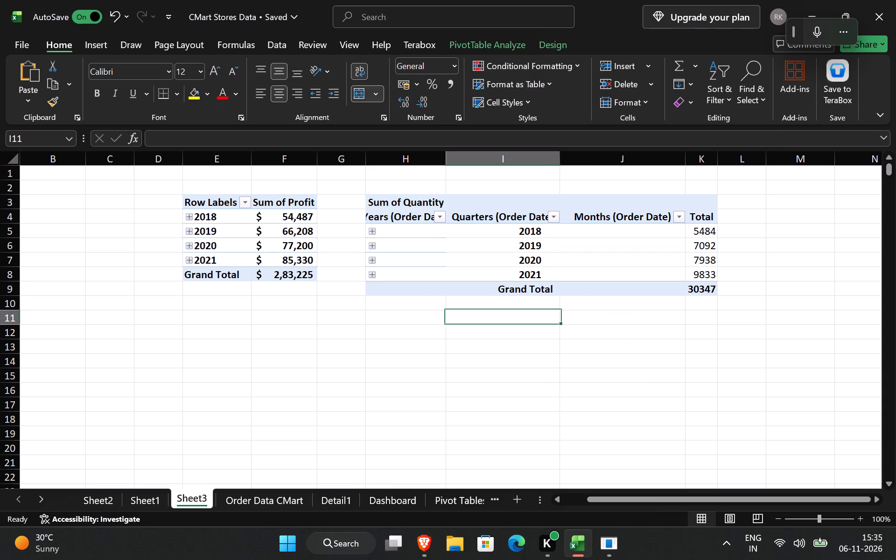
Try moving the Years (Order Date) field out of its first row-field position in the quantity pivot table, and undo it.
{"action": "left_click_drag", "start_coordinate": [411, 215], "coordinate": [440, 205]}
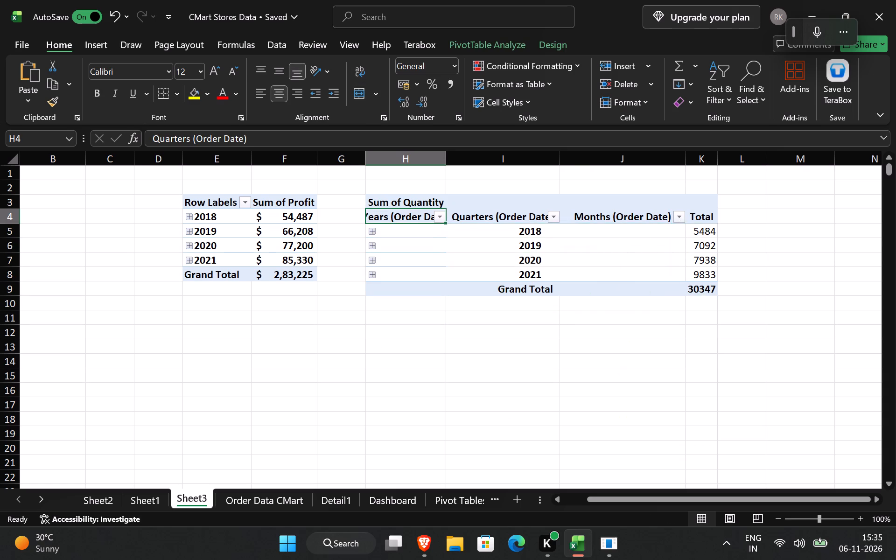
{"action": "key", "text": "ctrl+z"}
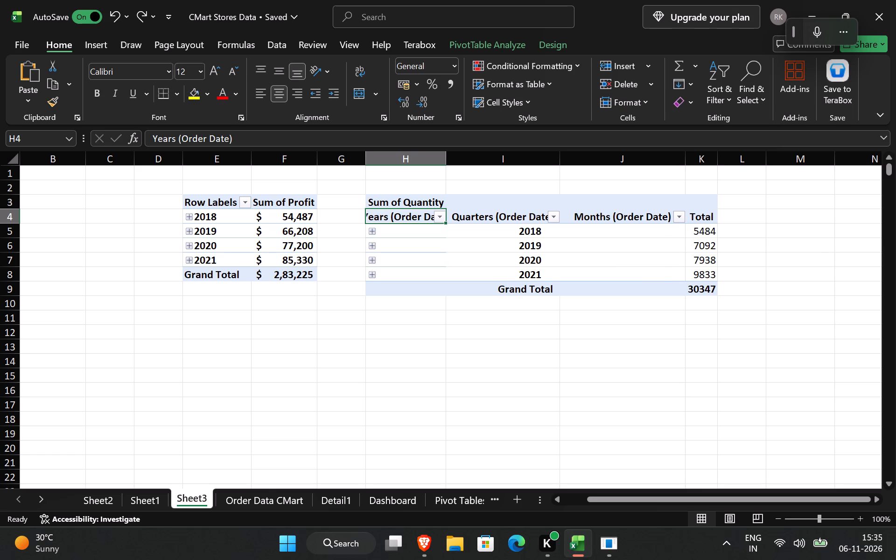
Sort the Years (Order Date) field of the quantity pivot table from newest to oldest.
{"action": "right_click", "coordinate": [443, 222]}
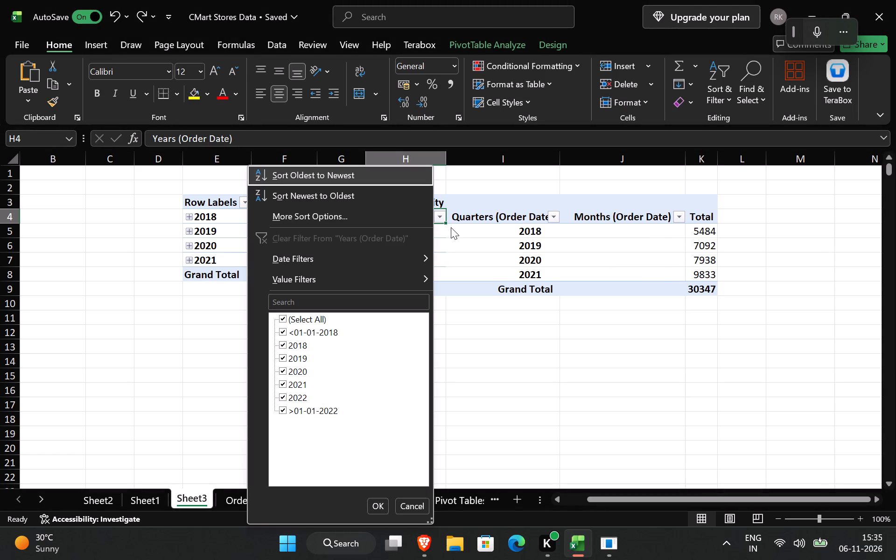
{"action": "left_click", "coordinate": [374, 204]}
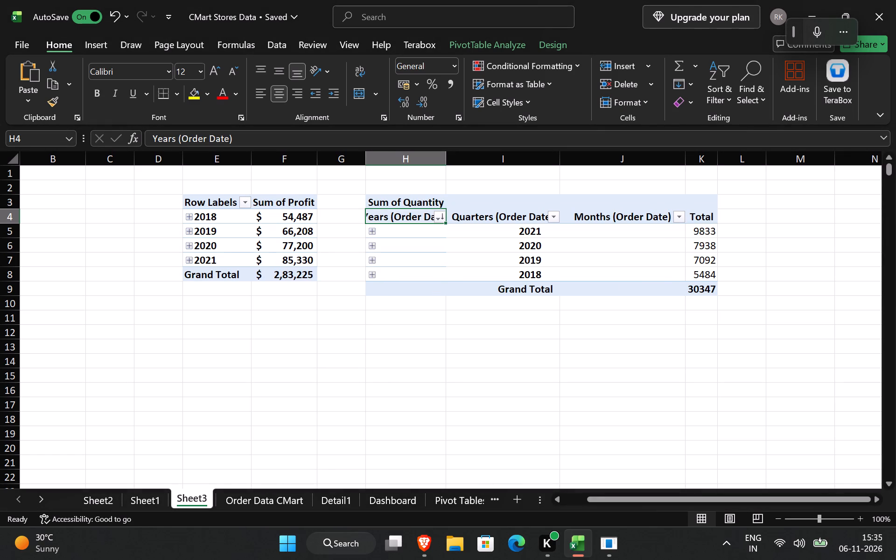
{"action": "left_click", "coordinate": [453, 259]}
Set the quantity pivot table's report filter area to display fields Down, Then Over.
{"action": "left_click", "coordinate": [476, 206]}
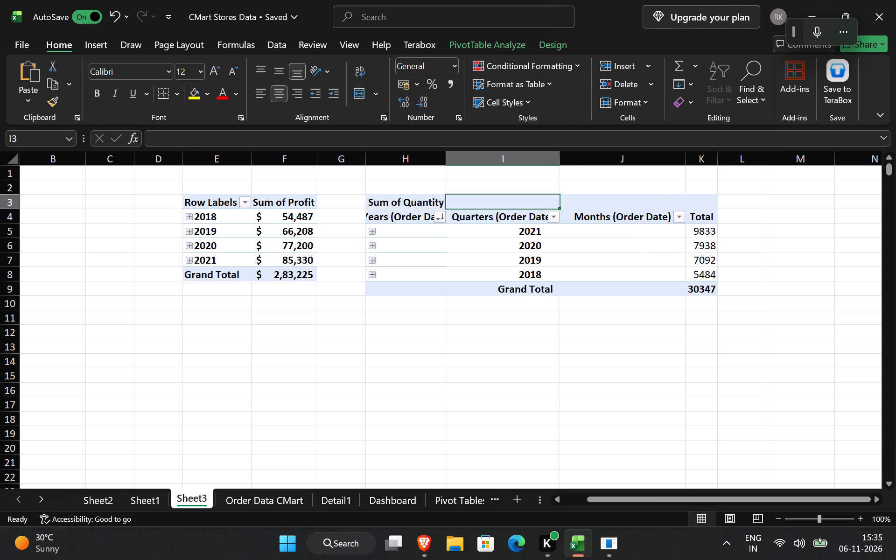
{"action": "right_click", "coordinate": [476, 206]}
{"action": "left_click", "coordinate": [542, 319]}
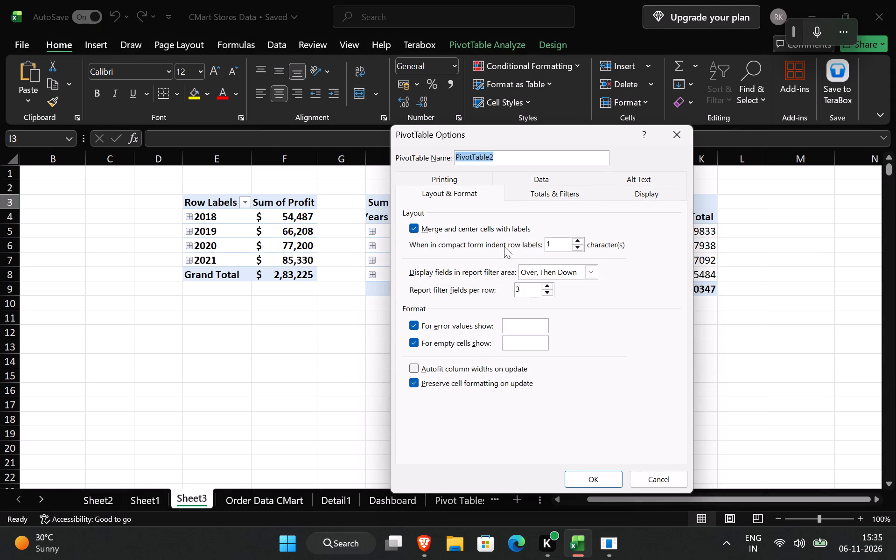
{"action": "left_click", "coordinate": [593, 266]}
{"action": "left_click", "coordinate": [581, 281]}
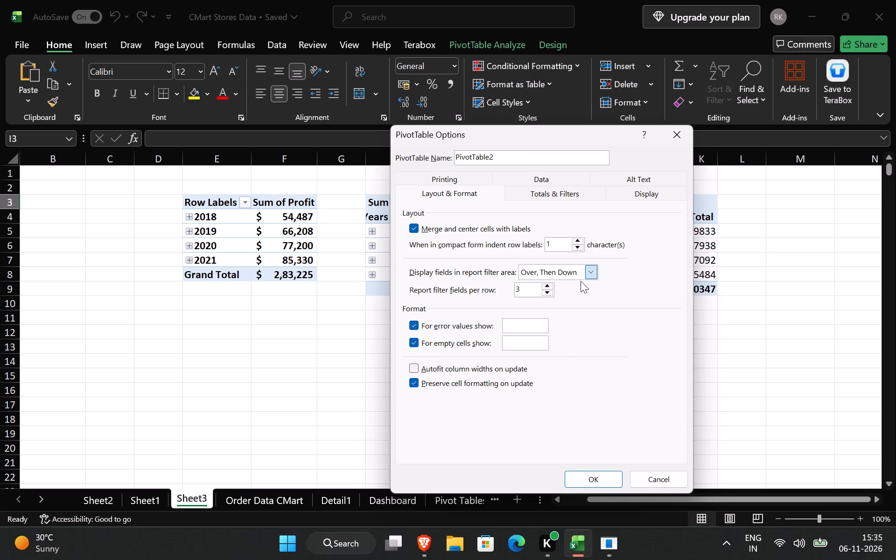
{"action": "left_click", "coordinate": [588, 479]}
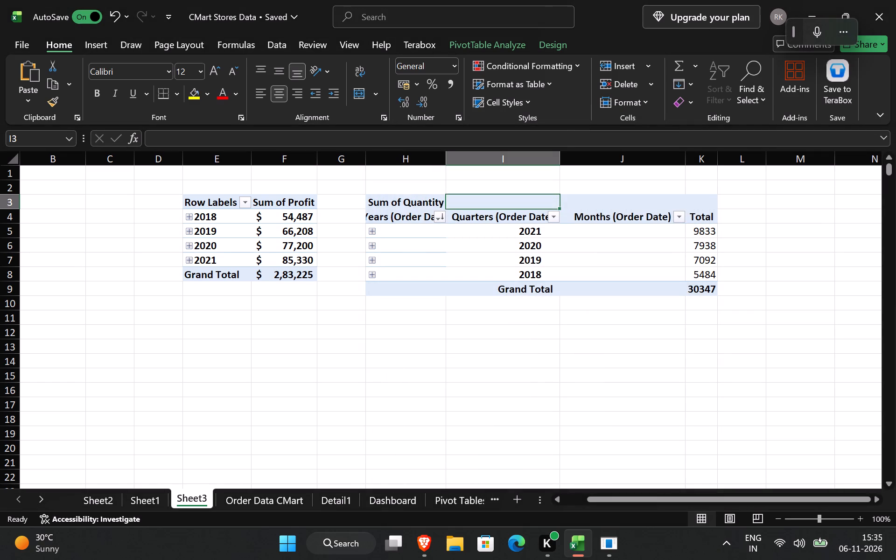
{"action": "left_click", "coordinate": [536, 353]}
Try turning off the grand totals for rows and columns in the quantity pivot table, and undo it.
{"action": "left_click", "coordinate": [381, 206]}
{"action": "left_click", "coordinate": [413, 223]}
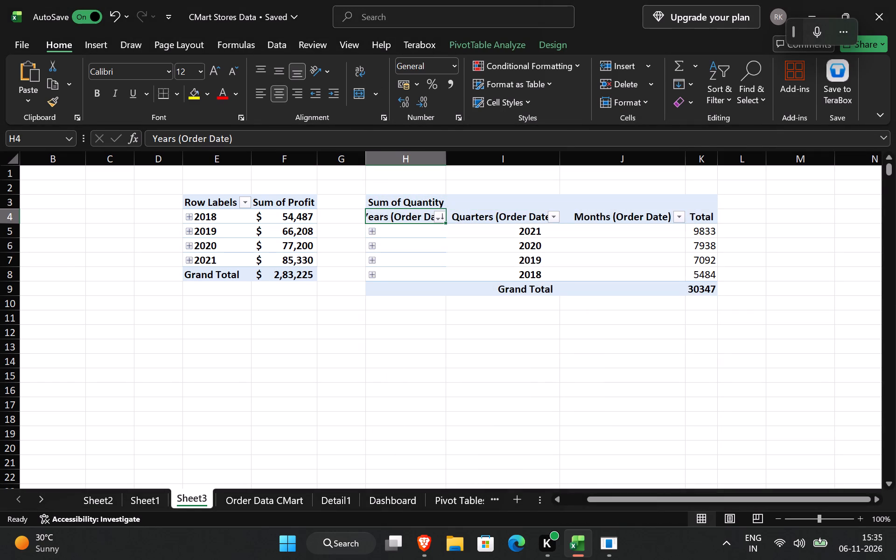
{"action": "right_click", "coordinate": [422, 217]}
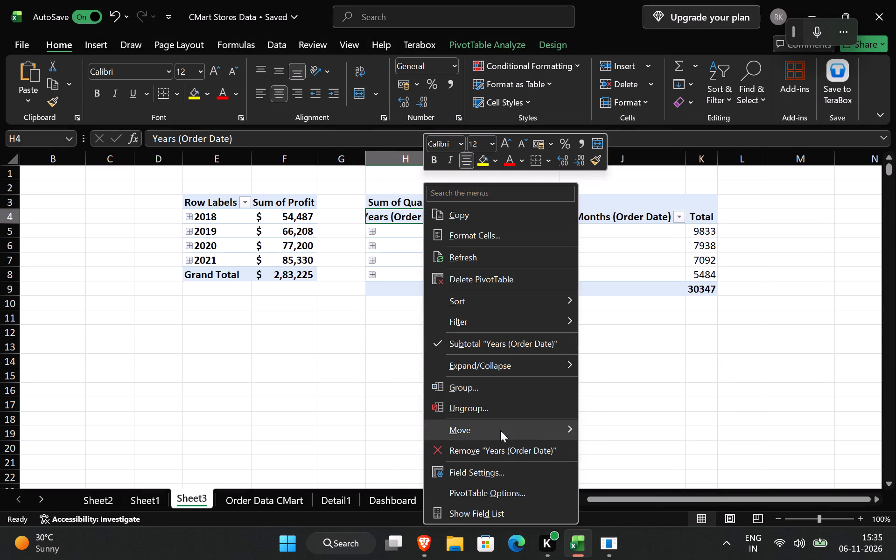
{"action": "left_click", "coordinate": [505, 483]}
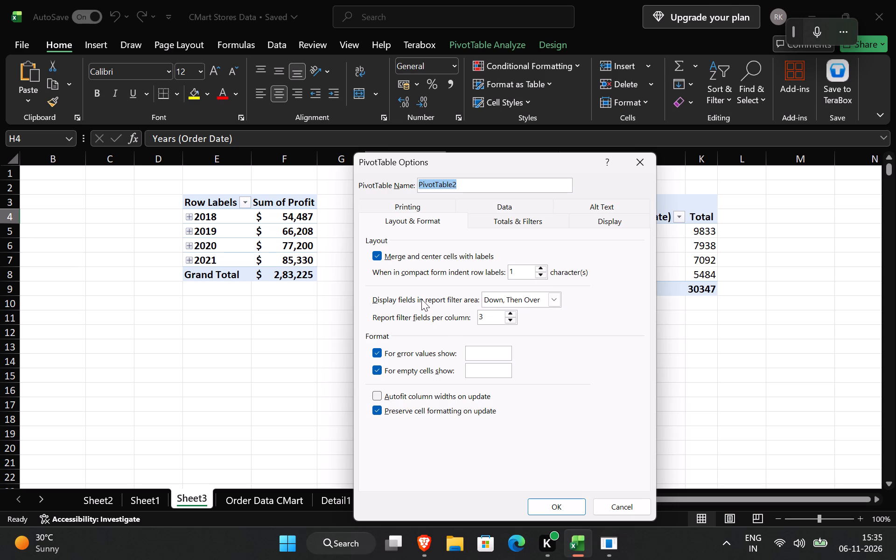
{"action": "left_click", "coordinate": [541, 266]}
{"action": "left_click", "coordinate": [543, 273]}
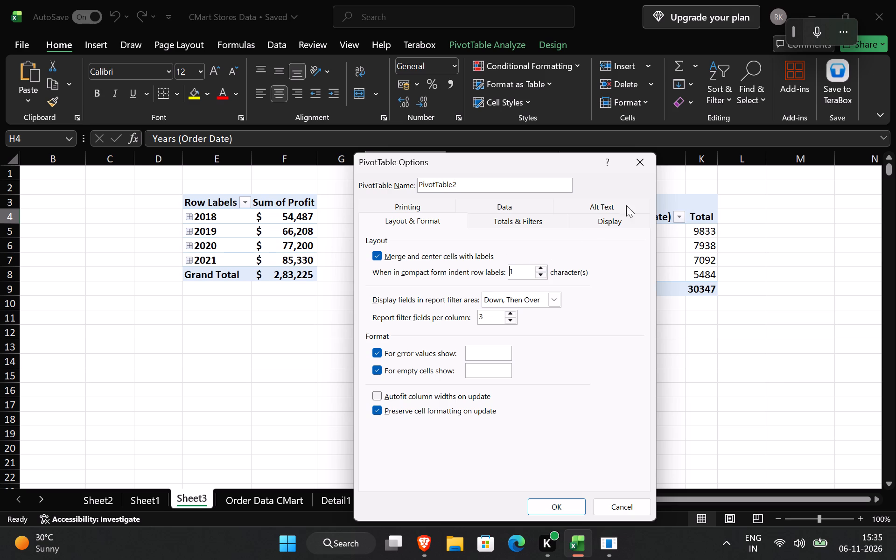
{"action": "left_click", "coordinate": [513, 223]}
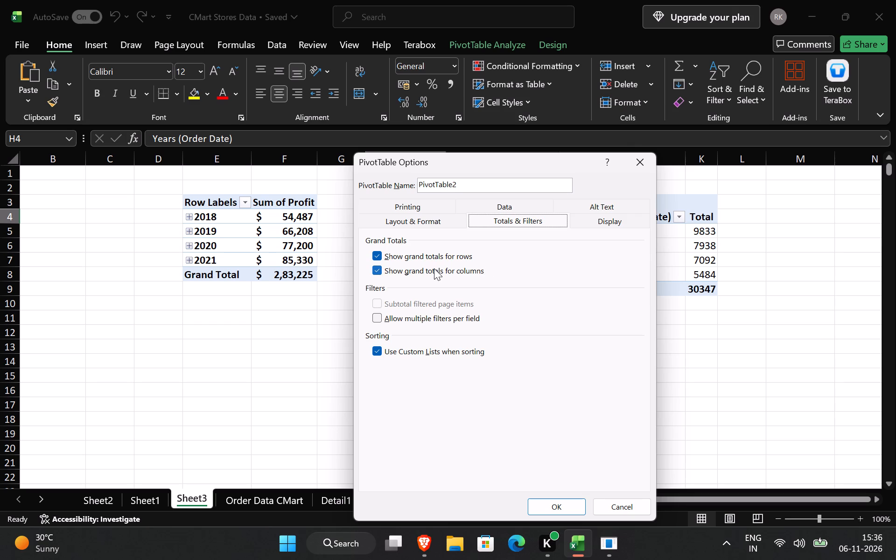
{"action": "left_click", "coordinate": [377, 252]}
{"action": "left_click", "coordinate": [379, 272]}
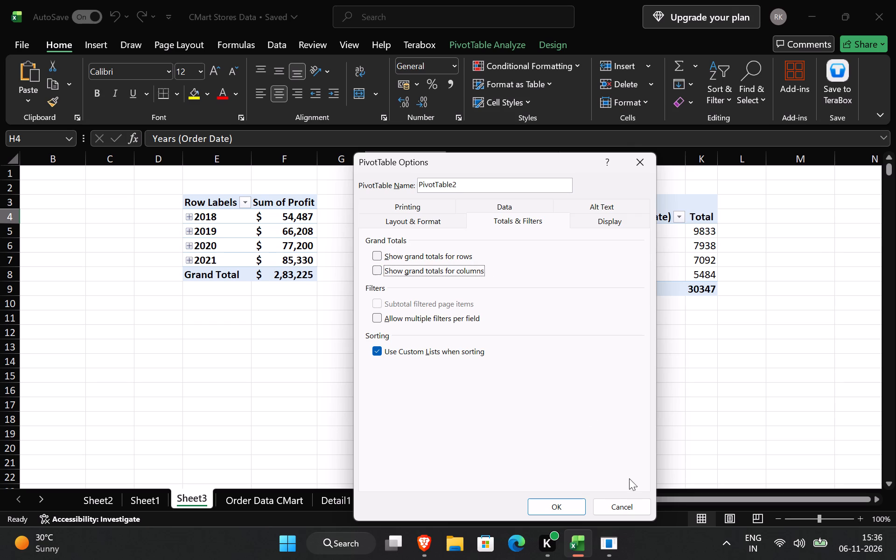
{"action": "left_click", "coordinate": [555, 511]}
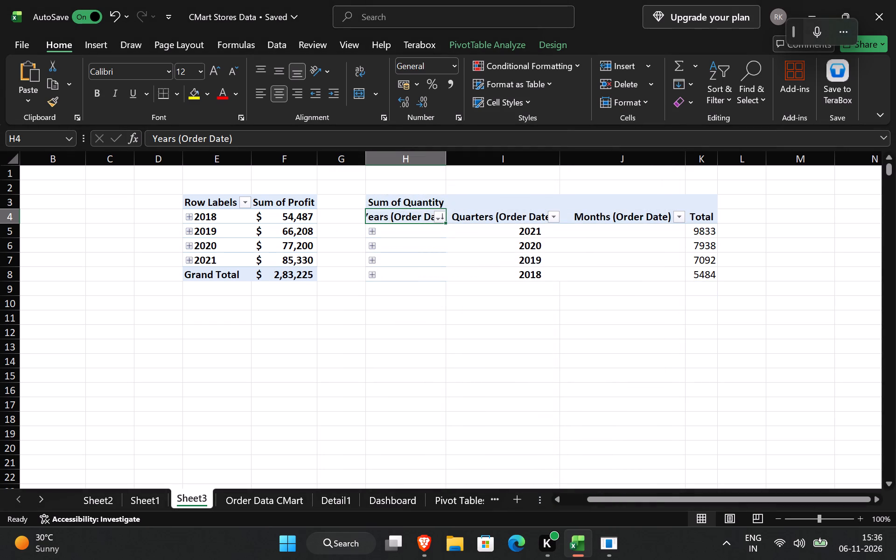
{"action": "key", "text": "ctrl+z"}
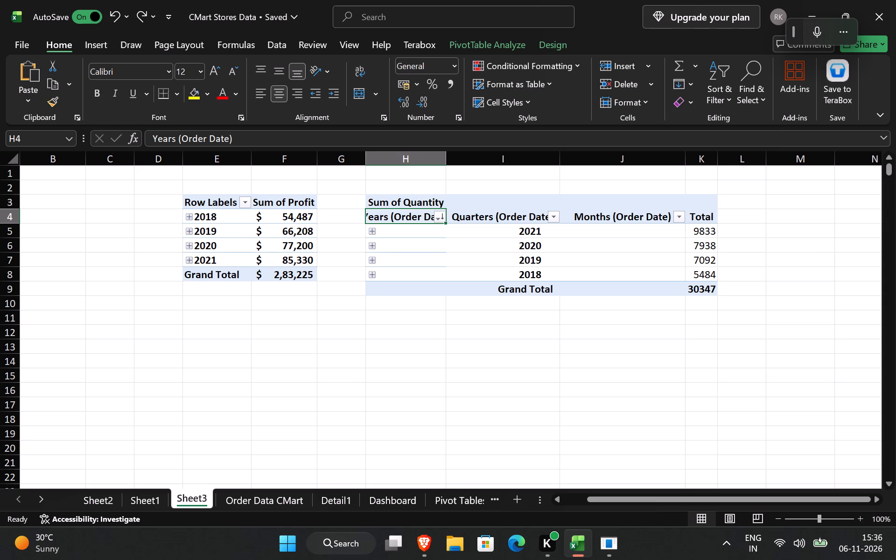
Allow multiple filters per field in the quantity pivot table's options.
{"action": "right_click", "coordinate": [480, 269]}
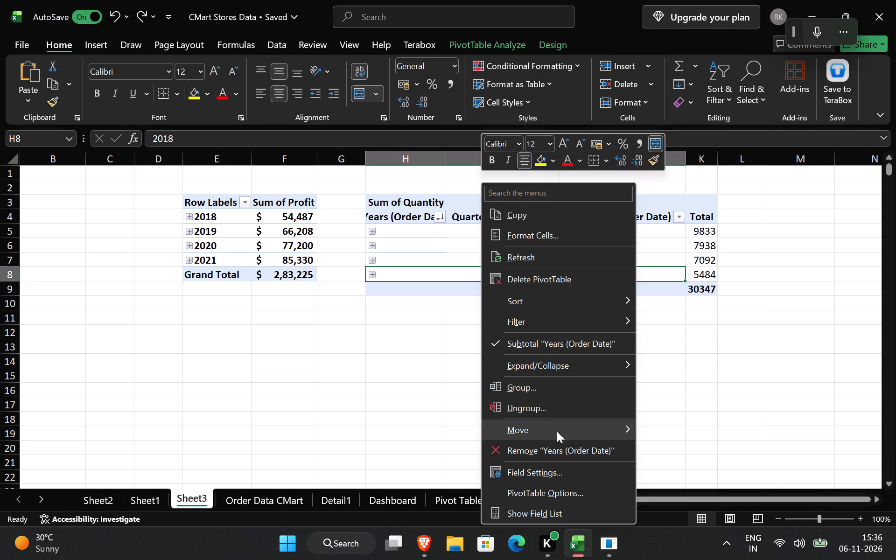
{"action": "left_click", "coordinate": [560, 489]}
{"action": "left_click", "coordinate": [553, 222]}
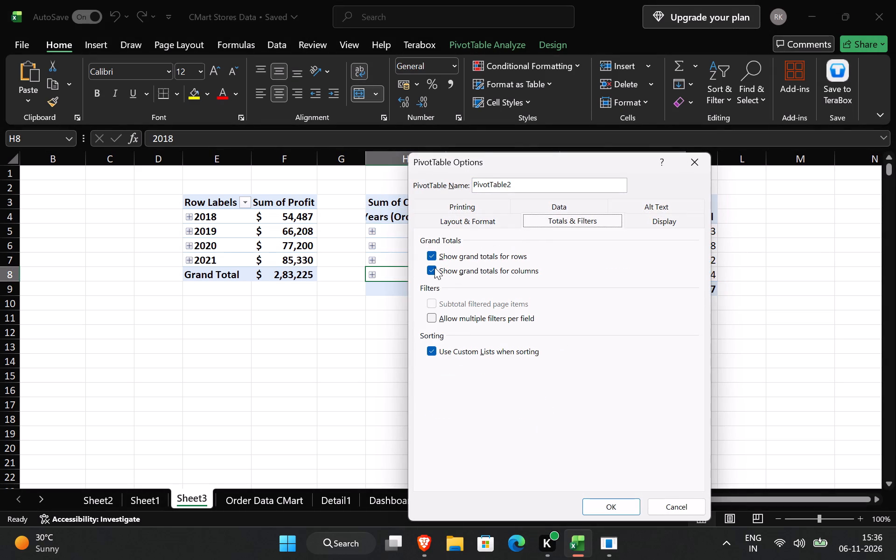
{"action": "left_click", "coordinate": [434, 267]}
{"action": "left_click", "coordinate": [434, 268]}
{"action": "left_click", "coordinate": [434, 319]}
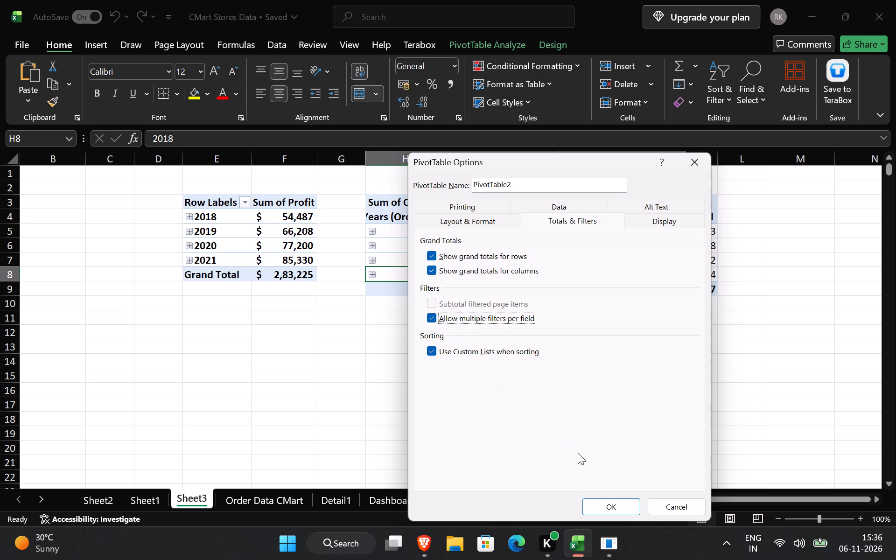
{"action": "left_click", "coordinate": [610, 506]}
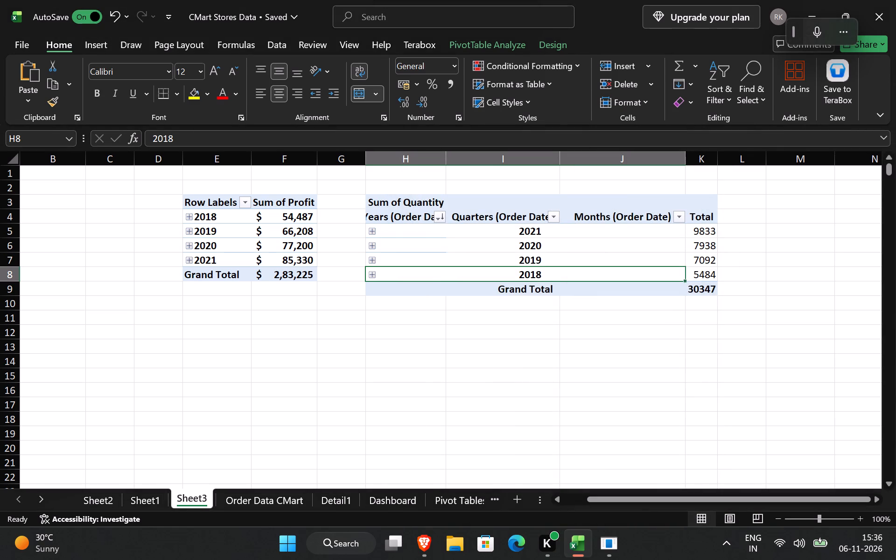
Examine the sort and filter choices of the Years and Quarters (Order Date) fields in the quantity pivot table.
{"action": "left_click", "coordinate": [442, 220]}
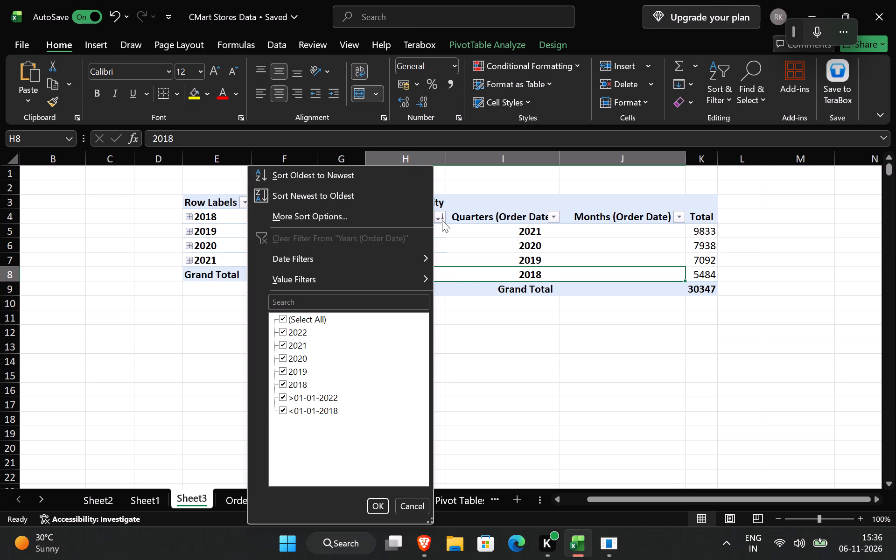
{"action": "left_click", "coordinate": [442, 220]}
{"action": "double_click", "coordinate": [553, 214]}
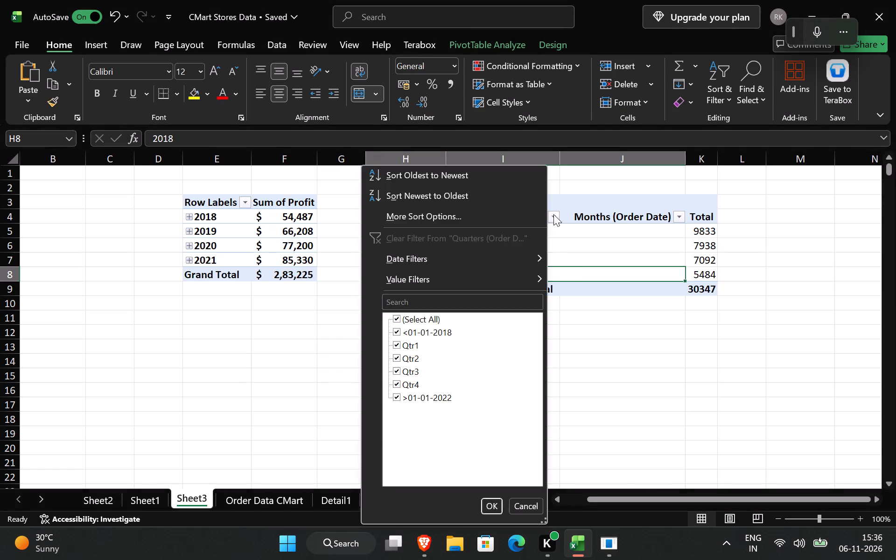
{"action": "double_click", "coordinate": [477, 199]}
{"action": "left_click", "coordinate": [477, 199]}
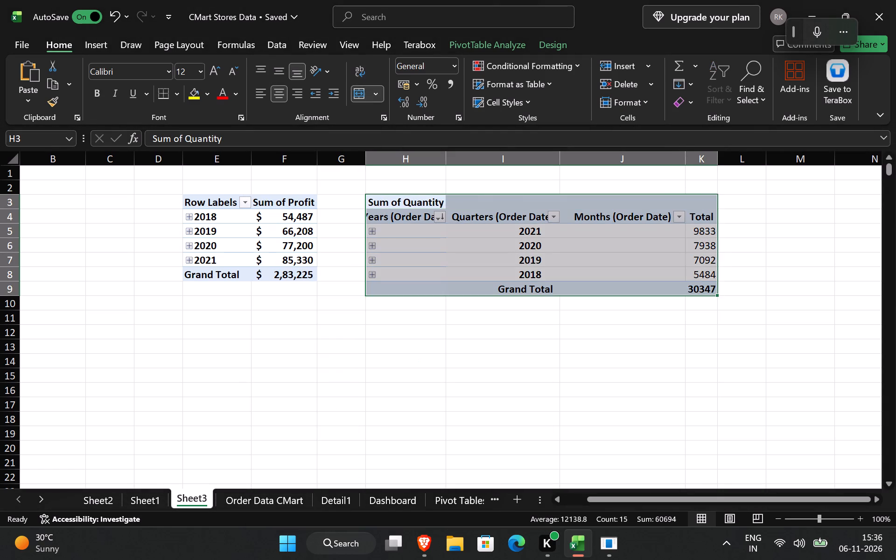
{"action": "left_click", "coordinate": [477, 199]}
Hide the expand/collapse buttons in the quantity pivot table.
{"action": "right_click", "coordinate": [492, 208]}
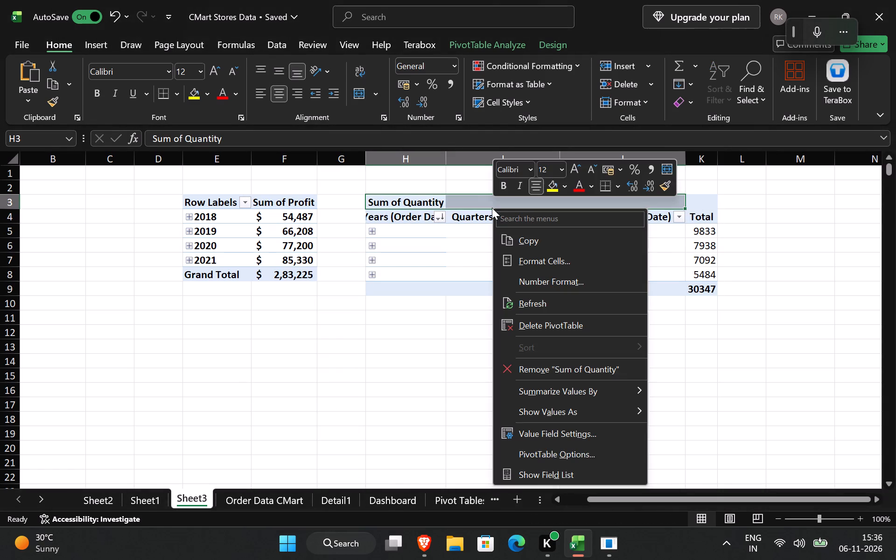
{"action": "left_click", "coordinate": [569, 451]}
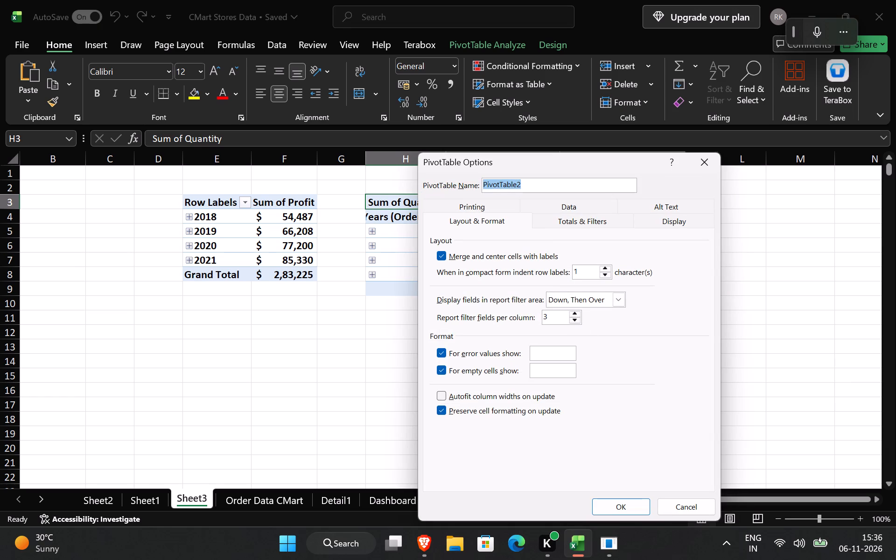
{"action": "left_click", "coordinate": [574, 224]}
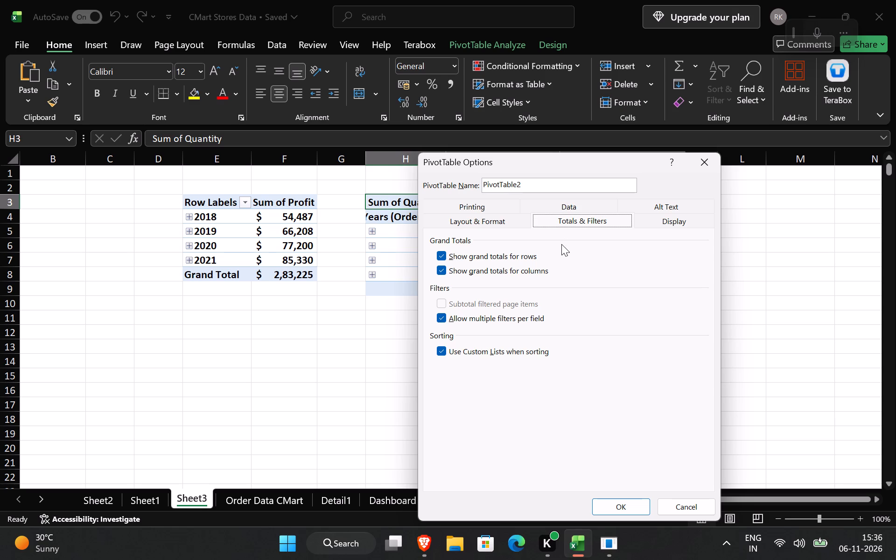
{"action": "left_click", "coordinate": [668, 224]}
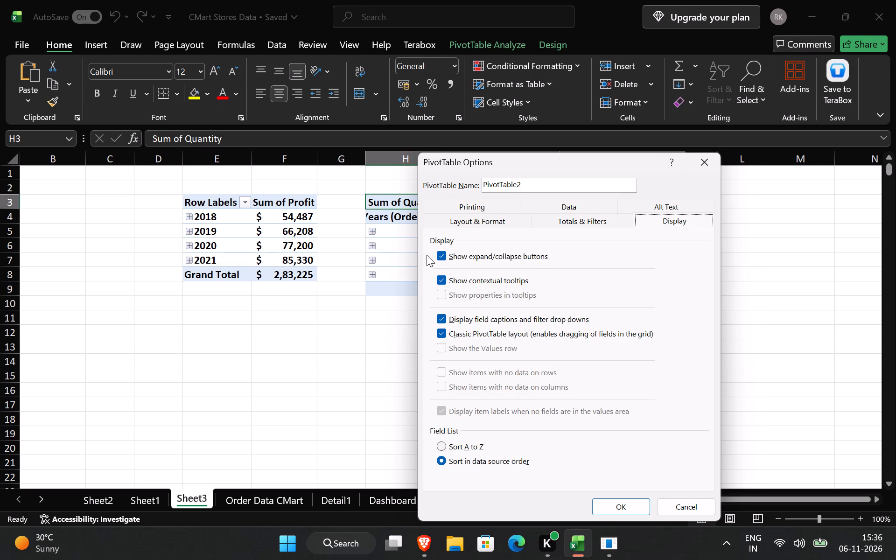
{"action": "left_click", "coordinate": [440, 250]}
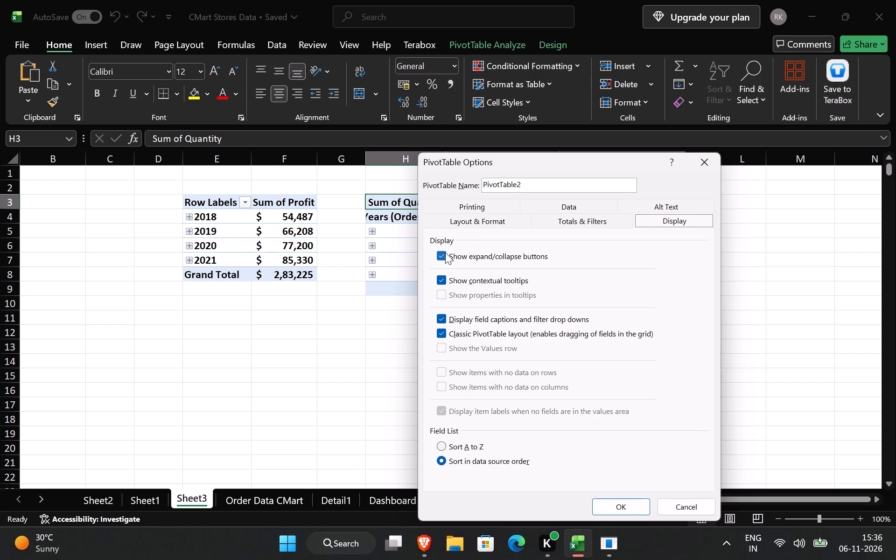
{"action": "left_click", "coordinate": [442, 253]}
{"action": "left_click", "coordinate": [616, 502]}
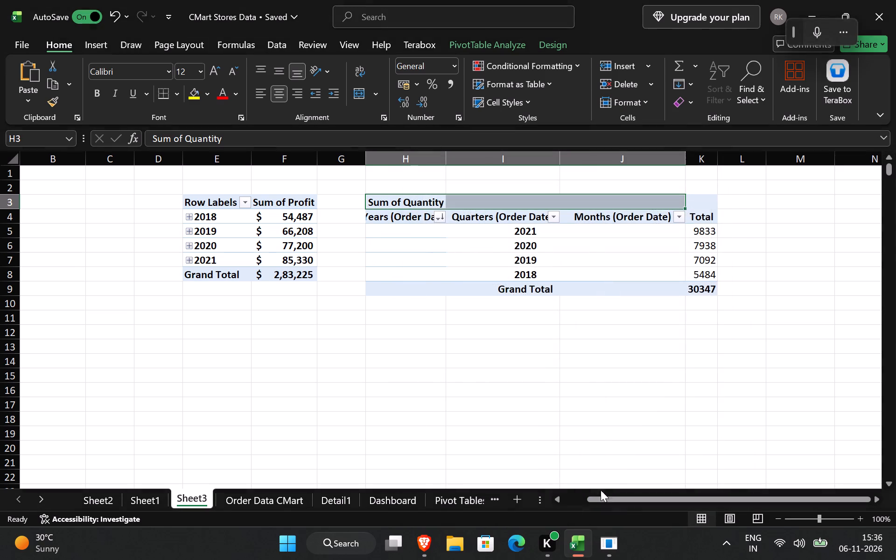
Turn off contextual tooltips and show the expand/collapse buttons in the quantity pivot table.
{"action": "left_click", "coordinate": [514, 247]}
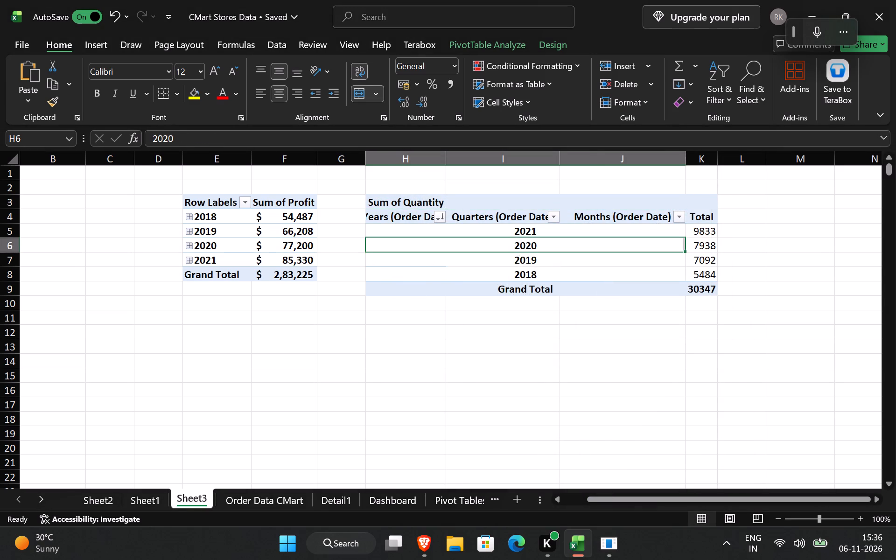
{"action": "right_click", "coordinate": [658, 265]}
{"action": "left_click", "coordinate": [724, 491]}
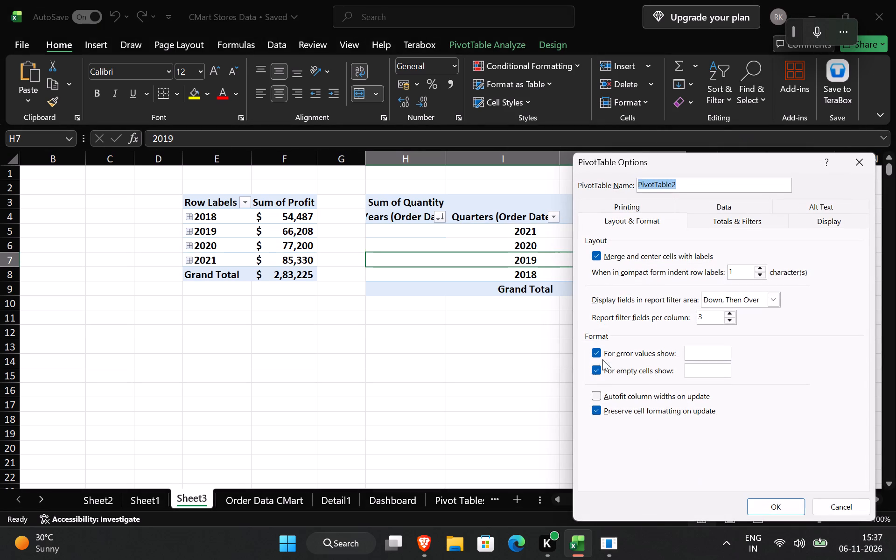
{"action": "left_click", "coordinate": [738, 215]}
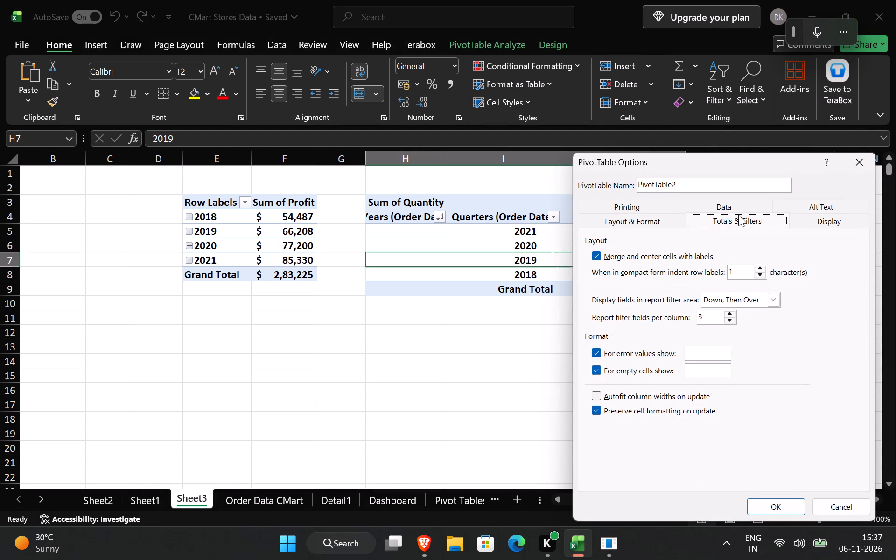
{"action": "left_click", "coordinate": [806, 213]}
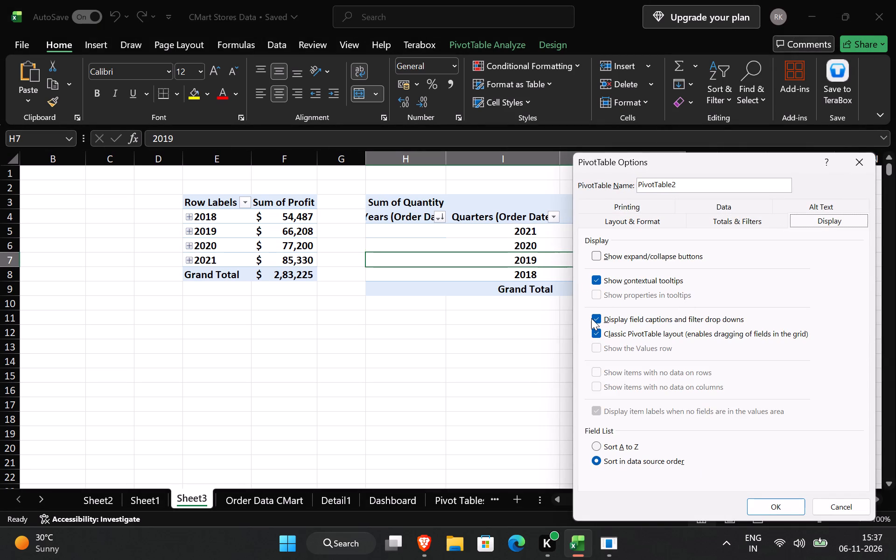
{"action": "left_click", "coordinate": [597, 278]}
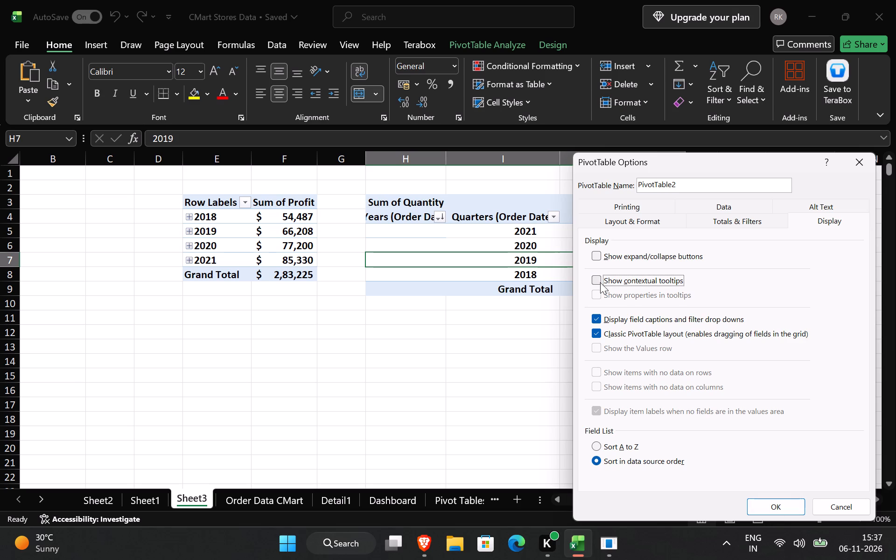
{"action": "left_click", "coordinate": [596, 252]}
{"action": "left_click", "coordinate": [783, 503]}
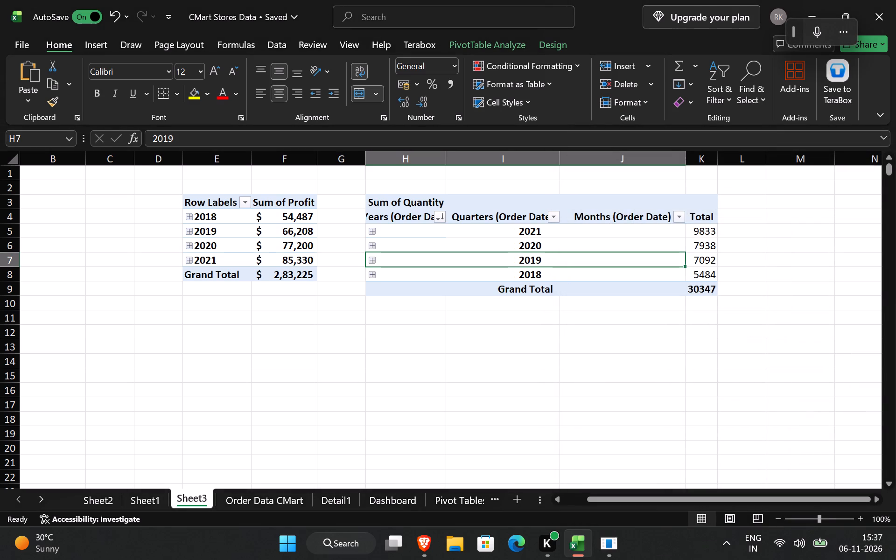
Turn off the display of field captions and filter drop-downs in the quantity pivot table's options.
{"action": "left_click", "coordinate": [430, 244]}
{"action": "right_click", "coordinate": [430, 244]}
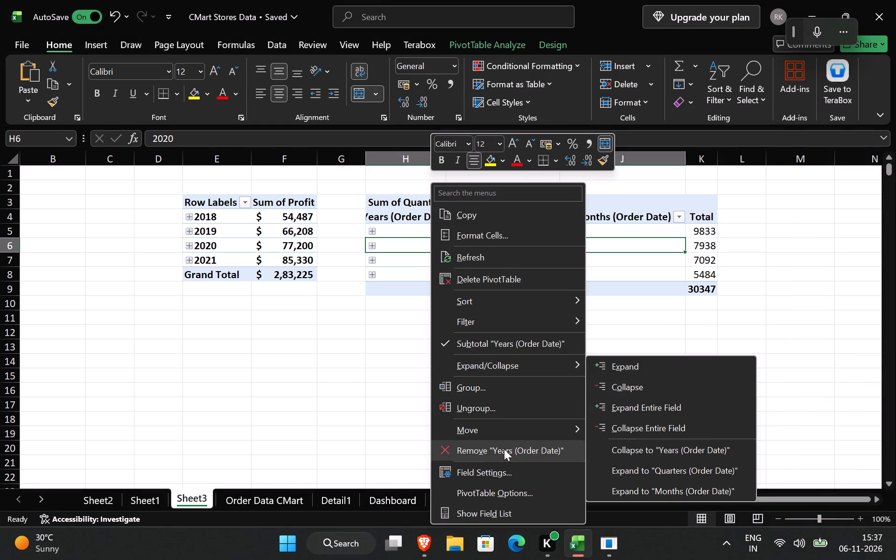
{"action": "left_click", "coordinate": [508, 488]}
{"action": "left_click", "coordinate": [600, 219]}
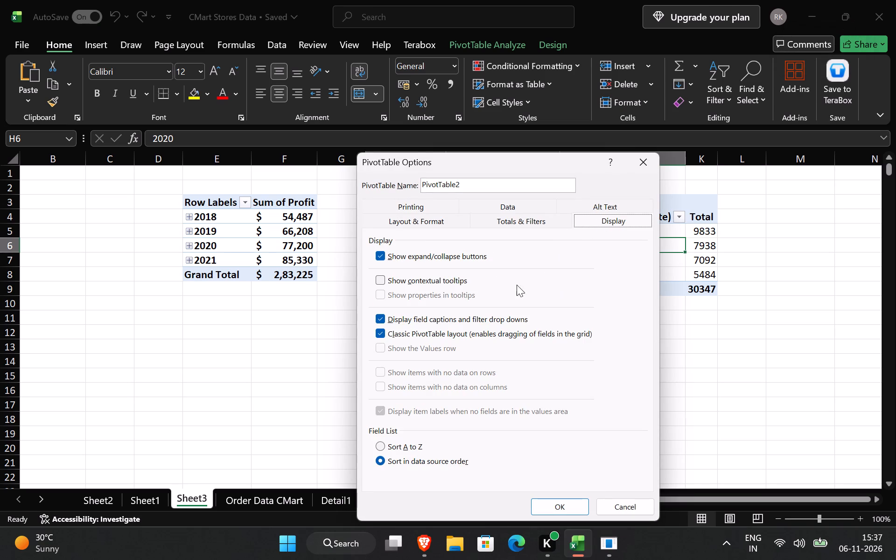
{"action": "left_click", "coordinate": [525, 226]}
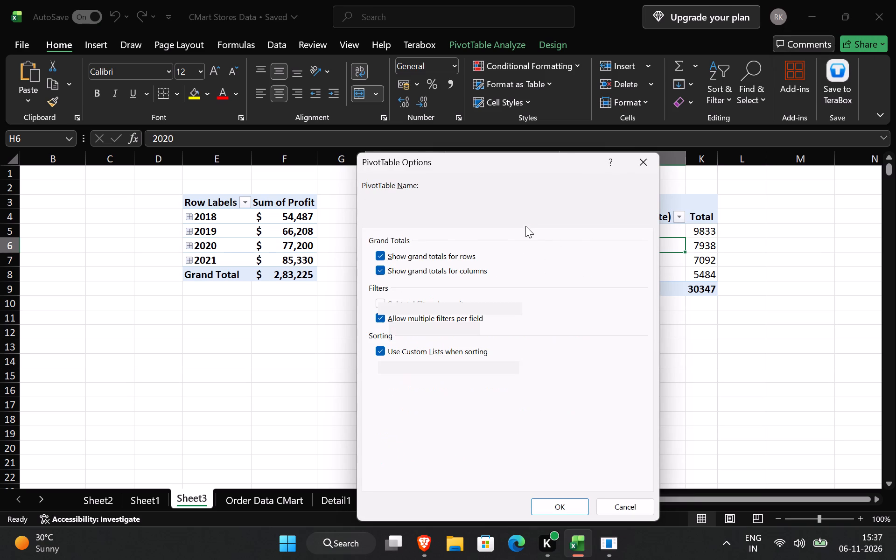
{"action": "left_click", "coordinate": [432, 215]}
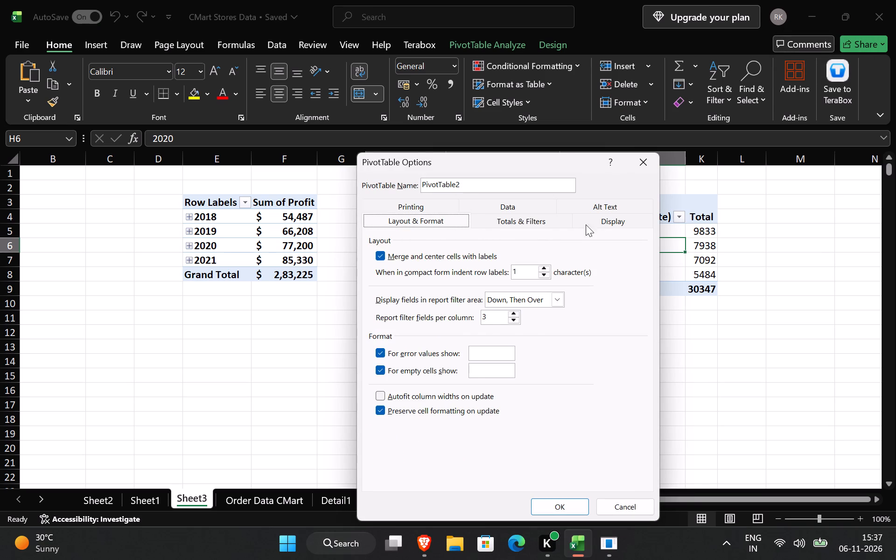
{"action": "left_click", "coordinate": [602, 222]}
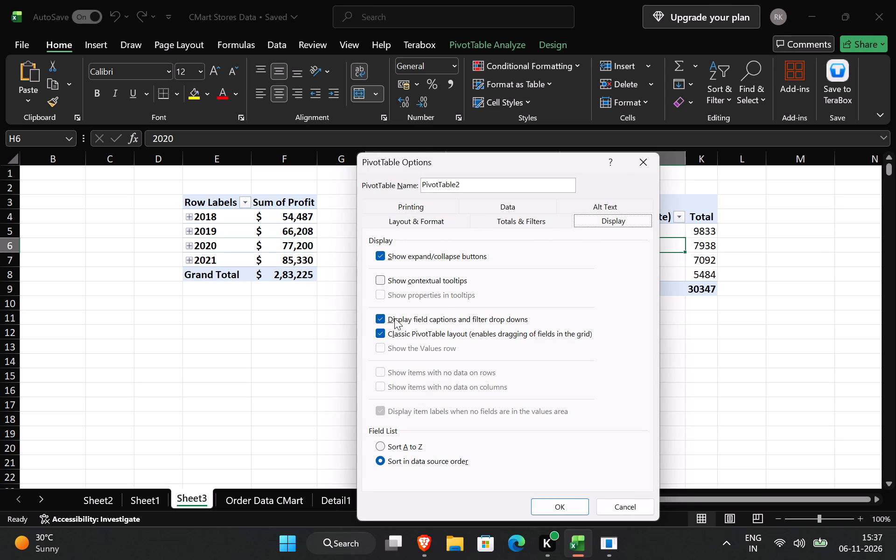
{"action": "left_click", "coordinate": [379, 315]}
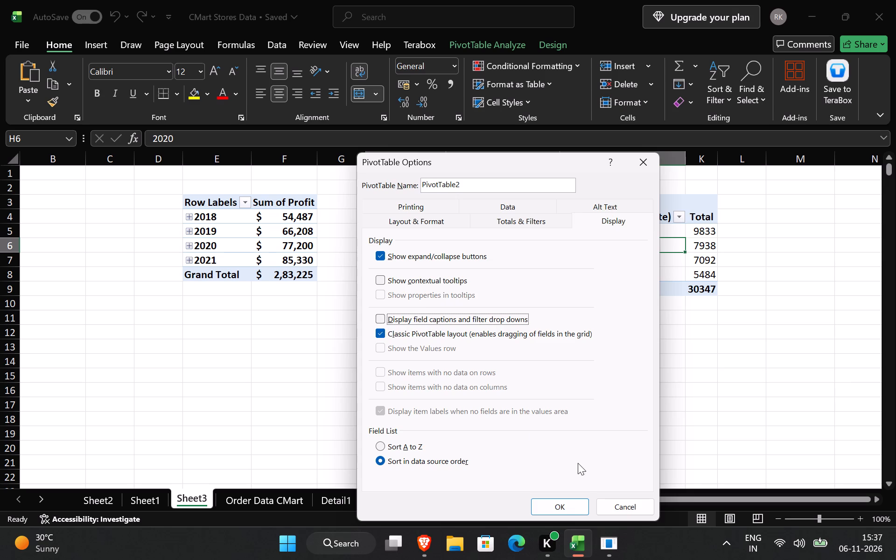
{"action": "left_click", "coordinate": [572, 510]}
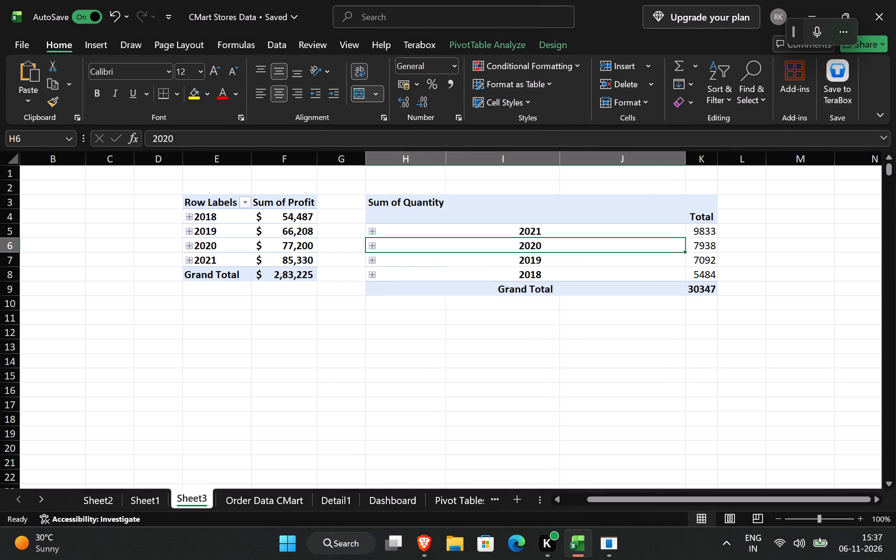
Turn on field captions and filter drop-downs for the quantity pivot table and set its field list to sort A to Z.
{"action": "right_click", "coordinate": [503, 215]}
{"action": "left_click", "coordinate": [567, 329]}
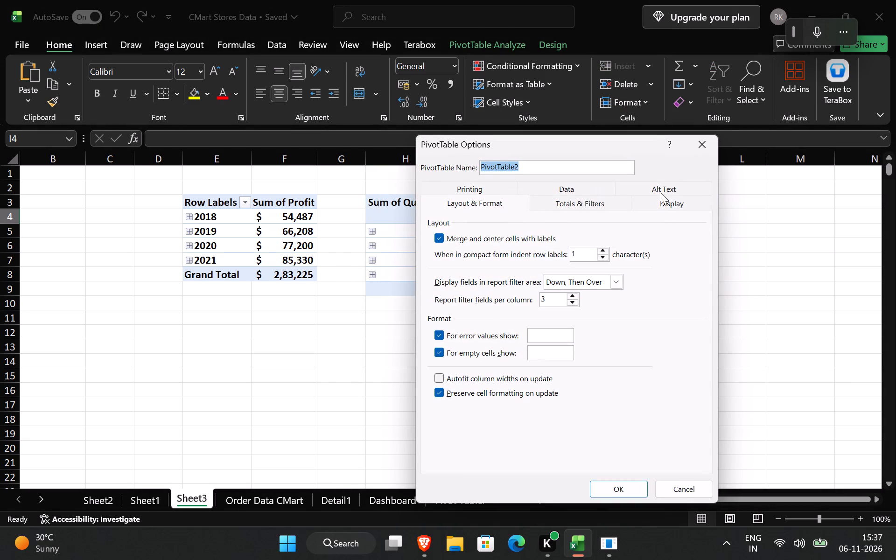
{"action": "left_click", "coordinate": [668, 206]}
{"action": "left_click", "coordinate": [442, 298]}
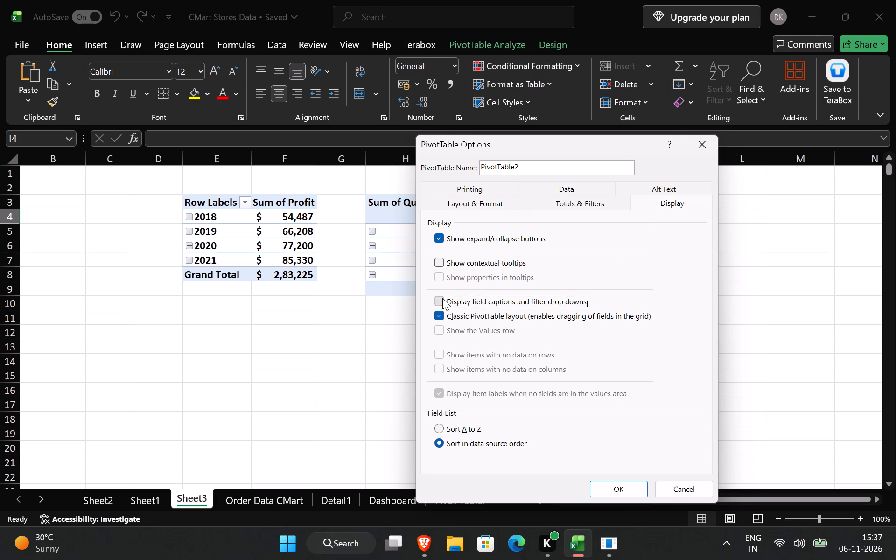
{"action": "left_click", "coordinate": [443, 427]}
{"action": "left_click", "coordinate": [618, 492]}
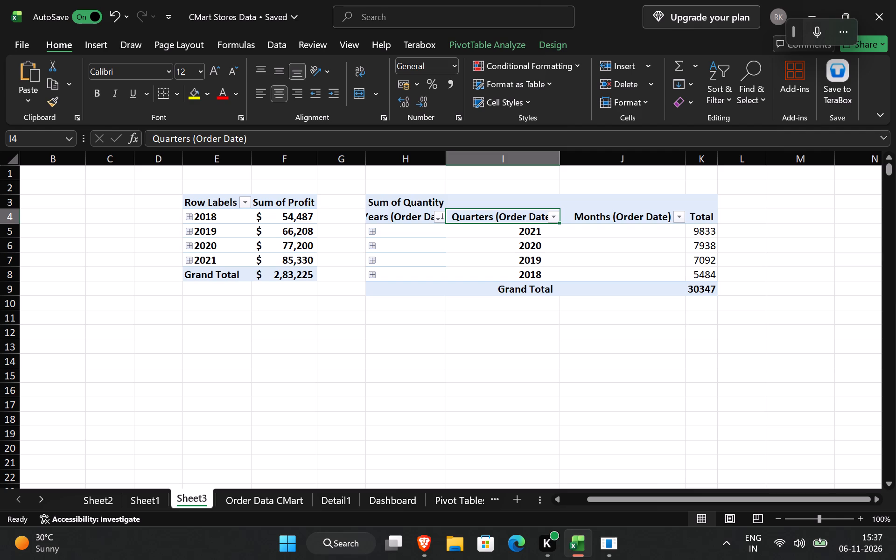
Examine the Printing, Data, Alt Text and Layout & Format options of the quantity pivot table.
{"action": "right_click", "coordinate": [496, 259]}
{"action": "left_click", "coordinate": [556, 490]}
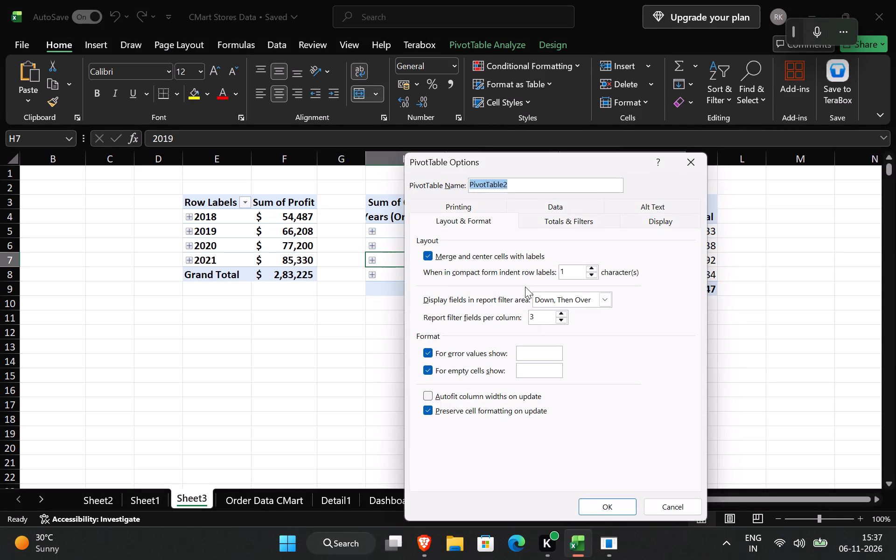
{"action": "left_click", "coordinate": [489, 212]}
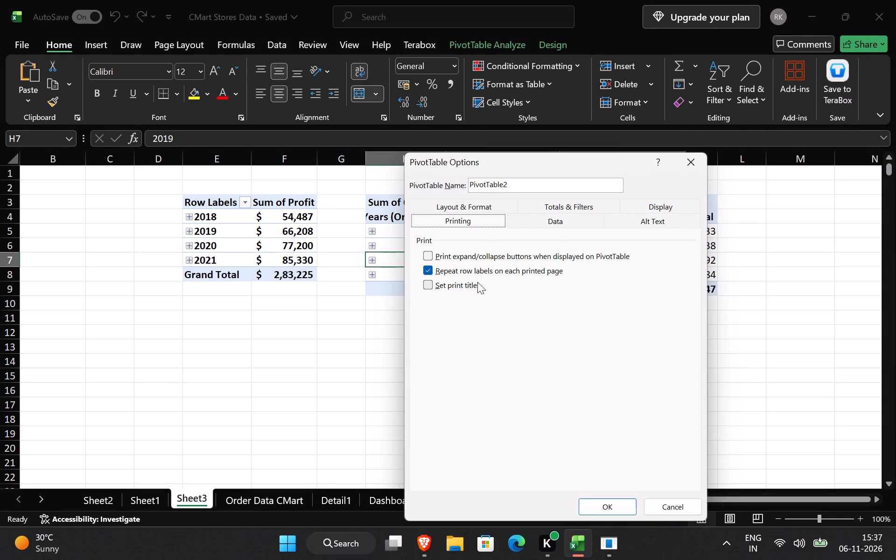
{"action": "left_click", "coordinate": [550, 225]}
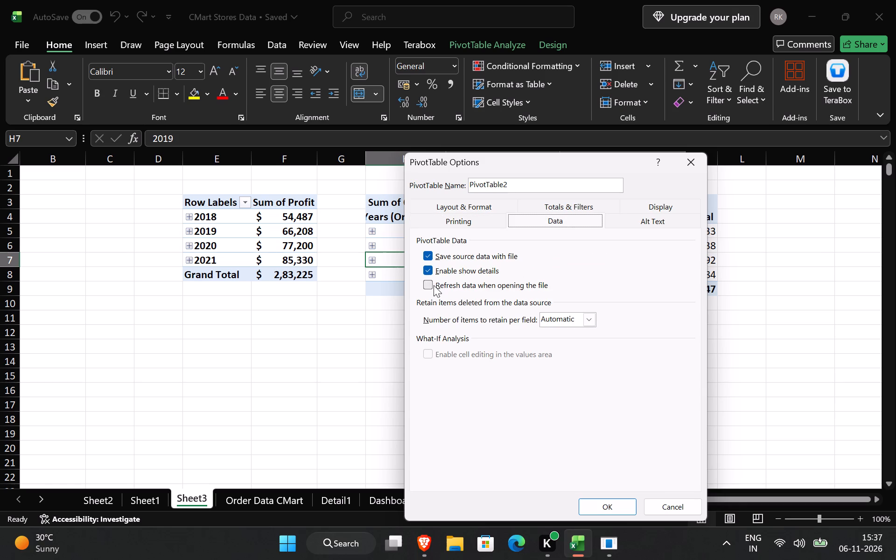
{"action": "left_click", "coordinate": [652, 217]}
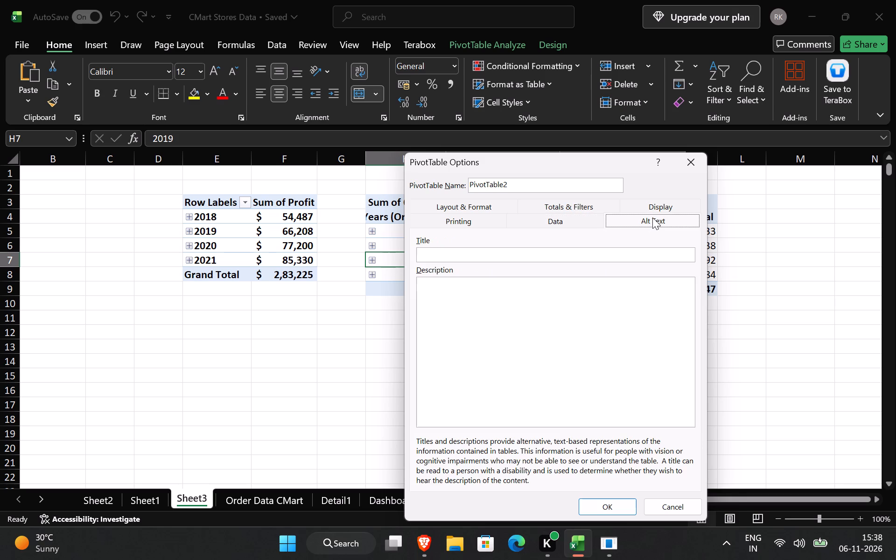
{"action": "left_click", "coordinate": [560, 210]}
{"action": "left_click", "coordinate": [456, 209]}
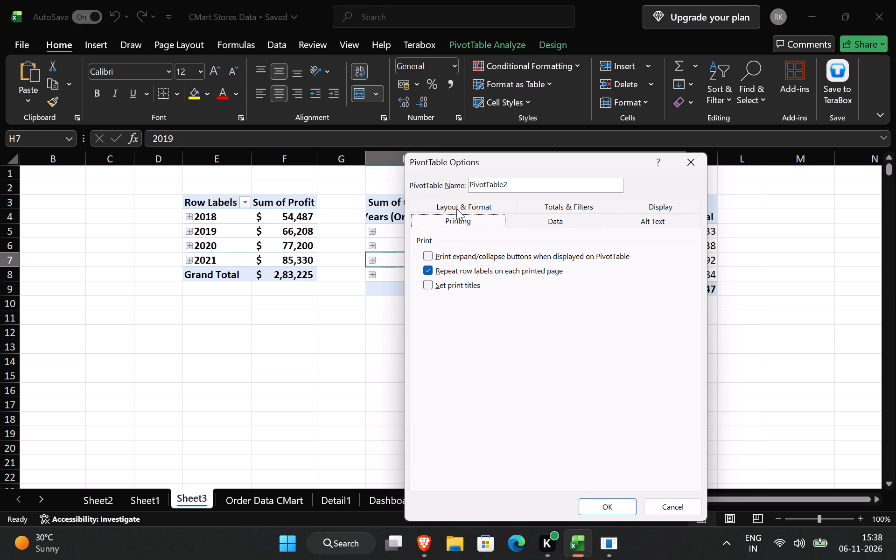
{"action": "left_click", "coordinate": [492, 203]}
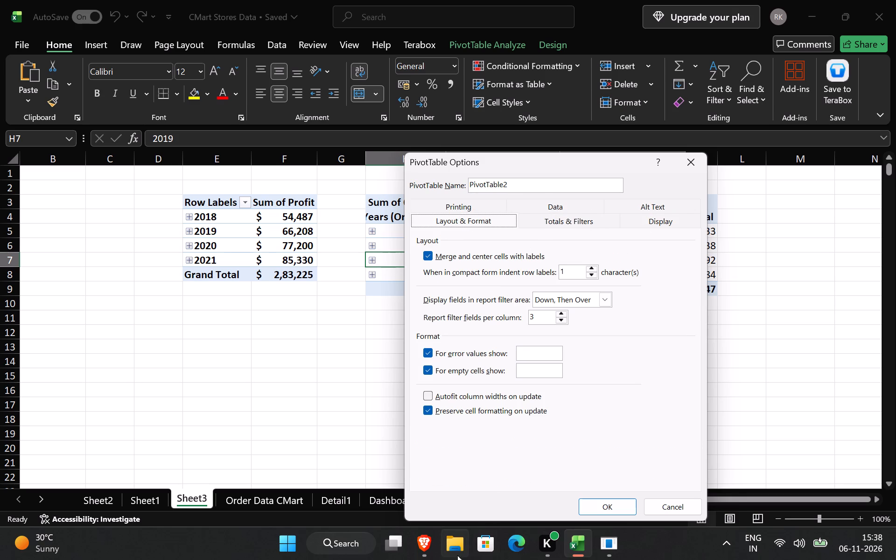
Switch to Brave and skim the Excel course video back through its pivot table lessons to about 6:48:49.
{"action": "left_click", "coordinate": [434, 548]}
{"action": "left_click", "coordinate": [299, 342]}
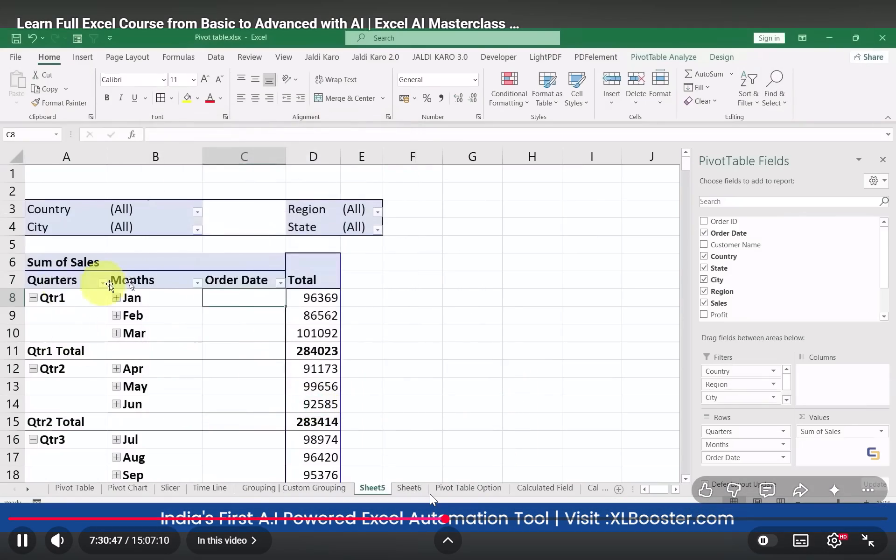
{"action": "key", "text": "3"}
{"action": "key", "text": "3"}
{"action": "key", "text": "3"}
{"action": "key", "text": "3"}
{"action": "key", "text": "3"}
{"action": "key", "text": "3"}
{"action": "key", "text": "3"}
{"action": "key", "text": "3"}
{"action": "key", "text": "3"}
{"action": "key", "text": "3"}
{"action": "key", "text": "3"}
{"action": "key", "text": "3"}
{"action": "key", "text": "3"}
{"action": "key", "text": "3"}
{"action": "key", "text": "3"}
{"action": "key", "text": "3"}
{"action": "key", "text": "3"}
{"action": "key", "text": "3"}
{"action": "key", "text": "3"}
{"action": "key", "text": "3"}
{"action": "left_click", "coordinate": [435, 519]}
{"action": "left_click", "coordinate": [427, 520]}
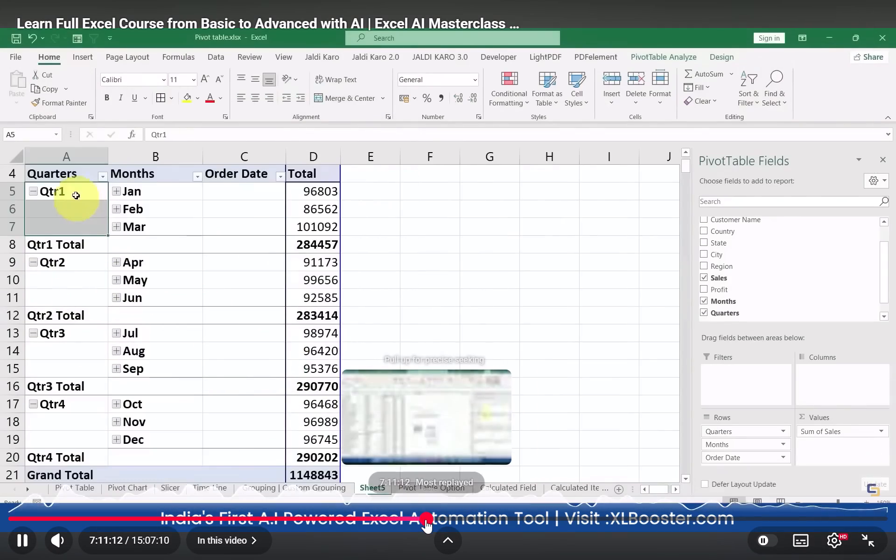
{"action": "left_click", "coordinate": [415, 517]}
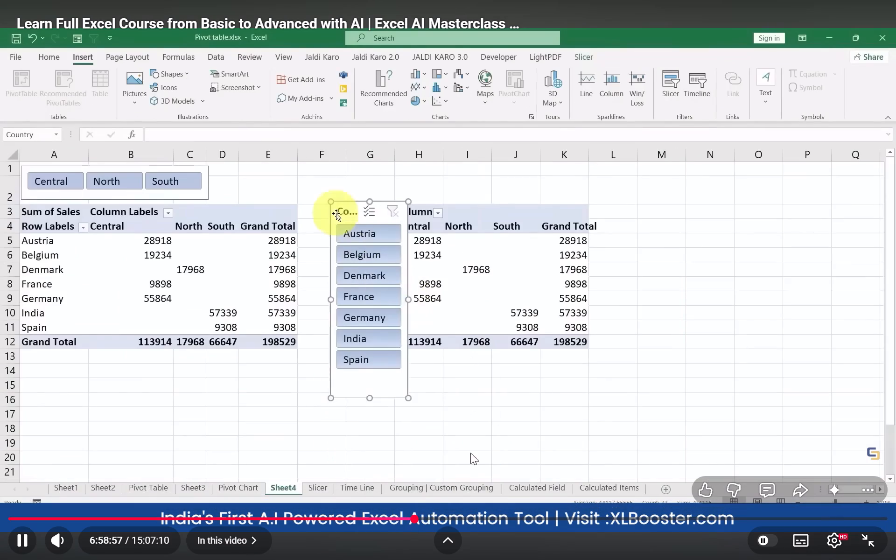
{"action": "left_click", "coordinate": [405, 516]}
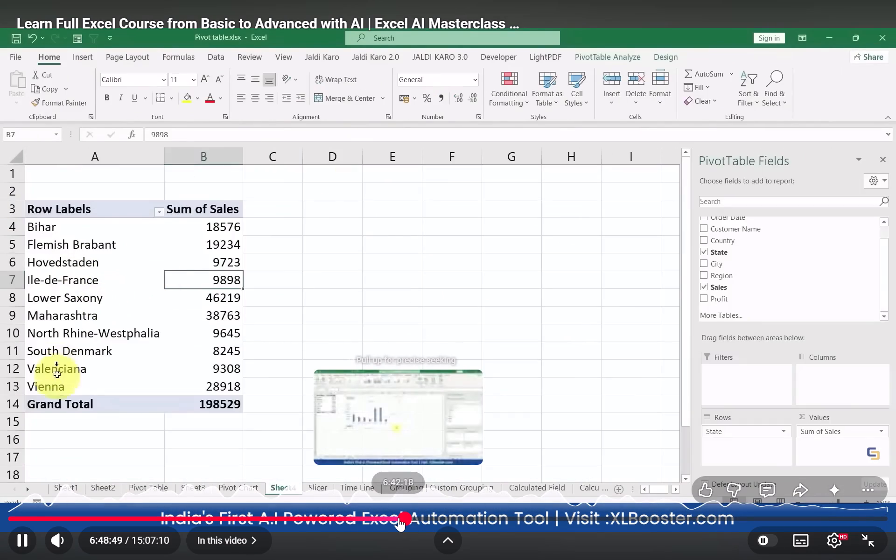
{"action": "left_click", "coordinate": [530, 315]}
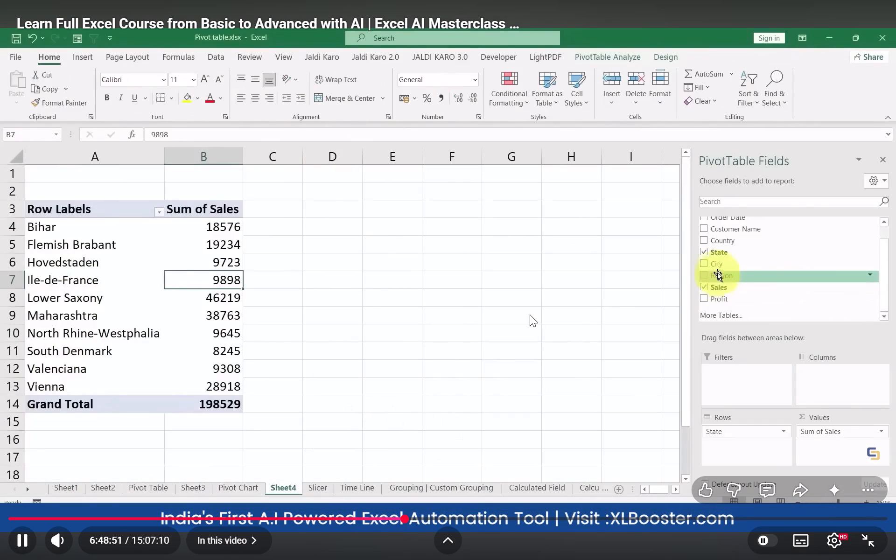
Switch back to Excel and close the quantity pivot table's options without changing anything.
{"action": "key", "text": "alt+Tab"}
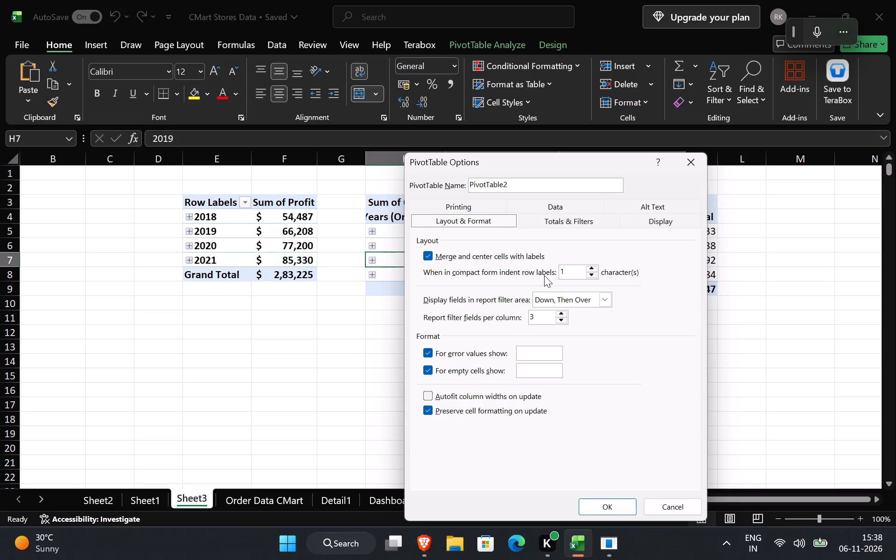
{"action": "left_click", "coordinate": [689, 164]}
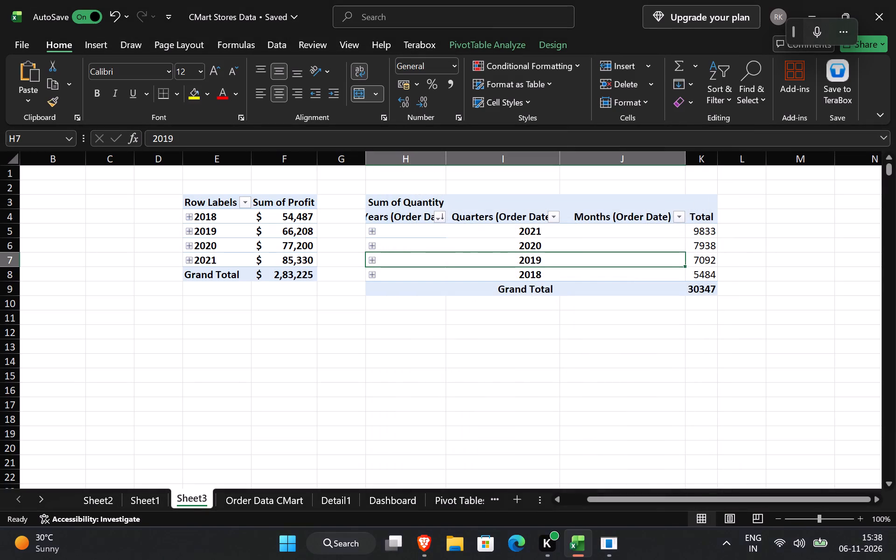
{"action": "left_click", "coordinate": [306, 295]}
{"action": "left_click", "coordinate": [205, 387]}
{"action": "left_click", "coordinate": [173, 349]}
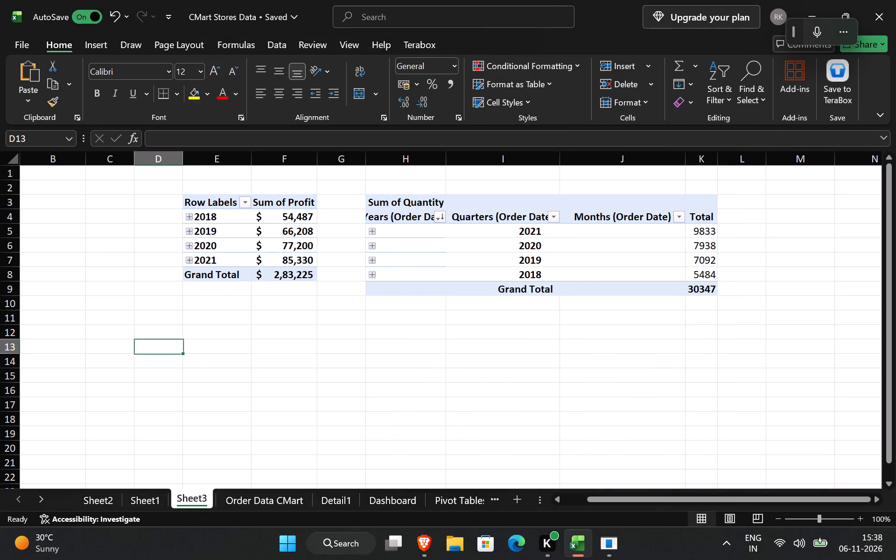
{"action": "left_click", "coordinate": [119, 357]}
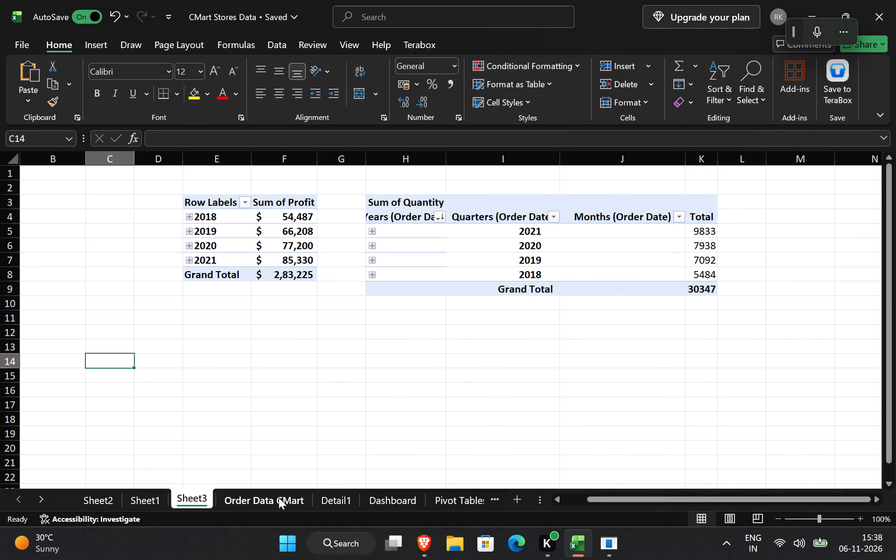
Examine the source order records on the Order Data CMart sheet and return to Sheet3.
{"action": "left_click", "coordinate": [279, 497]}
{"action": "left_click", "coordinate": [403, 315]}
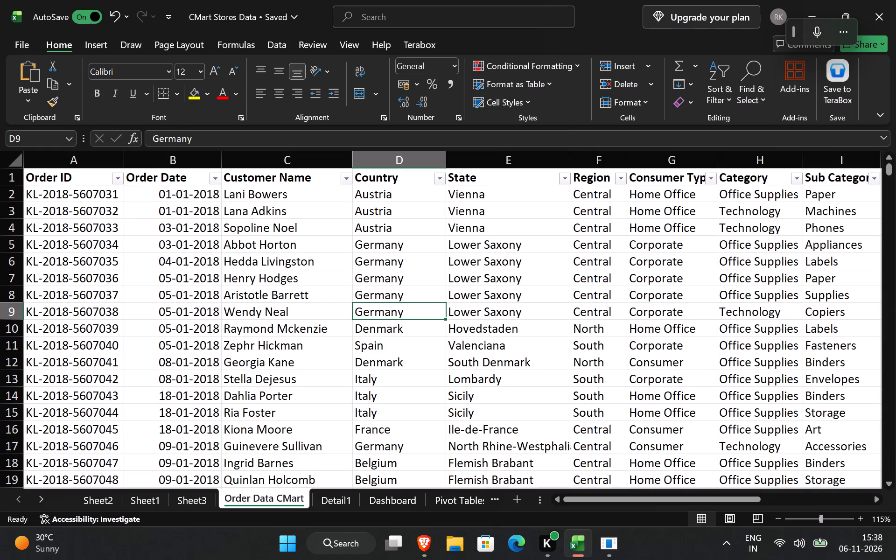
{"action": "left_click", "coordinate": [474, 212]}
{"action": "left_click", "coordinate": [593, 209]}
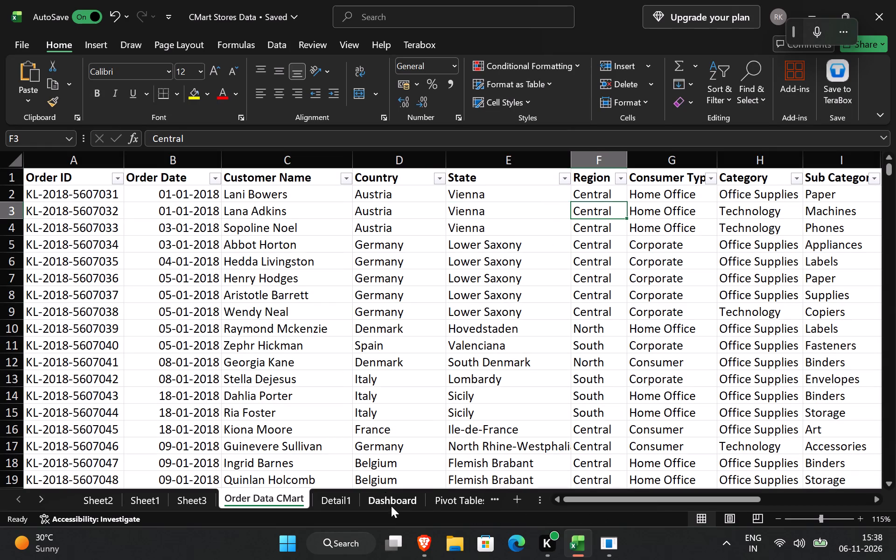
{"action": "left_click", "coordinate": [178, 497]}
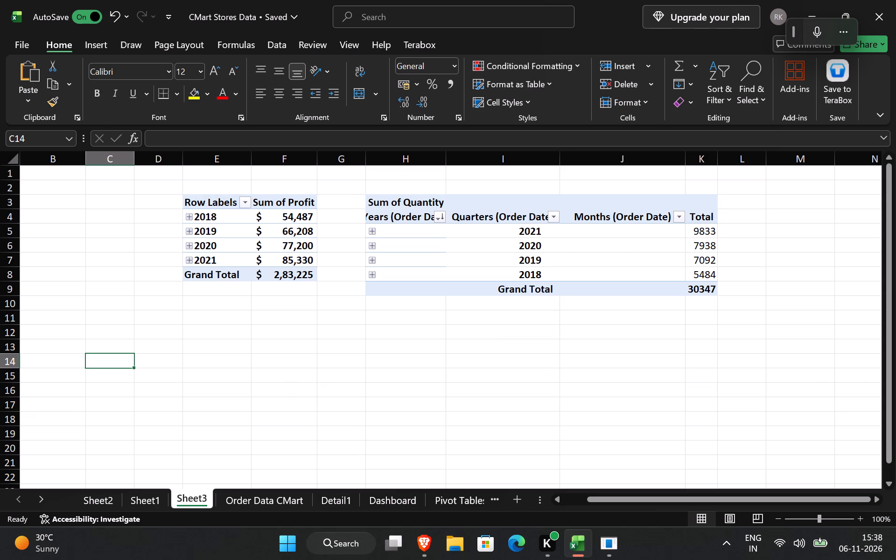
Copy the whole yearly Sum of Profit pivot table to the empty cells below it, starting at D12.
{"action": "left_click_drag", "start_coordinate": [195, 203], "coordinate": [303, 283]}
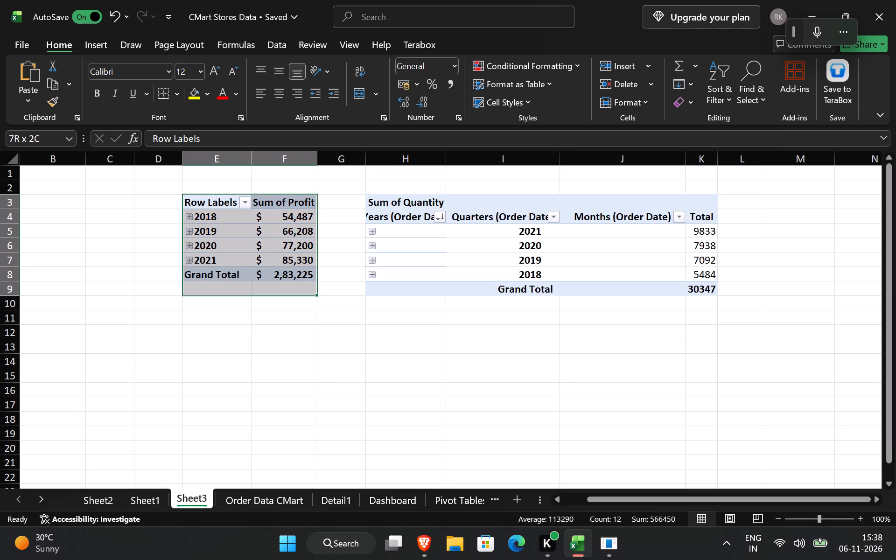
{"action": "left_click", "coordinate": [271, 335]}
{"action": "left_click_drag", "start_coordinate": [204, 200], "coordinate": [294, 268]}
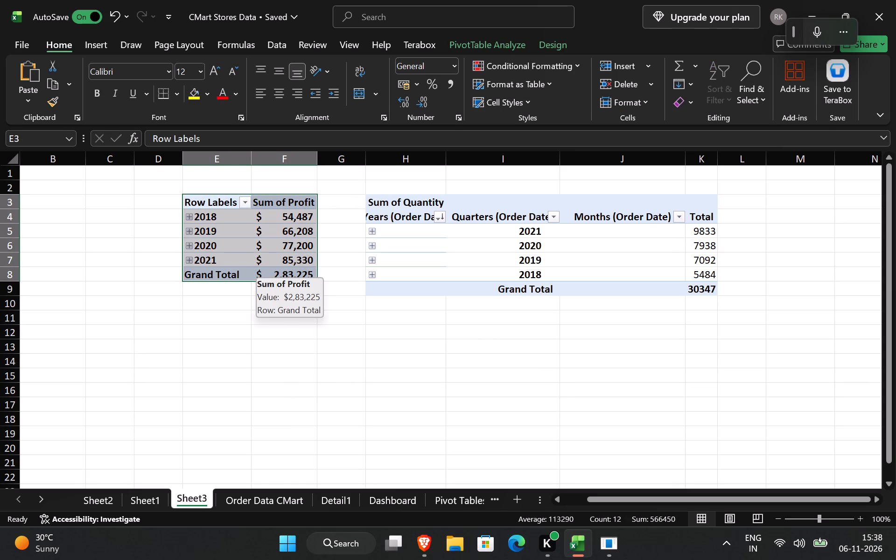
{"action": "left_click_drag", "start_coordinate": [235, 281], "coordinate": [228, 308], "text": "ctrl+shift"}
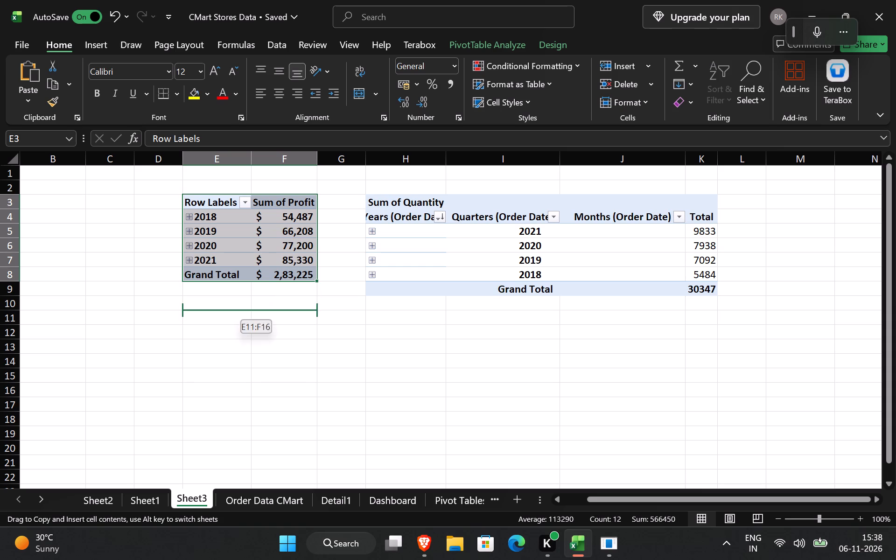
{"action": "left_click_drag", "start_coordinate": [228, 308], "coordinate": [137, 317], "text": "ctrl+shift"}
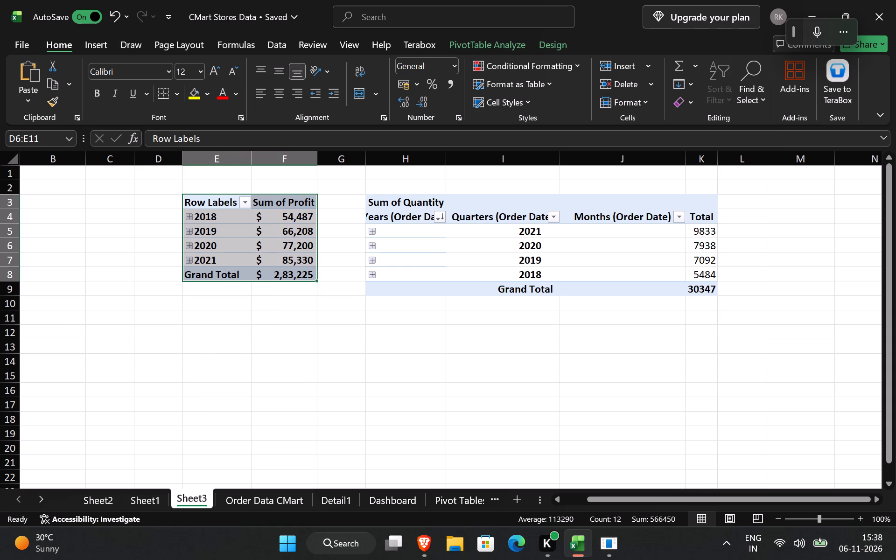
{"action": "left_click_drag", "start_coordinate": [249, 280], "coordinate": [234, 310], "text": "ctrl+shift"}
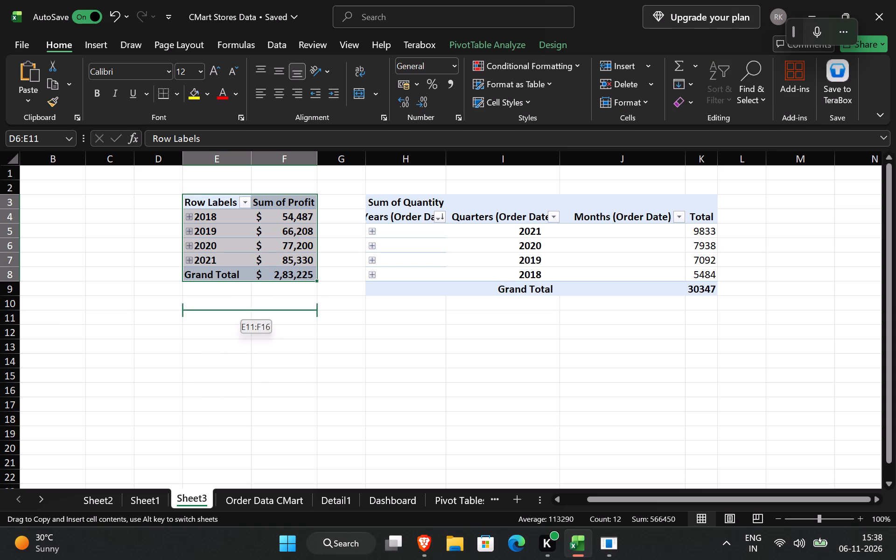
{"action": "left_click_drag", "start_coordinate": [234, 310], "coordinate": [179, 328], "text": "ctrl+shift"}
{"action": "left_click", "coordinate": [298, 345]}
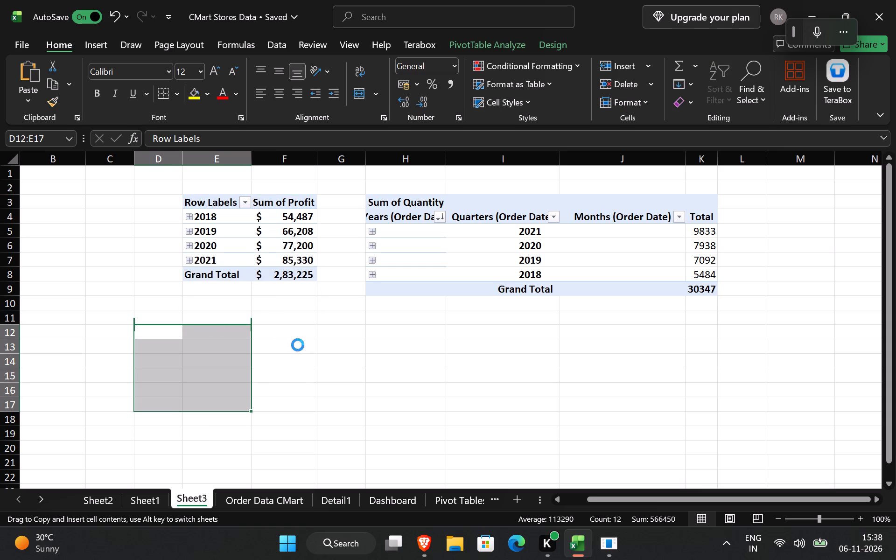
{"action": "left_click", "coordinate": [308, 333]}
In the copied pivot table, replace the order date, month, quarter and year fields with Country and close the field list.
{"action": "left_click", "coordinate": [213, 341]}
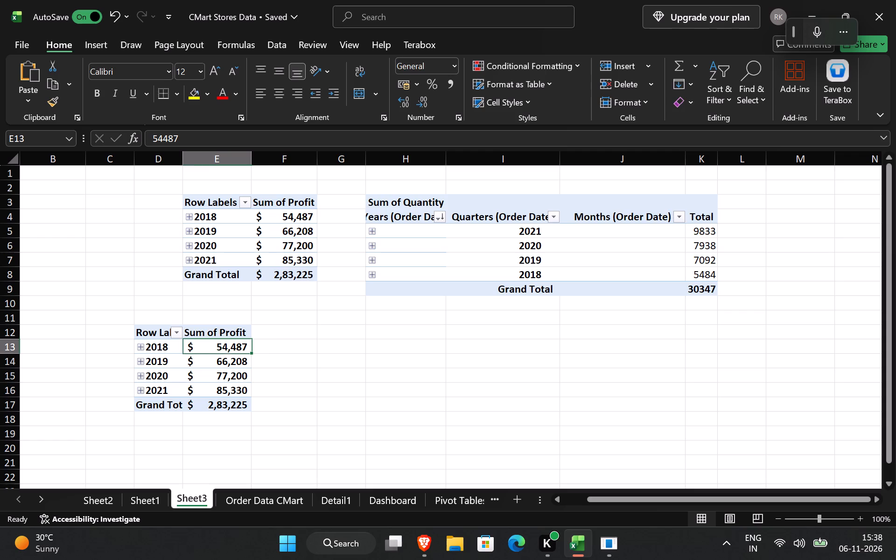
{"action": "left_click", "coordinate": [163, 346]}
{"action": "left_click", "coordinate": [161, 339]}
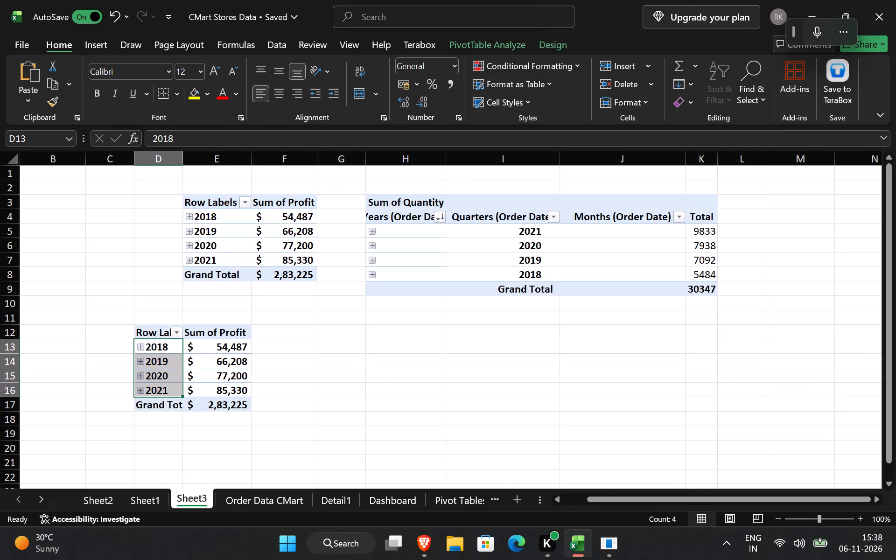
{"action": "left_click", "coordinate": [510, 53]}
{"action": "left_click", "coordinate": [786, 70]}
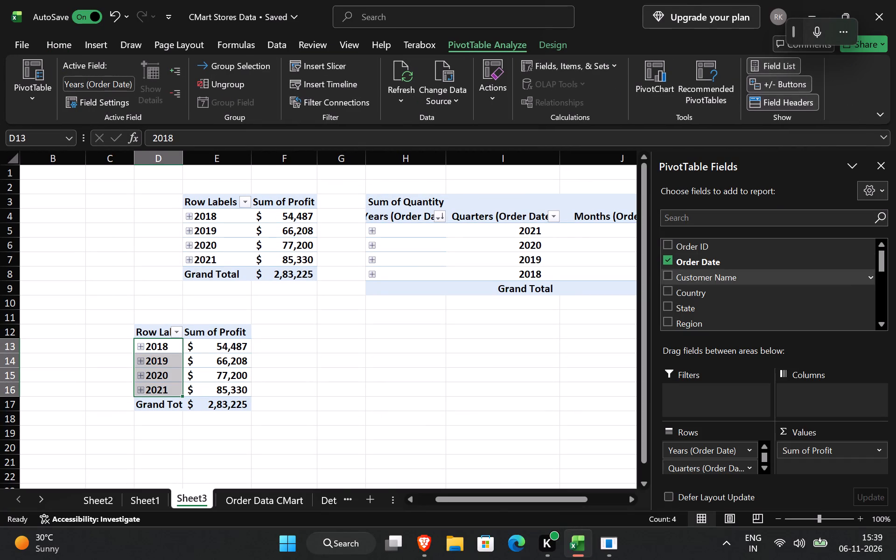
{"action": "left_click", "coordinate": [666, 290]}
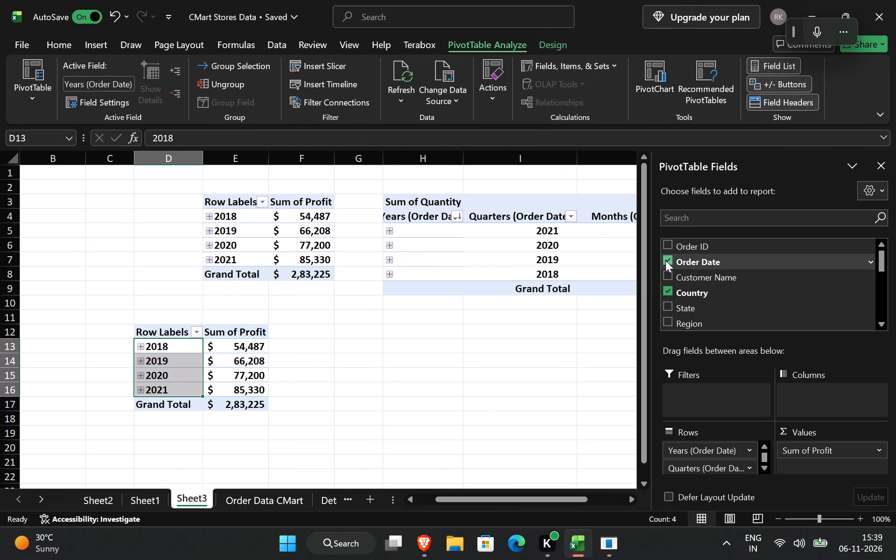
{"action": "left_click", "coordinate": [666, 259]}
{"action": "scroll", "coordinate": [712, 271], "scroll_direction": "down", "scroll_amount": 2}
{"action": "scroll", "coordinate": [712, 271], "scroll_direction": "up", "scroll_amount": 1}
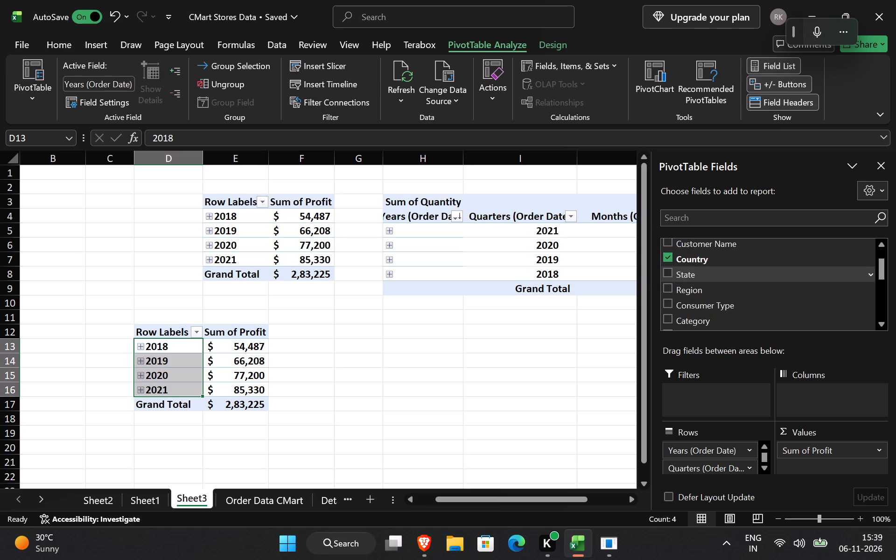
{"action": "scroll", "coordinate": [712, 271], "scroll_direction": "down", "scroll_amount": 4}
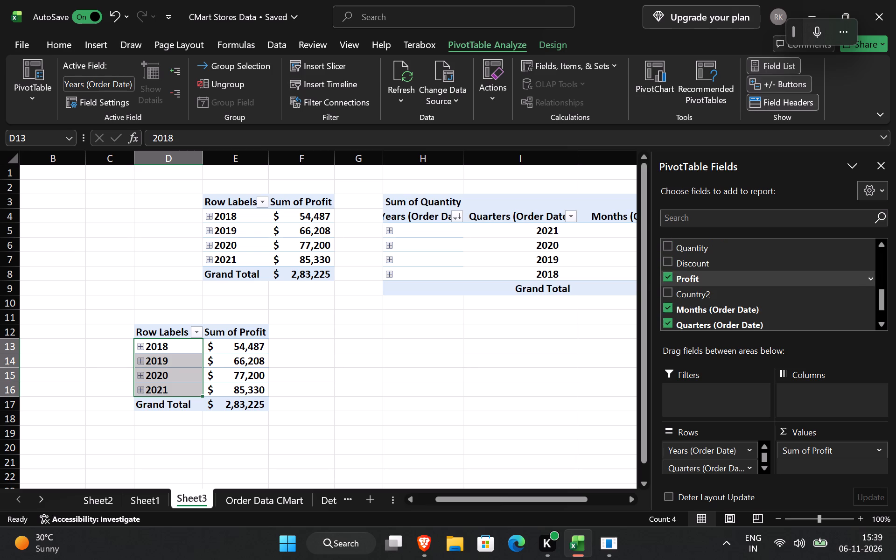
{"action": "scroll", "coordinate": [712, 271], "scroll_direction": "down", "scroll_amount": 3}
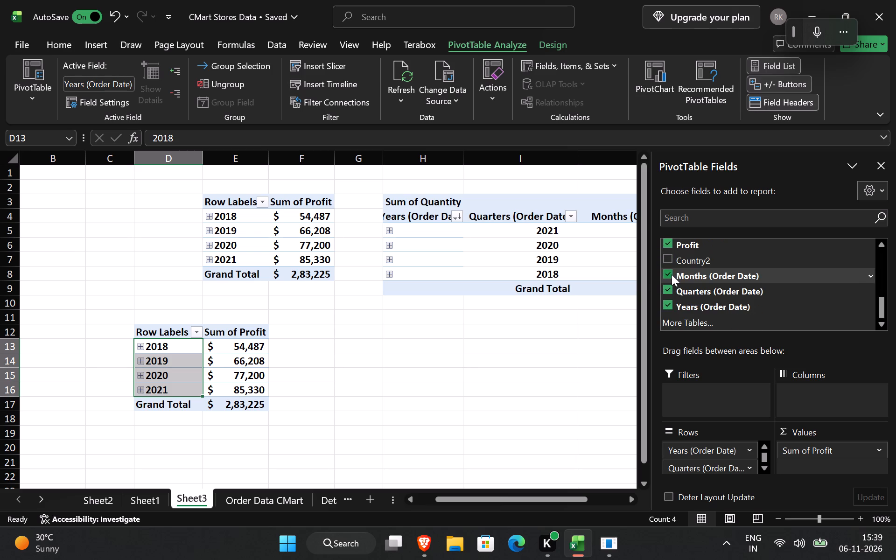
{"action": "left_click", "coordinate": [672, 274]}
{"action": "left_click", "coordinate": [668, 294]}
{"action": "left_click", "coordinate": [671, 304]}
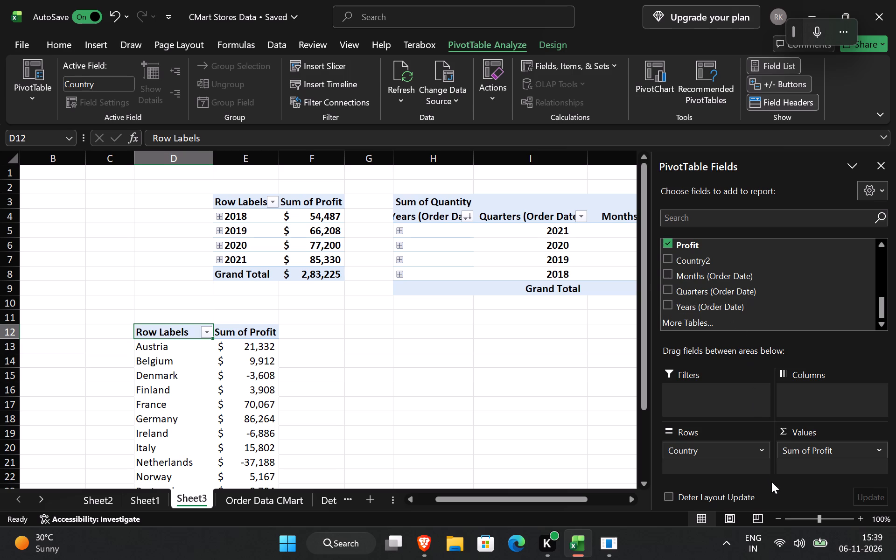
{"action": "left_click", "coordinate": [881, 163]}
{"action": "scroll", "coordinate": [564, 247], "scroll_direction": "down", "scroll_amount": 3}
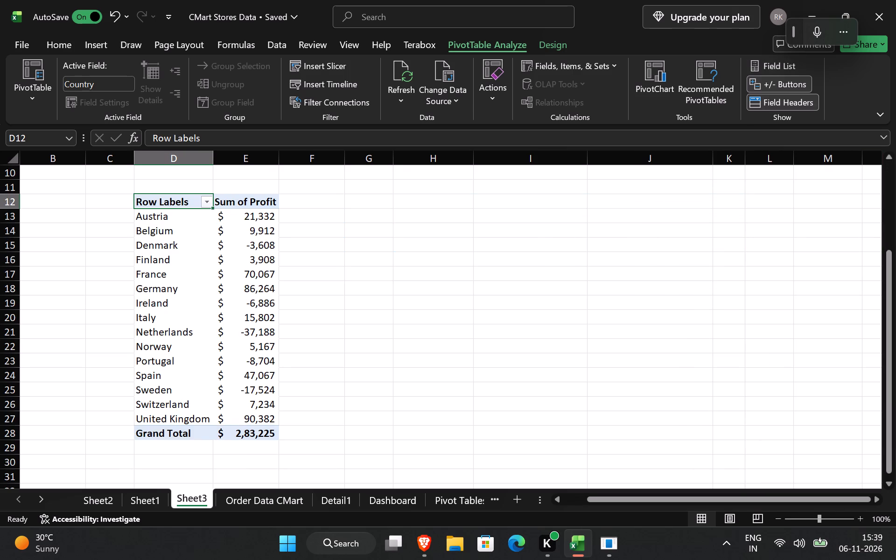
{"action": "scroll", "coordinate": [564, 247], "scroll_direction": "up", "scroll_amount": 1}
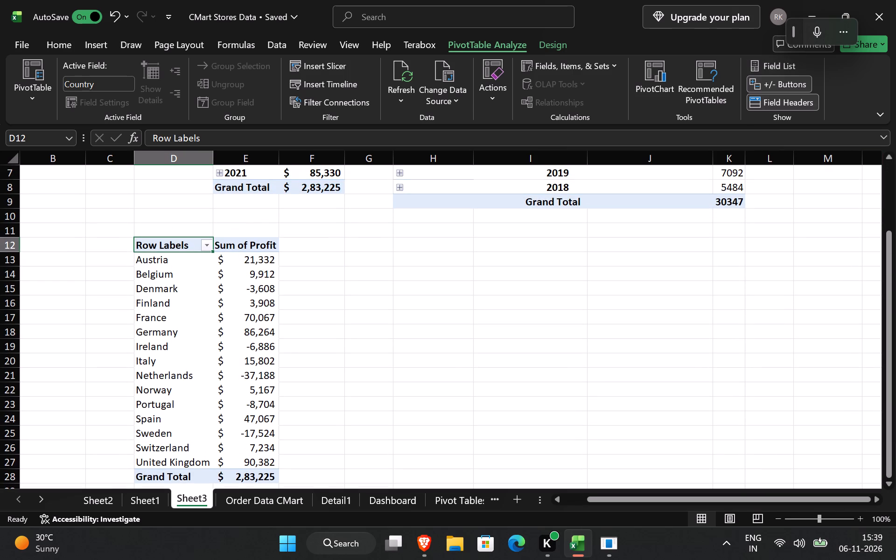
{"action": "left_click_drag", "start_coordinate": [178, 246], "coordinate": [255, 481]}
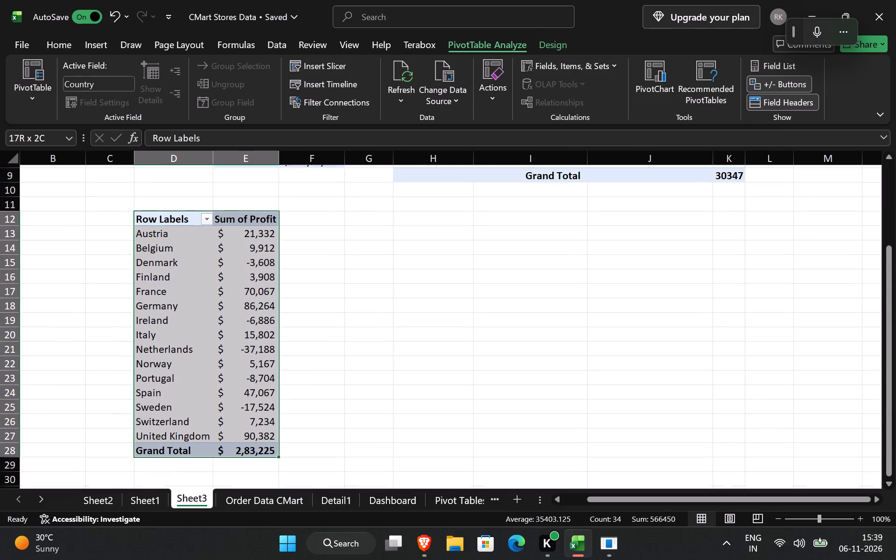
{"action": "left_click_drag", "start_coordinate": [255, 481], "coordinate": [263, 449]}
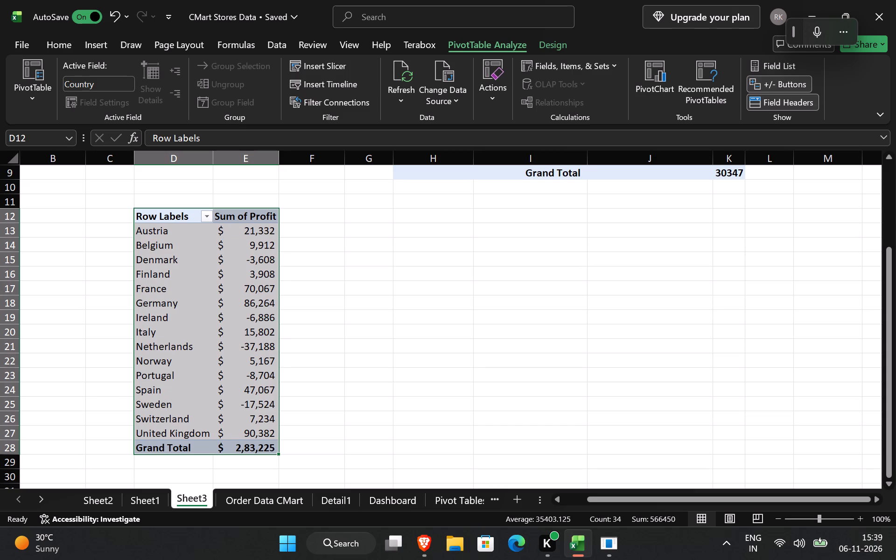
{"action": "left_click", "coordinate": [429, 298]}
Rename the Row Labels header in D12 of the country pivot table as Country.
{"action": "left_click", "coordinate": [171, 217]}
{"action": "double_click", "coordinate": [182, 218]}
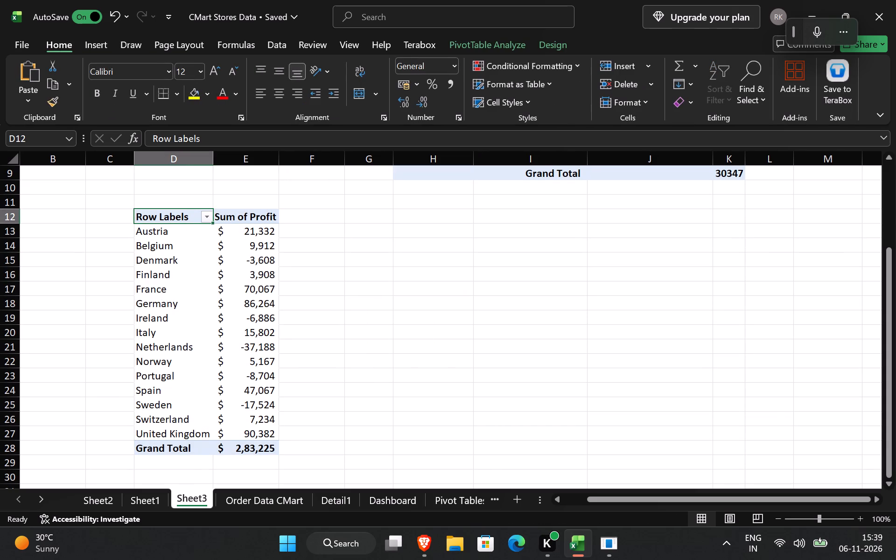
{"action": "key", "text": "End"}
{"action": "key", "text": "Right"}
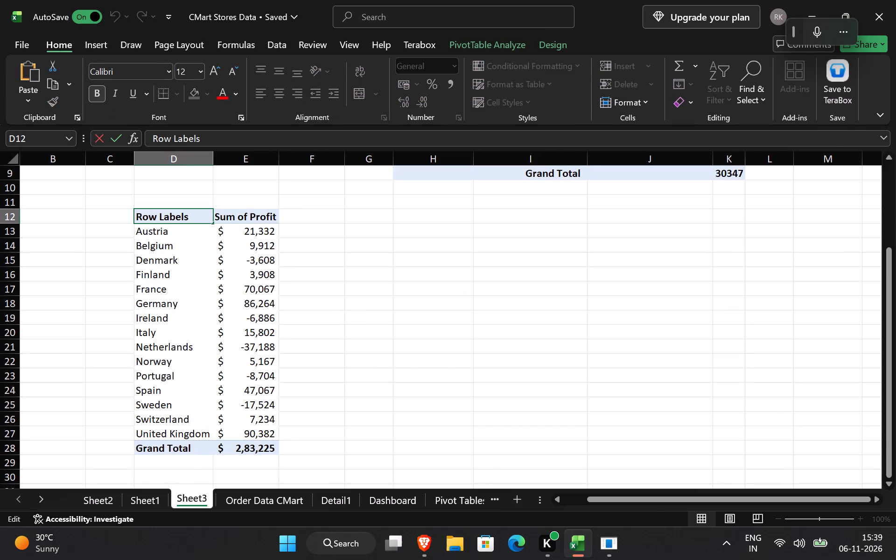
{"action": "key", "text": "equal"}
{"action": "key", "text": "BackSpace"}
{"action": "key", "text": "BackSpace"}
{"action": "key", "text": "BackSpace"}
{"action": "key", "text": "BackSpace"}
{"action": "key", "text": "BackSpace"}
{"action": "key", "text": "BackSpace"}
{"action": "key", "text": "BackSpace"}
{"action": "key", "text": "BackSpace"}
{"action": "key", "text": "BackSpace"}
{"action": "key", "text": "BackSpace"}
{"action": "key", "text": "BackSpace"}
{"action": "key", "text": "BackSpace"}
{"action": "key", "text": "BackSpace"}
{"action": "key", "text": "BackSpace"}
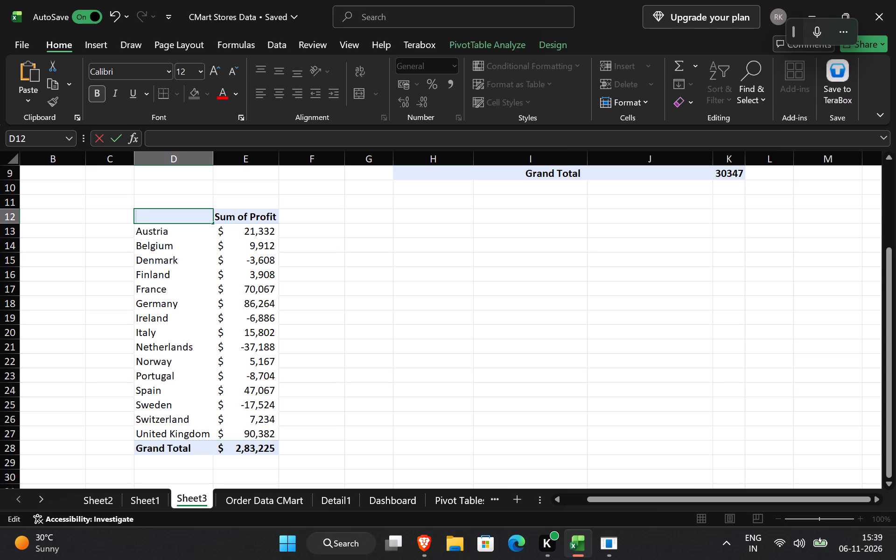
{"action": "type", "text": "3Country"}
{"action": "key", "text": "space"}
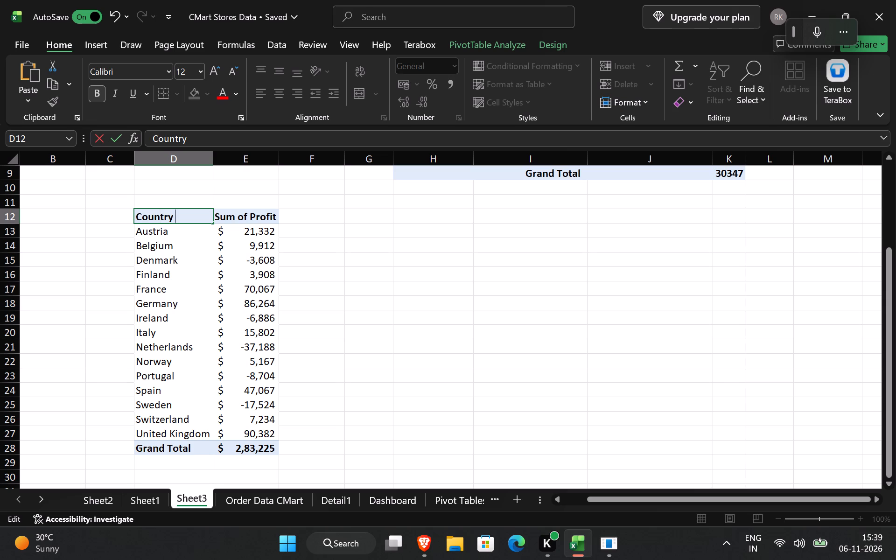
{"action": "key", "text": "BackSpace"}
{"action": "left_click", "coordinate": [253, 216]}
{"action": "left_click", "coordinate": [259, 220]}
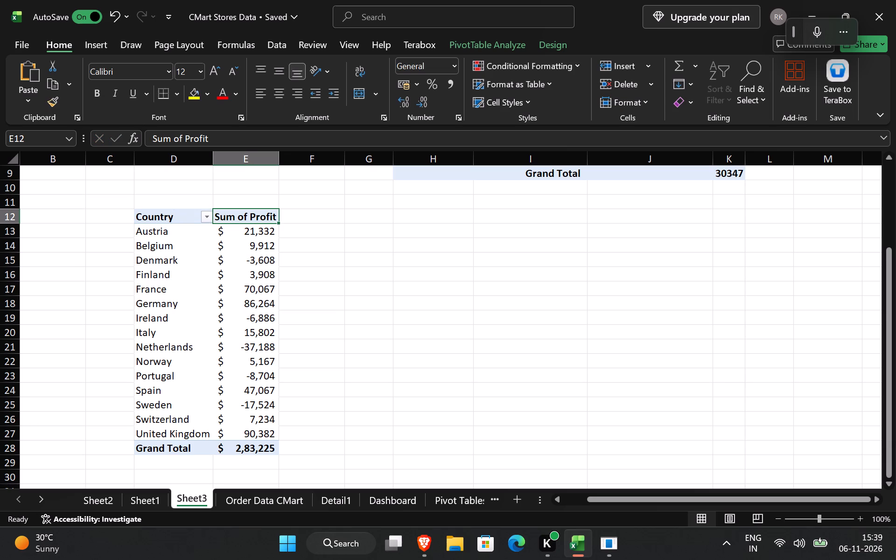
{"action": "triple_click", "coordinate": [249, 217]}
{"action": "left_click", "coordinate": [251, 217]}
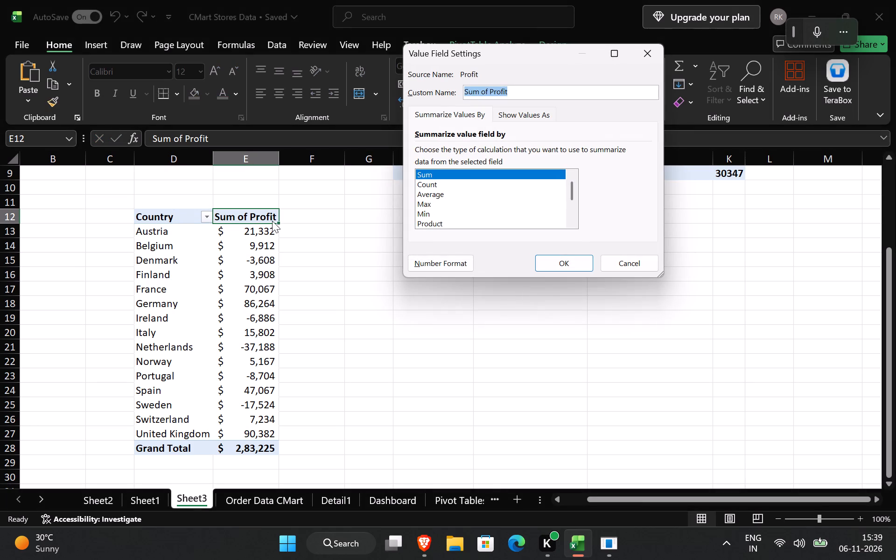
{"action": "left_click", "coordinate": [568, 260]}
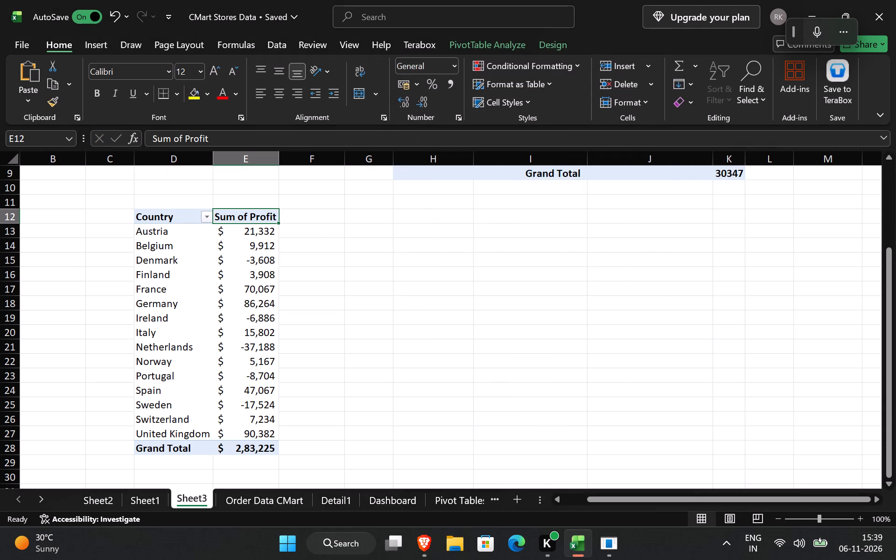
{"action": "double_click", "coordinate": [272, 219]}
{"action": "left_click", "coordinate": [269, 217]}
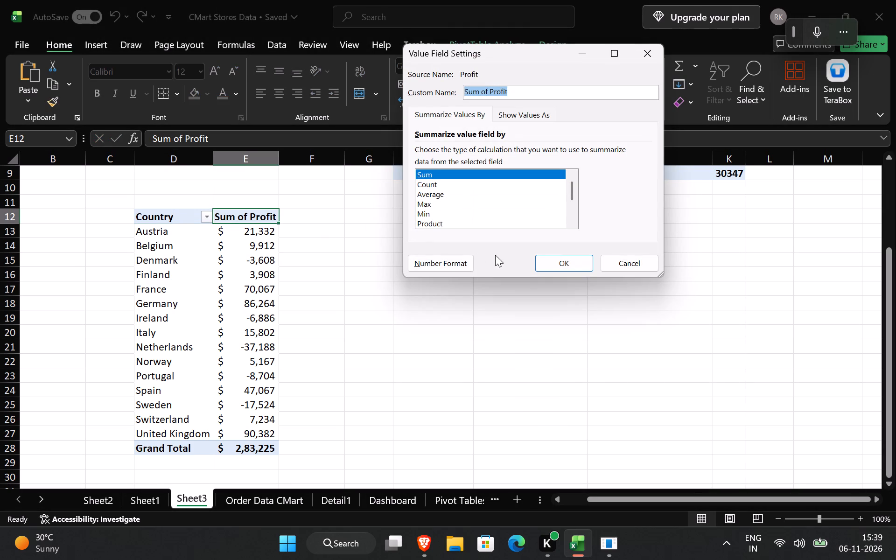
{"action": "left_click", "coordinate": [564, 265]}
Set the custom name of the Sum of Profit value field in the country pivot table to Total Profit.
{"action": "left_click", "coordinate": [267, 219]}
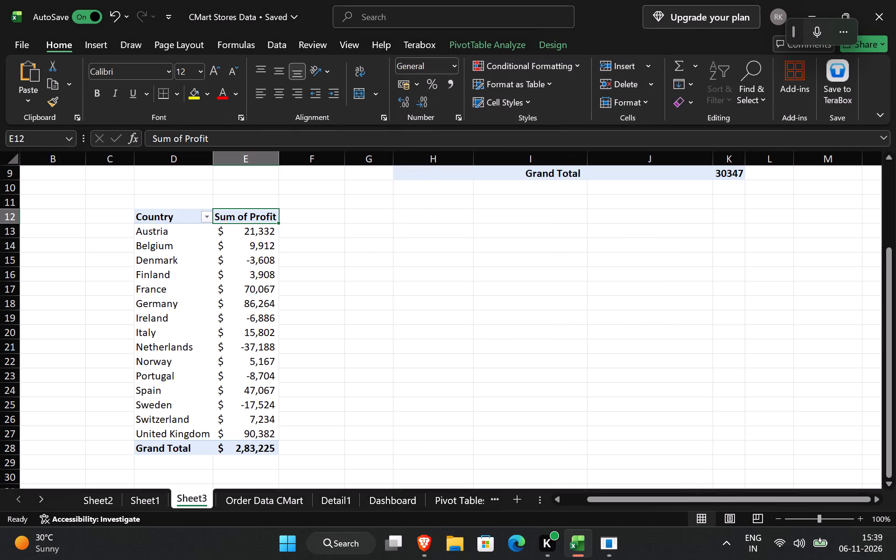
{"action": "left_click", "coordinate": [271, 217]}
{"action": "left_click", "coordinate": [271, 217]}
{"action": "triple_click", "coordinate": [246, 217]}
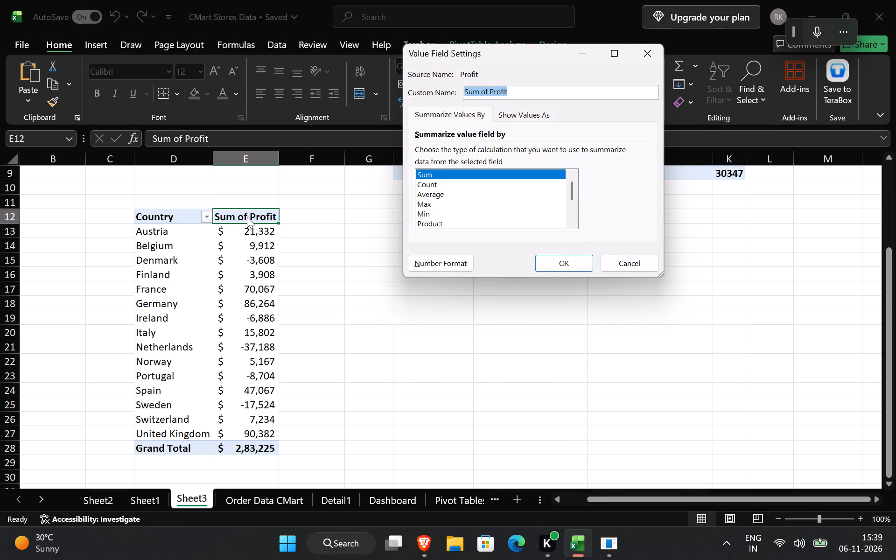
{"action": "key", "text": "BackSpace"}
{"action": "key", "text": "shift+t"}
{"action": "type", "text": "otal"}
{"action": "key", "text": "space"}
{"action": "type", "text": "Profit"}
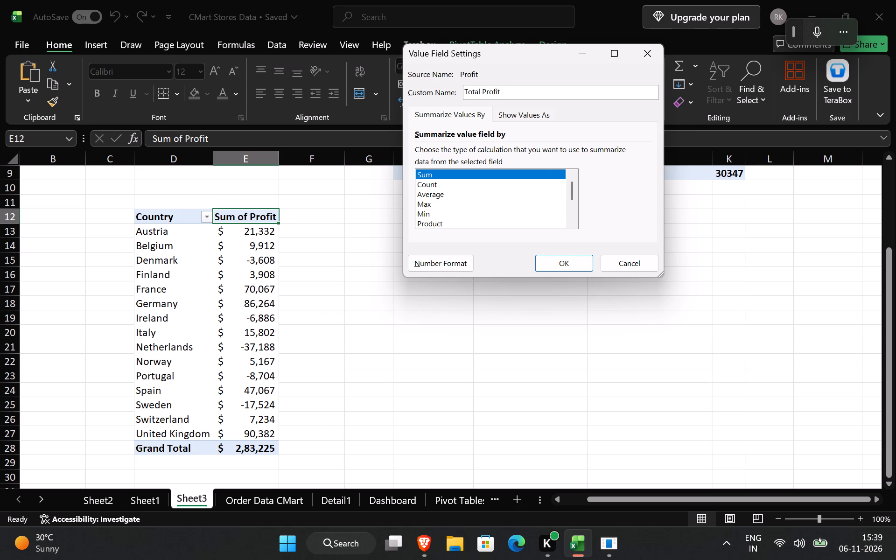
{"action": "key", "text": "Return"}
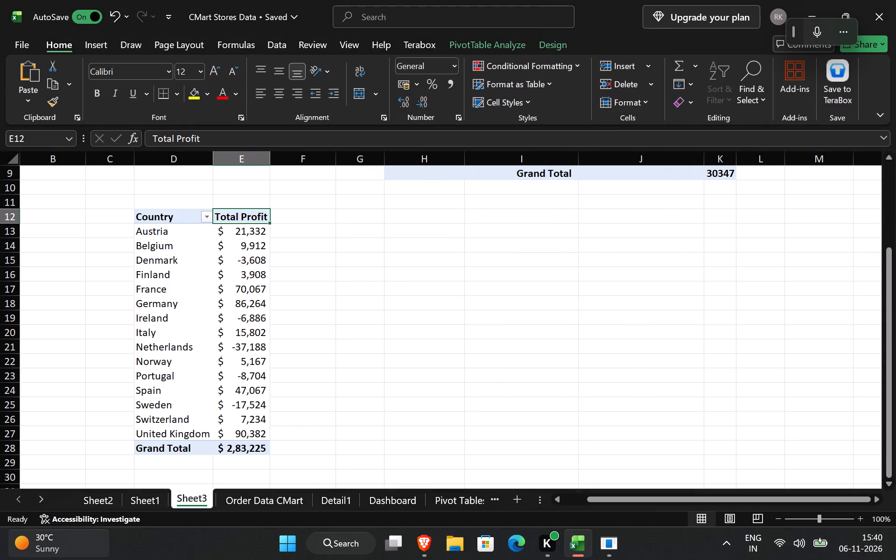
Copy the whole Country and Total Profit pivot table to the same rows, starting at G12.
{"action": "left_click_drag", "start_coordinate": [162, 217], "coordinate": [251, 371]}
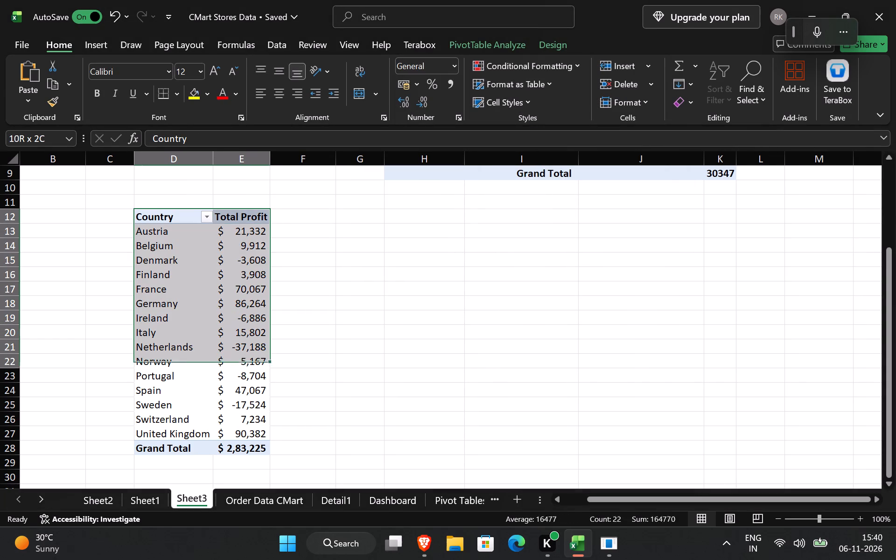
{"action": "left_click_drag", "start_coordinate": [251, 371], "coordinate": [257, 445]}
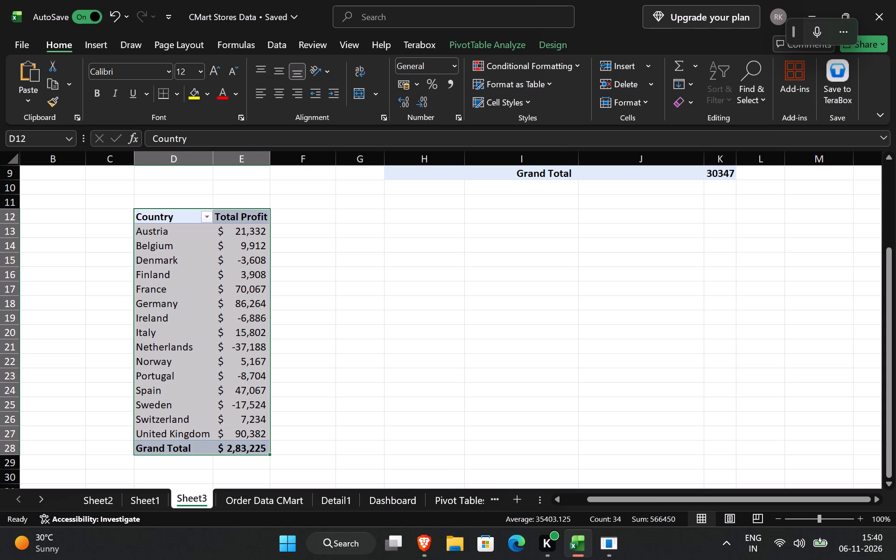
{"action": "left_click_drag", "start_coordinate": [226, 454], "coordinate": [409, 445], "text": "ctrl"}
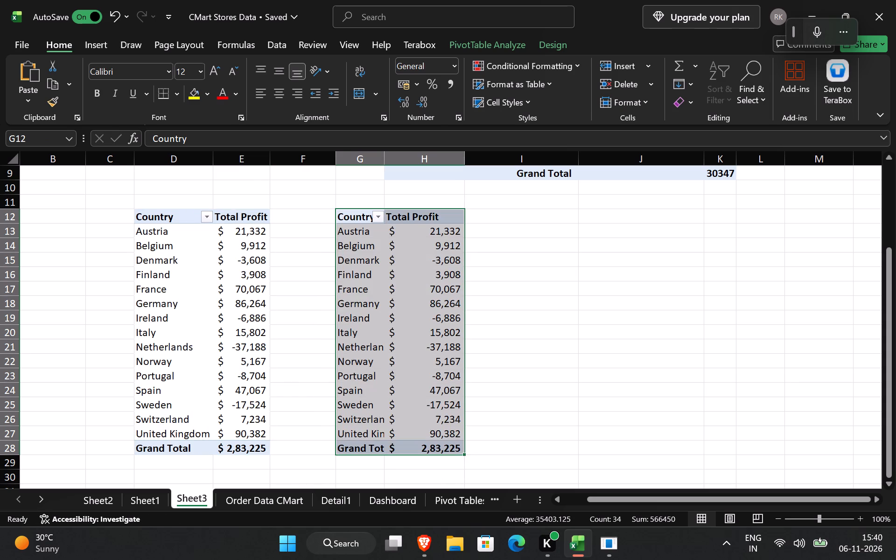
Replace the Country row field with State in the pivot table starting at G12 and close the field list.
{"action": "left_click", "coordinate": [399, 333]}
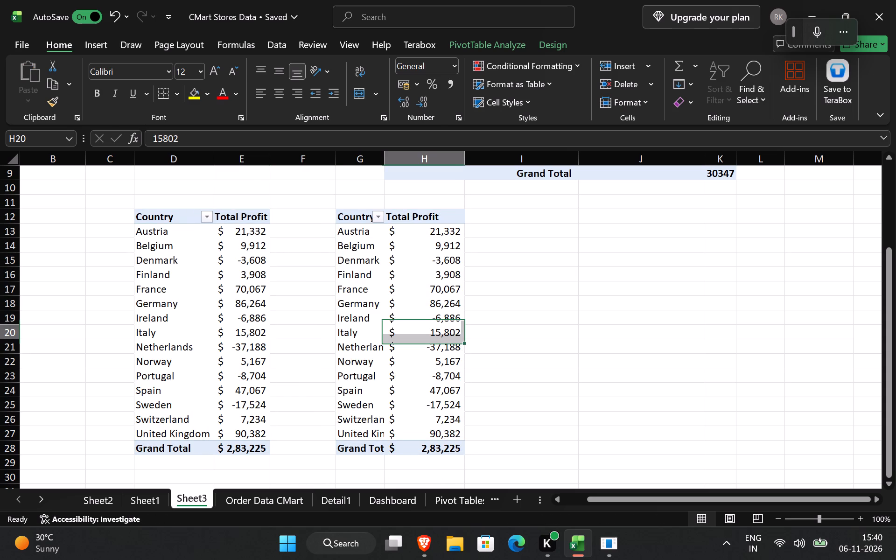
{"action": "left_click", "coordinate": [363, 237]}
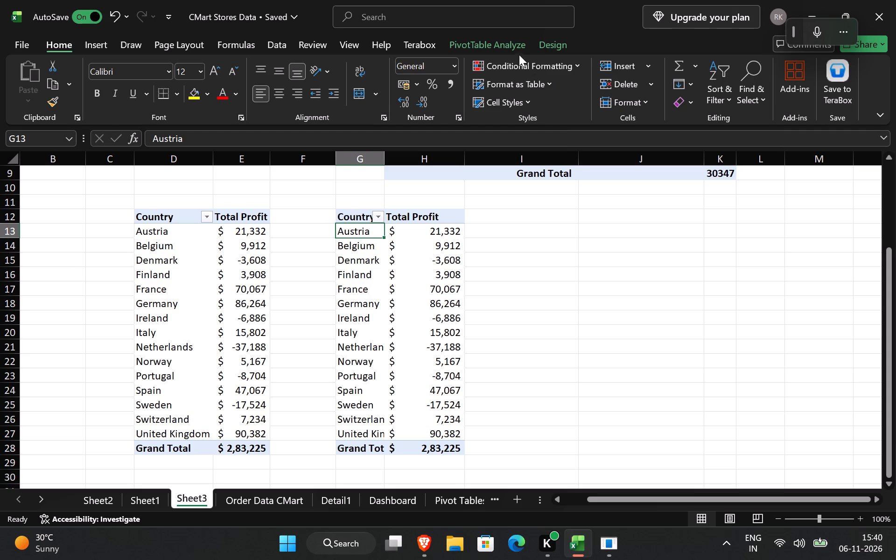
{"action": "left_click", "coordinate": [504, 44]}
{"action": "left_click", "coordinate": [785, 71]}
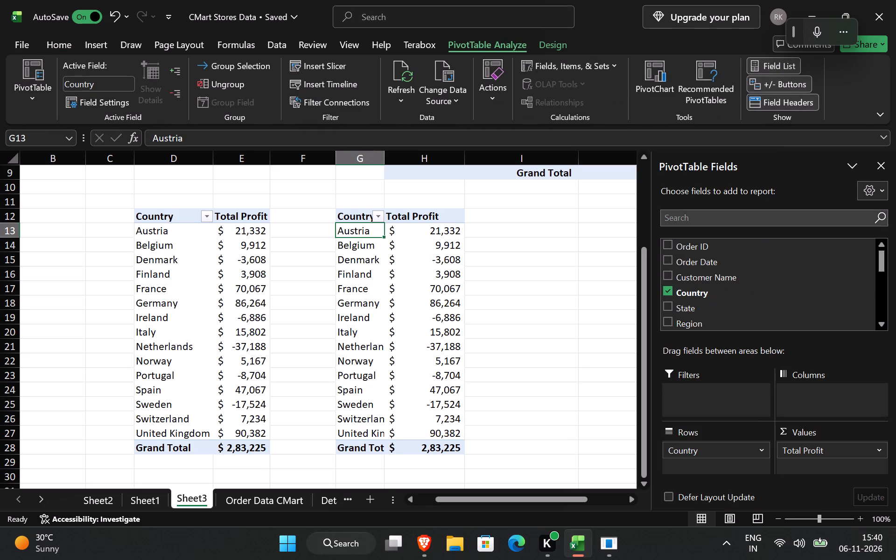
{"action": "left_click", "coordinate": [671, 293]}
{"action": "left_click", "coordinate": [667, 304]}
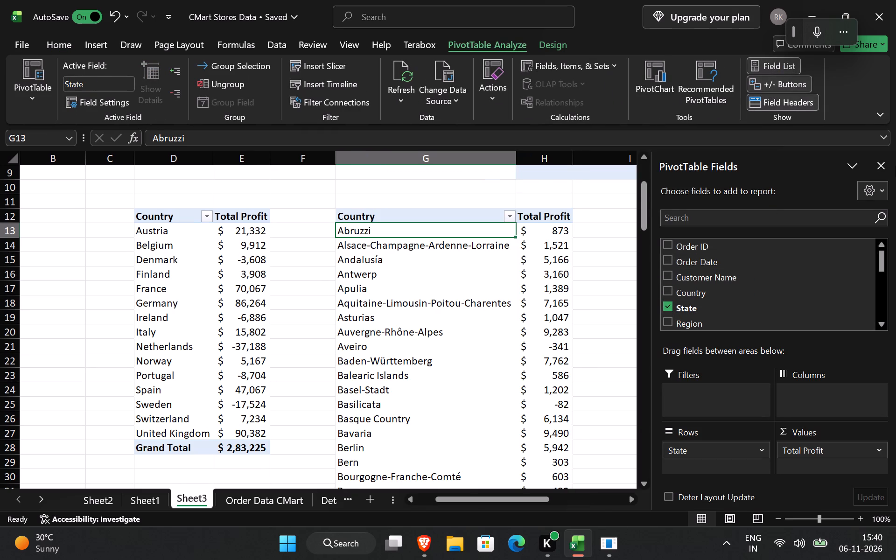
{"action": "left_click", "coordinate": [882, 160]}
Rename the Country header in G12 of the state pivot table as State.
{"action": "scroll", "coordinate": [577, 354], "scroll_direction": "down", "scroll_amount": 8}
{"action": "scroll", "coordinate": [582, 346], "scroll_direction": "up", "scroll_amount": 1}
{"action": "scroll", "coordinate": [582, 346], "scroll_direction": "down", "scroll_amount": 1}
{"action": "scroll", "coordinate": [586, 340], "scroll_direction": "up", "scroll_amount": 1}
{"action": "scroll", "coordinate": [586, 340], "scroll_direction": "down", "scroll_amount": 6}
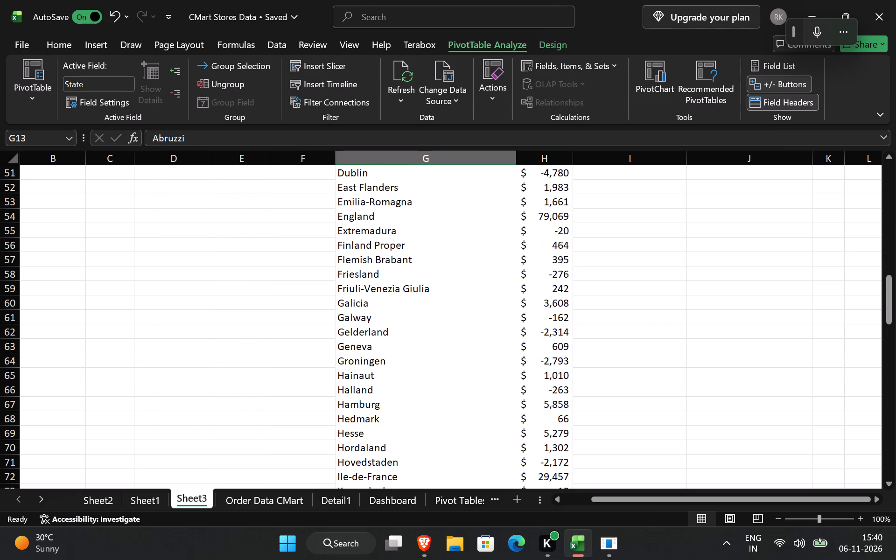
{"action": "scroll", "coordinate": [587, 339], "scroll_direction": "down", "scroll_amount": 20}
{"action": "scroll", "coordinate": [587, 339], "scroll_direction": "down", "scroll_amount": 6}
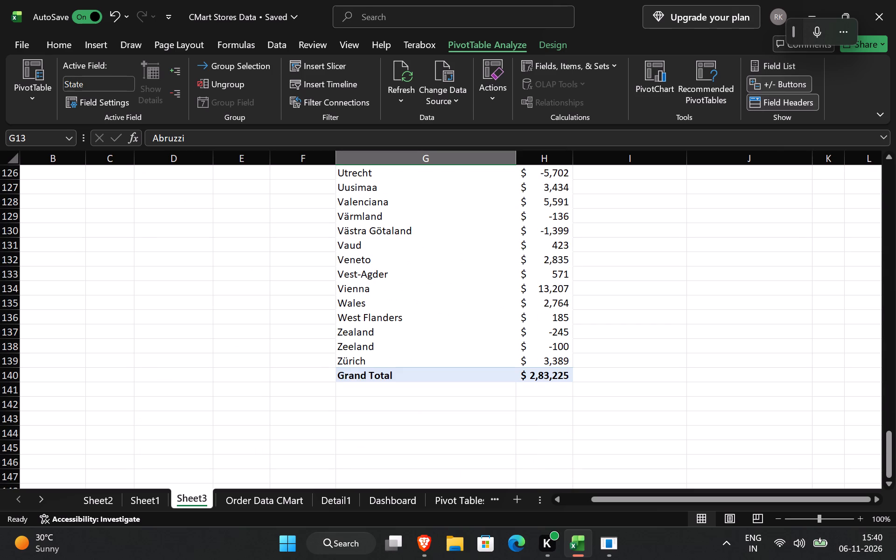
{"action": "left_click_drag", "start_coordinate": [887, 455], "coordinate": [881, 168]}
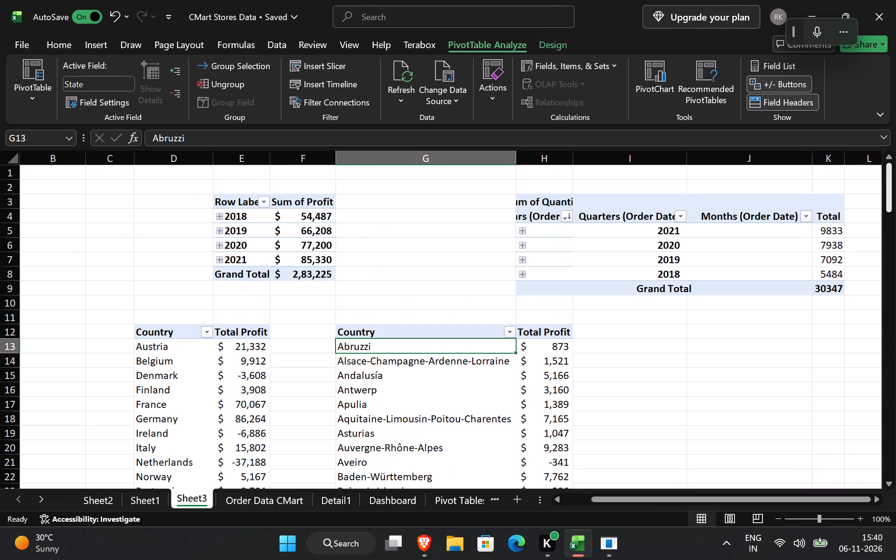
{"action": "left_click", "coordinate": [419, 336]}
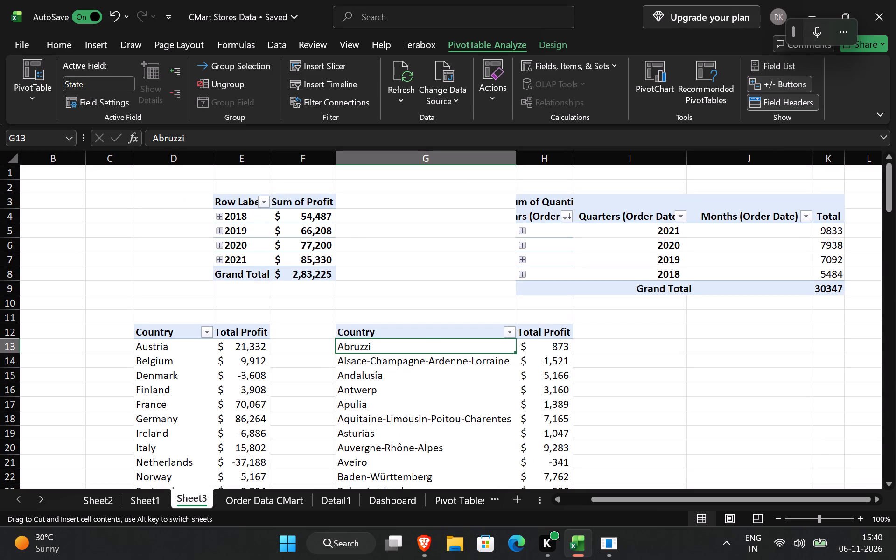
{"action": "double_click", "coordinate": [420, 334]}
{"action": "double_click", "coordinate": [420, 334]}
{"action": "double_click", "coordinate": [378, 332]}
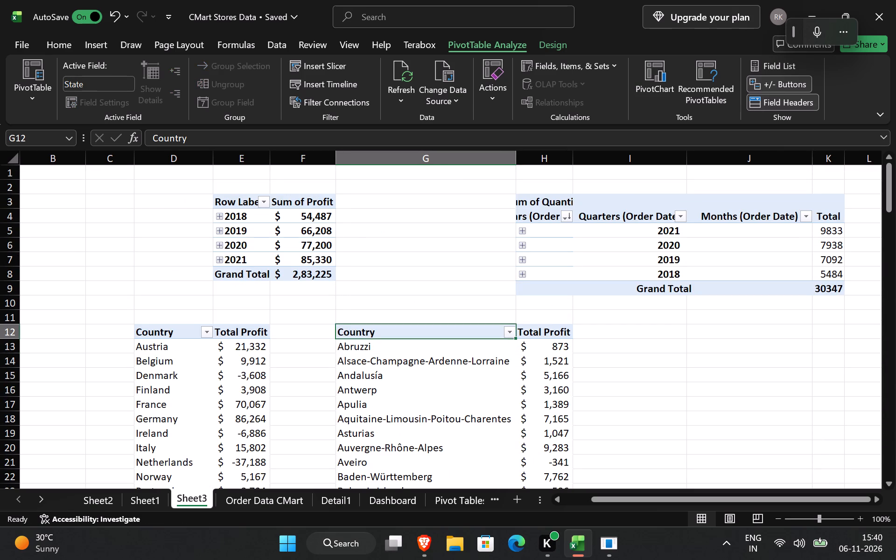
{"action": "key", "text": "BackSpace"}
{"action": "key", "text": "BackSpace"}
{"action": "key", "text": "BackSpace"}
{"action": "key", "text": "BackSpace"}
{"action": "key", "text": "BackSpace"}
{"action": "key", "text": "BackSpace"}
{"action": "key", "text": "BackSpace"}
{"action": "key", "text": "BackSpace"}
{"action": "key", "text": "BackSpace"}
{"action": "key", "text": "BackSpace"}
{"action": "key", "text": "BackSpace"}
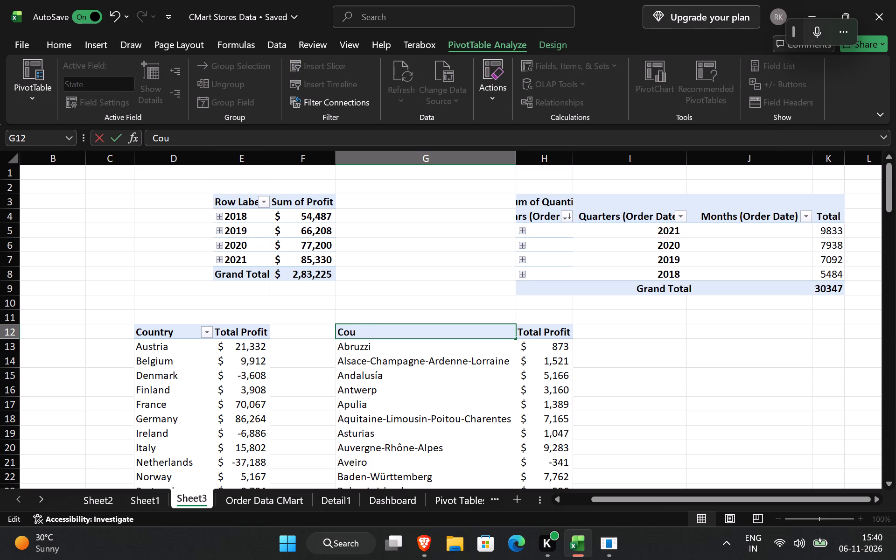
{"action": "key", "text": "shift+s"}
{"action": "type", "text": "tate"}
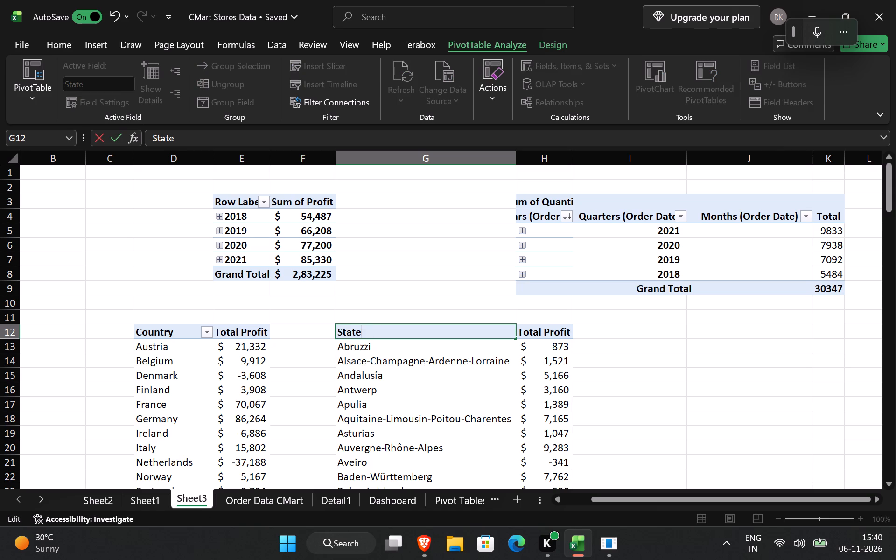
{"action": "key", "text": "Return"}
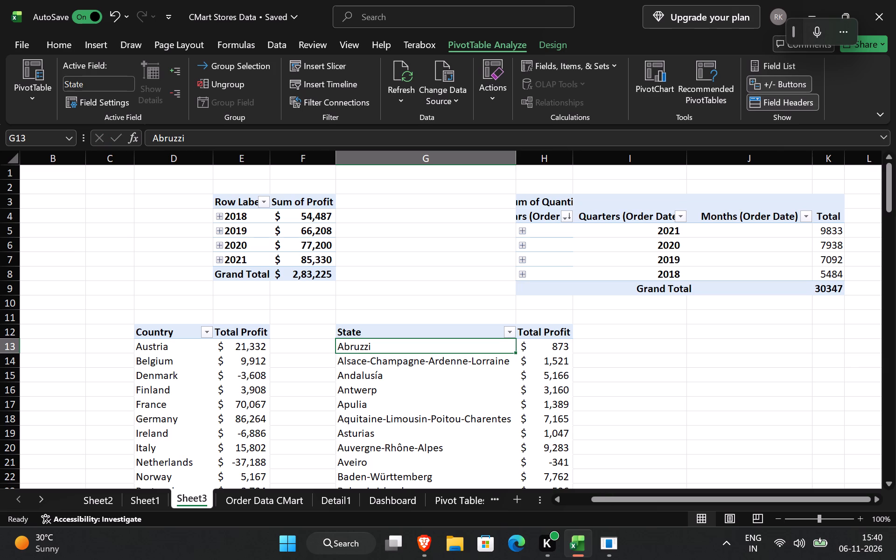
Copy the whole Country and Total Profit pivot table from D12:E28 to the same rows, starting at J12.
{"action": "left_click", "coordinate": [161, 333]}
{"action": "left_click_drag", "start_coordinate": [161, 334], "coordinate": [250, 497]}
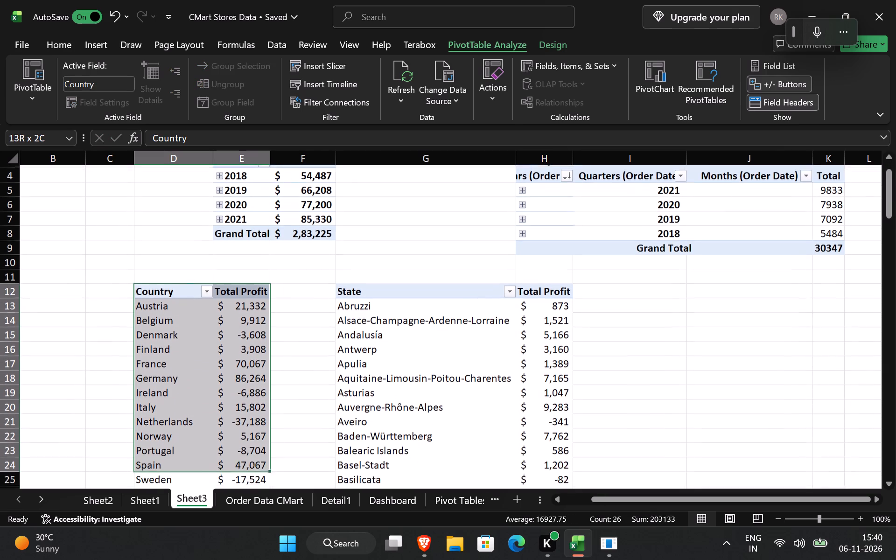
{"action": "left_click_drag", "start_coordinate": [250, 497], "coordinate": [247, 468]}
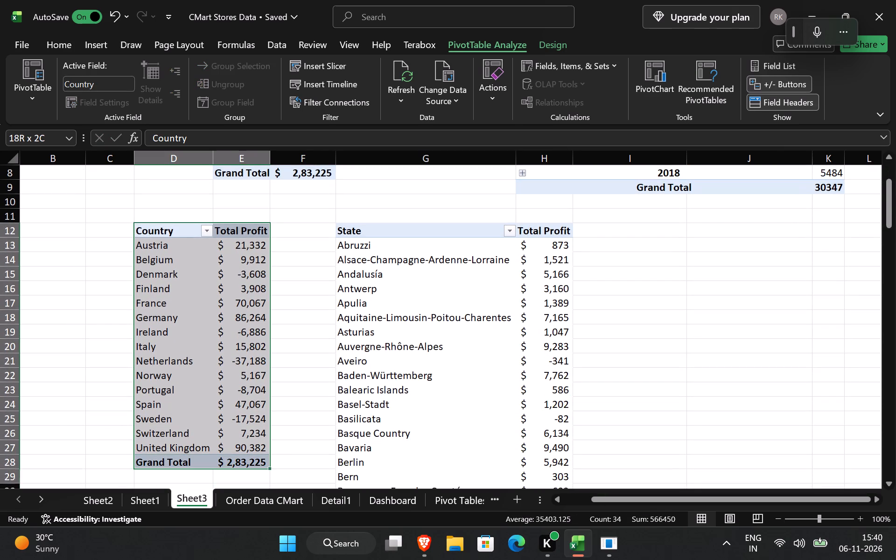
{"action": "left_click_drag", "start_coordinate": [247, 468], "coordinate": [248, 467]}
{"action": "left_click", "coordinate": [216, 468], "text": "ctrl"}
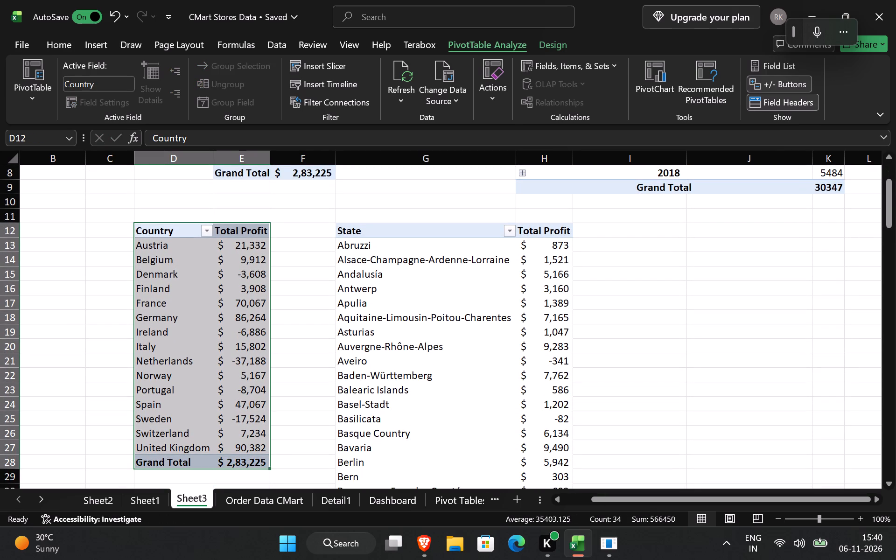
{"action": "left_click_drag", "start_coordinate": [210, 467], "coordinate": [483, 474], "text": "ctrl"}
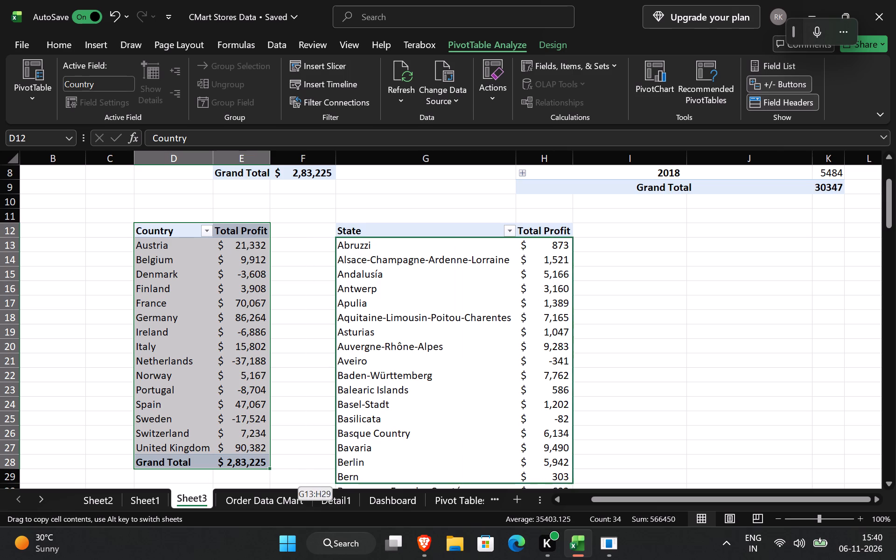
{"action": "left_click_drag", "start_coordinate": [483, 474], "coordinate": [685, 466], "text": "ctrl"}
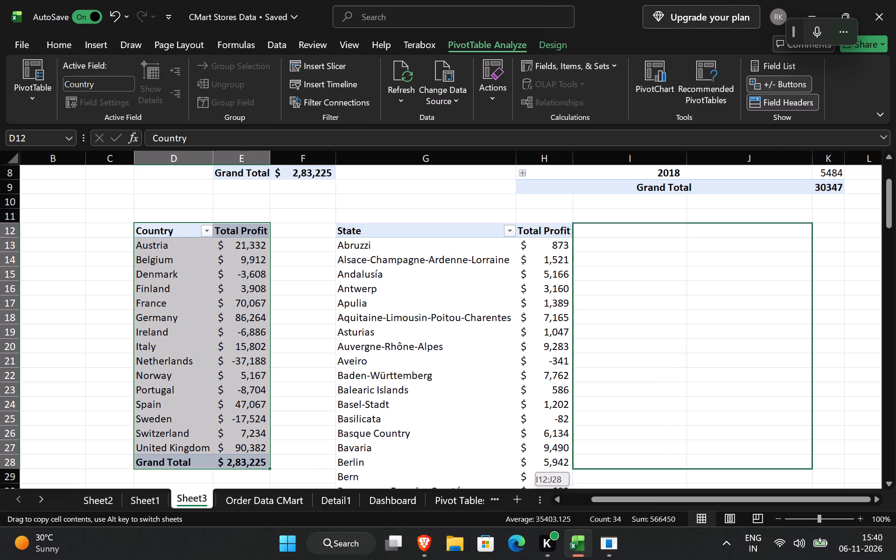
{"action": "left_click_drag", "start_coordinate": [685, 466], "coordinate": [715, 465], "text": "ctrl"}
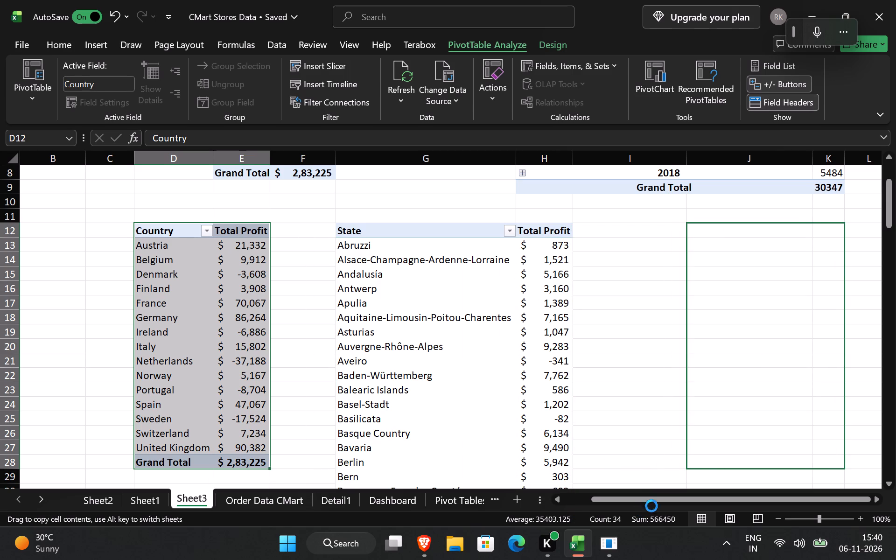
{"action": "left_click_drag", "start_coordinate": [655, 499], "coordinate": [743, 495]}
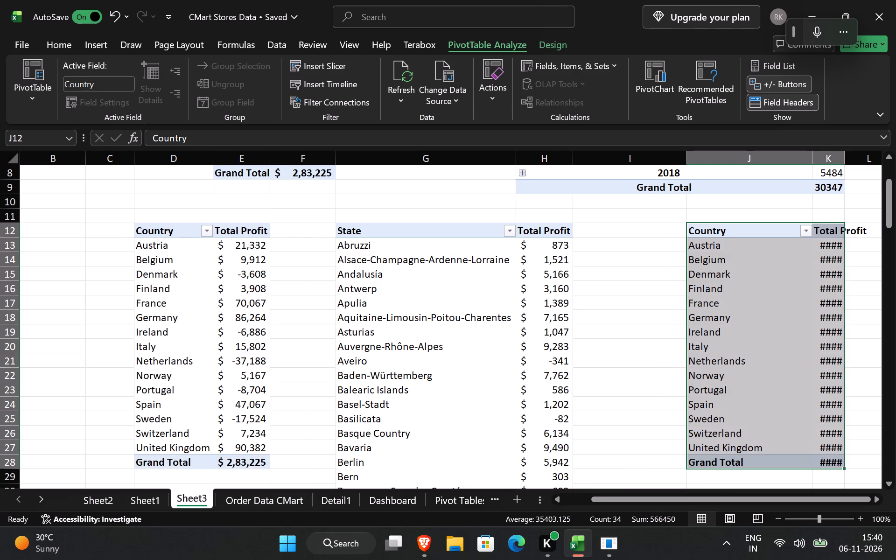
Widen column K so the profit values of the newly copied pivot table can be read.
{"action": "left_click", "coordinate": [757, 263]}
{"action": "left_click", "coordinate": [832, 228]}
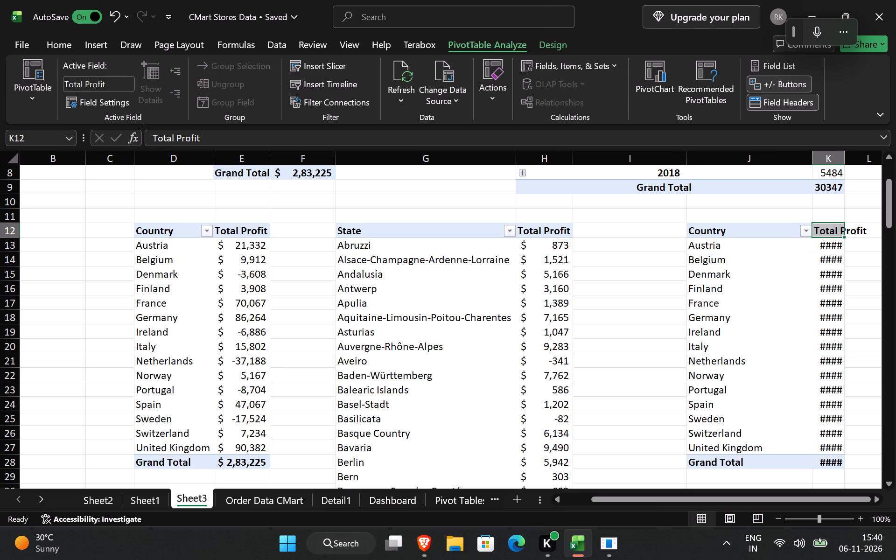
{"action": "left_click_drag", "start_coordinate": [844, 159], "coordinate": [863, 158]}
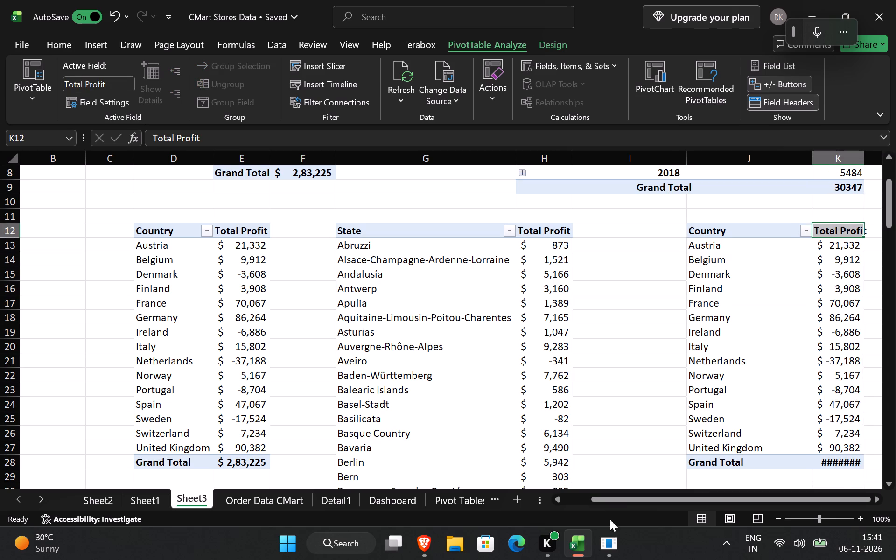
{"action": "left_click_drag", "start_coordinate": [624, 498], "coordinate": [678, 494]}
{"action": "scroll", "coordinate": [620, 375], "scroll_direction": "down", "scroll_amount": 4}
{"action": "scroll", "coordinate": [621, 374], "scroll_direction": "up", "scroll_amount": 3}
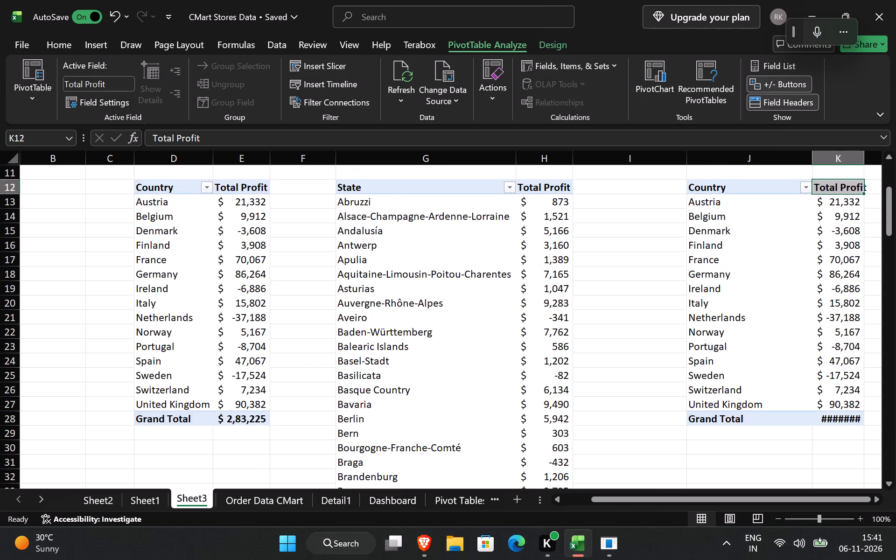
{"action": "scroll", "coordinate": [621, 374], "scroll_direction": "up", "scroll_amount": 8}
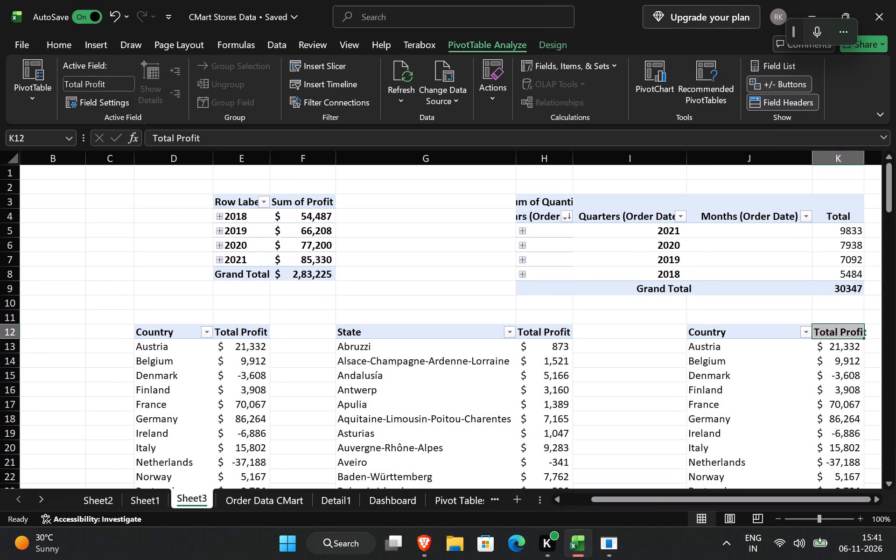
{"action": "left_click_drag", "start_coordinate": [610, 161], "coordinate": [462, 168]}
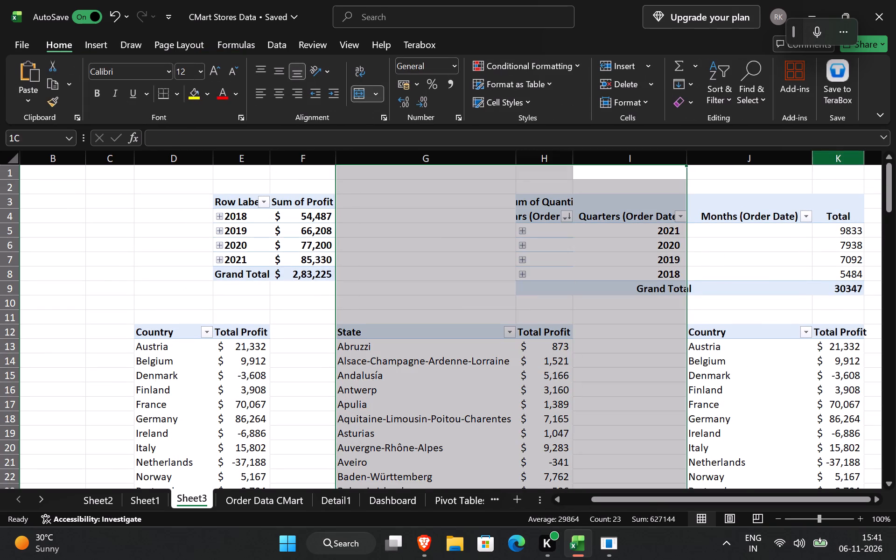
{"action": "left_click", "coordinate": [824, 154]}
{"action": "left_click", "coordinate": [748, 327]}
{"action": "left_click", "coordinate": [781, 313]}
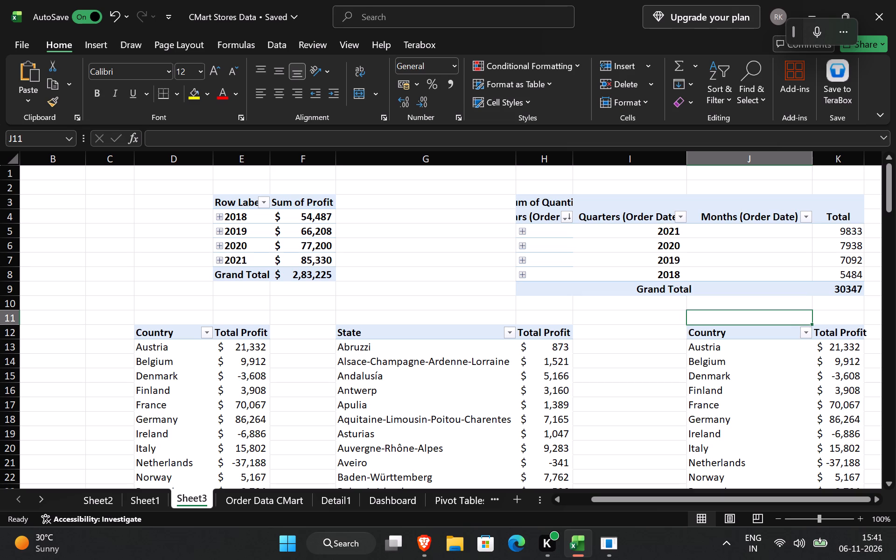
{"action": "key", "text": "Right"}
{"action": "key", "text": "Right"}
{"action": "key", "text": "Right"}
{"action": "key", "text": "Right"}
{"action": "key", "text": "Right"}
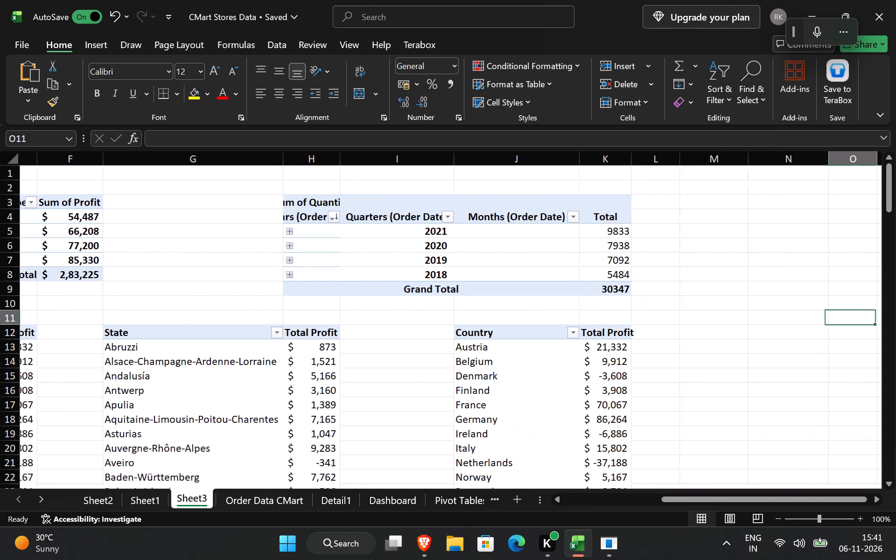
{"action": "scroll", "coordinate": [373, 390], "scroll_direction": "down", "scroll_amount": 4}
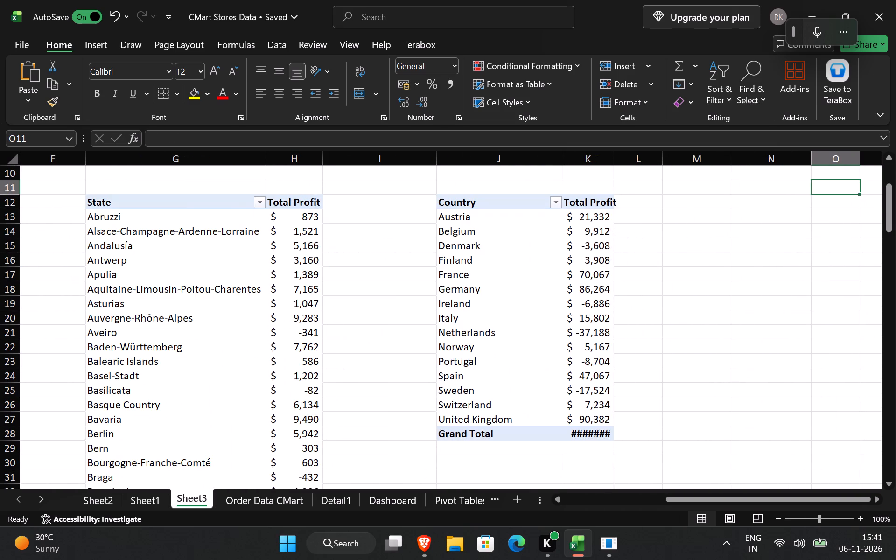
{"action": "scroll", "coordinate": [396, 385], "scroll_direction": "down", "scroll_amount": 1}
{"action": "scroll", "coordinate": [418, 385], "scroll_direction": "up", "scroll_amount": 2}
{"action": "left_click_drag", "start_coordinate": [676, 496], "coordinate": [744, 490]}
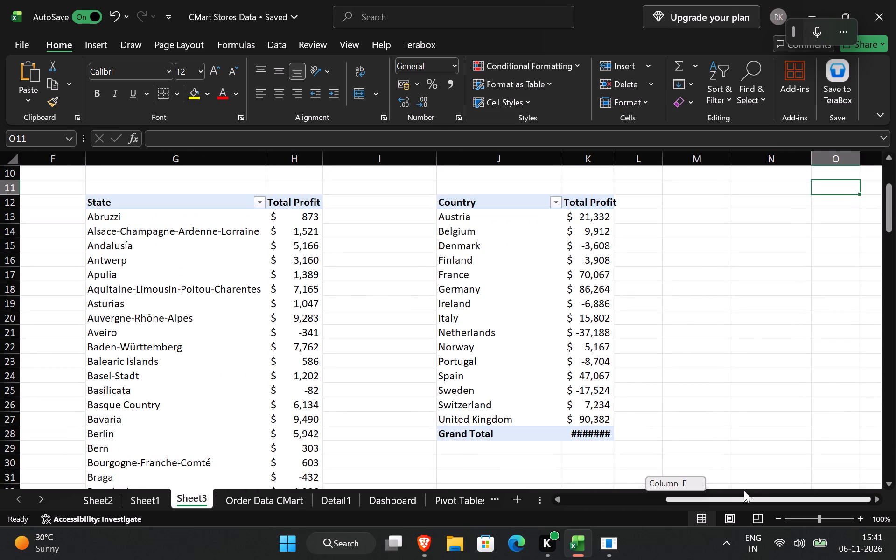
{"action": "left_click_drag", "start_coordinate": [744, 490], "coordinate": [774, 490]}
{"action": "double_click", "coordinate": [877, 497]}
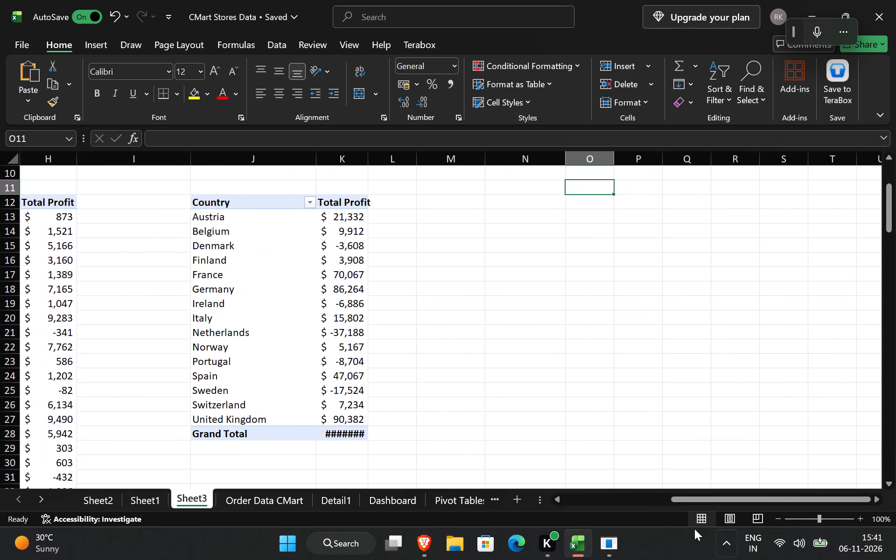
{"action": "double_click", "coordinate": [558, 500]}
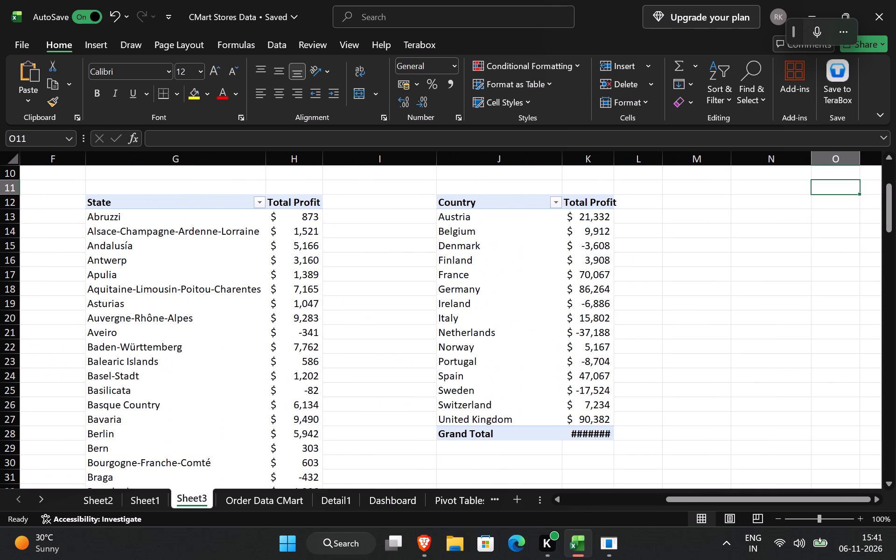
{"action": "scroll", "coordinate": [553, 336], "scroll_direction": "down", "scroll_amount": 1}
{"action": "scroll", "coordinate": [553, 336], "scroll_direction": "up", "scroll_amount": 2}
Replace the Country row field with Region in the pivot table starting at J12.
{"action": "left_click", "coordinate": [504, 300]}
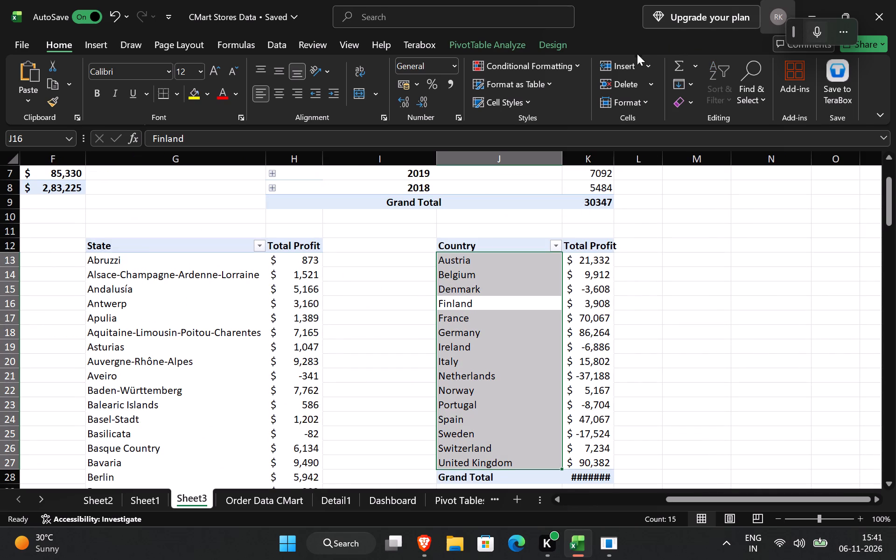
{"action": "left_click", "coordinate": [494, 49]}
{"action": "left_click", "coordinate": [776, 63]}
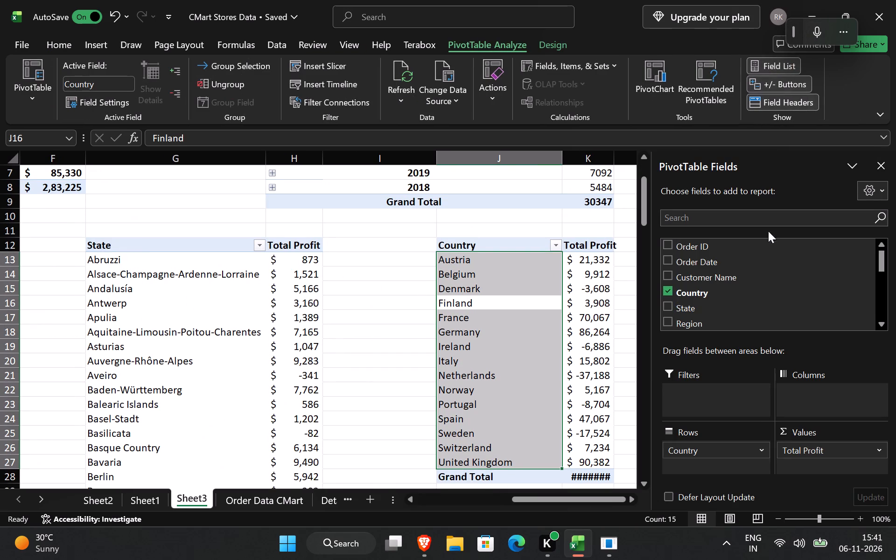
{"action": "scroll", "coordinate": [672, 296], "scroll_direction": "down", "scroll_amount": 2}
{"action": "scroll", "coordinate": [672, 296], "scroll_direction": "up", "scroll_amount": 1}
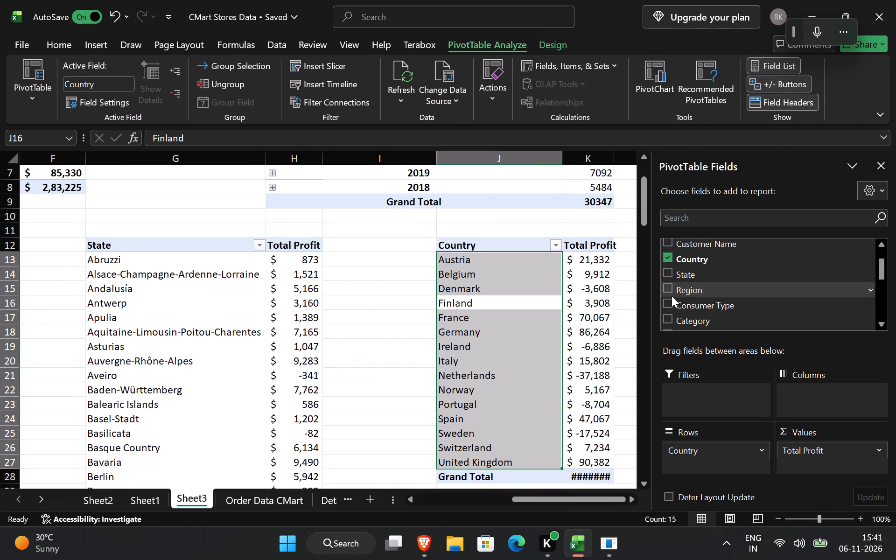
{"action": "left_click", "coordinate": [670, 288]}
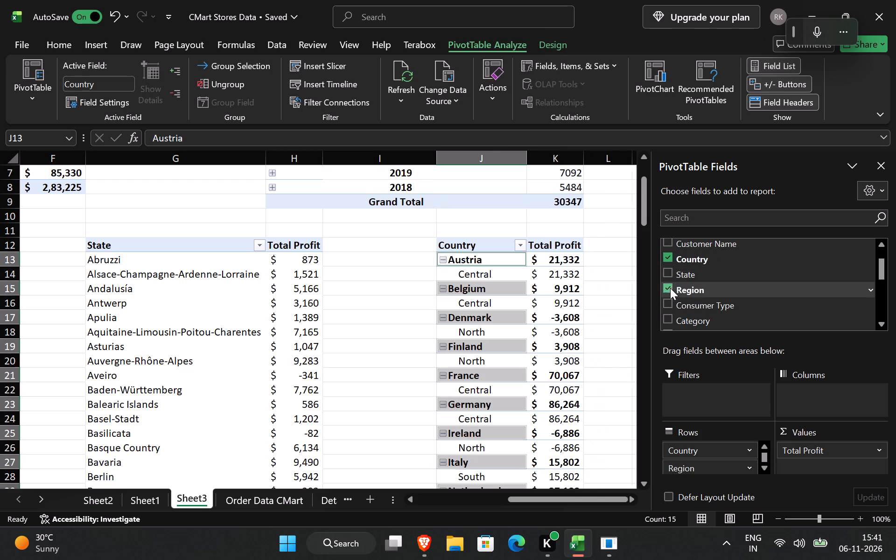
{"action": "left_click", "coordinate": [666, 253]}
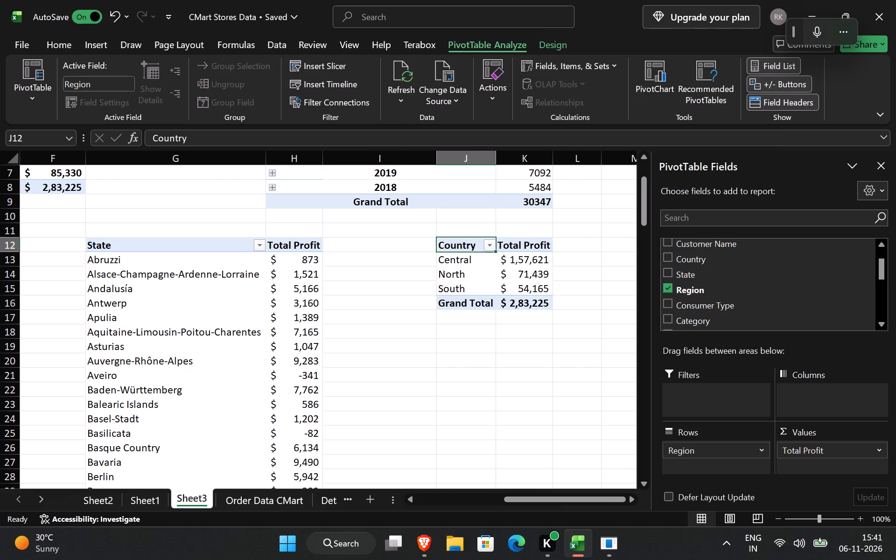
Rename the Country header in J12 of the region pivot table as Region.
{"action": "left_click", "coordinate": [545, 325]}
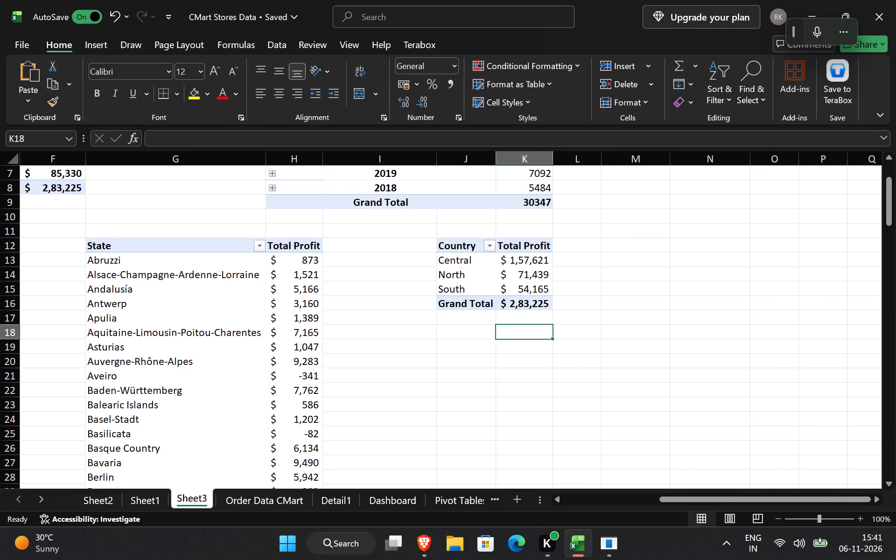
{"action": "left_click_drag", "start_coordinate": [745, 497], "coordinate": [598, 510]}
{"action": "scroll", "coordinate": [536, 363], "scroll_direction": "up", "scroll_amount": 3}
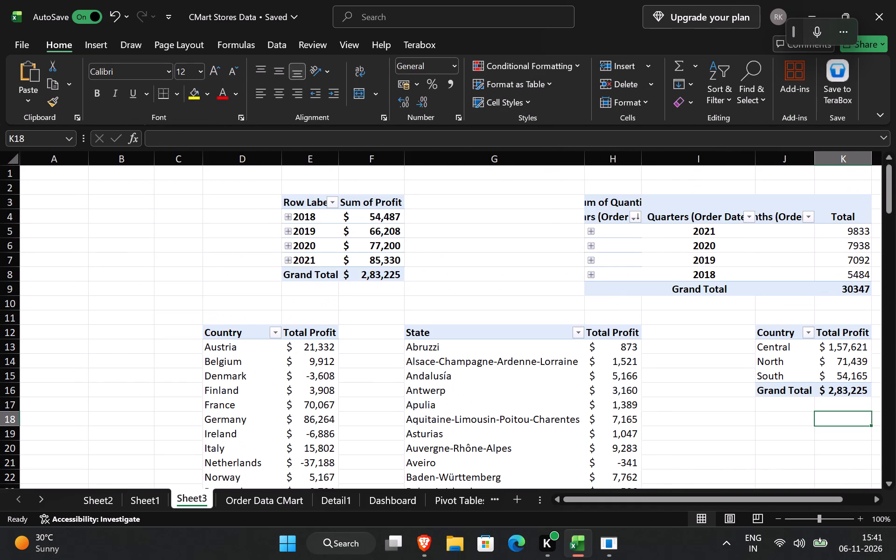
{"action": "scroll", "coordinate": [536, 363], "scroll_direction": "down", "scroll_amount": 2}
{"action": "left_click_drag", "start_coordinate": [647, 500], "coordinate": [726, 499]}
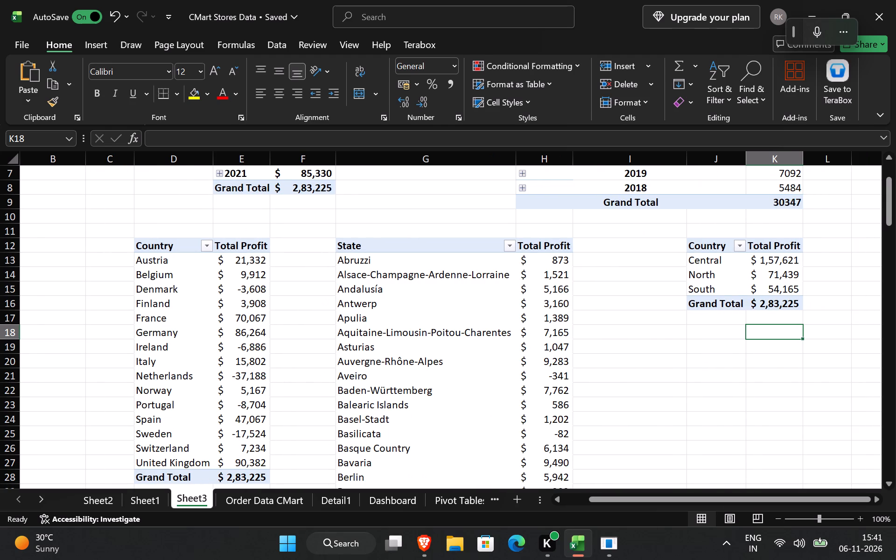
{"action": "double_click", "coordinate": [717, 245]}
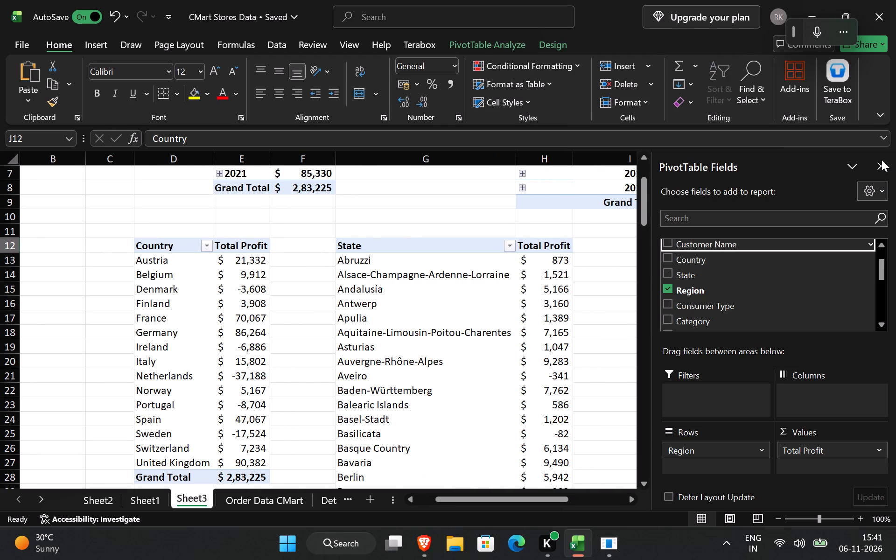
{"action": "left_click", "coordinate": [882, 160]}
{"action": "double_click", "coordinate": [724, 245]}
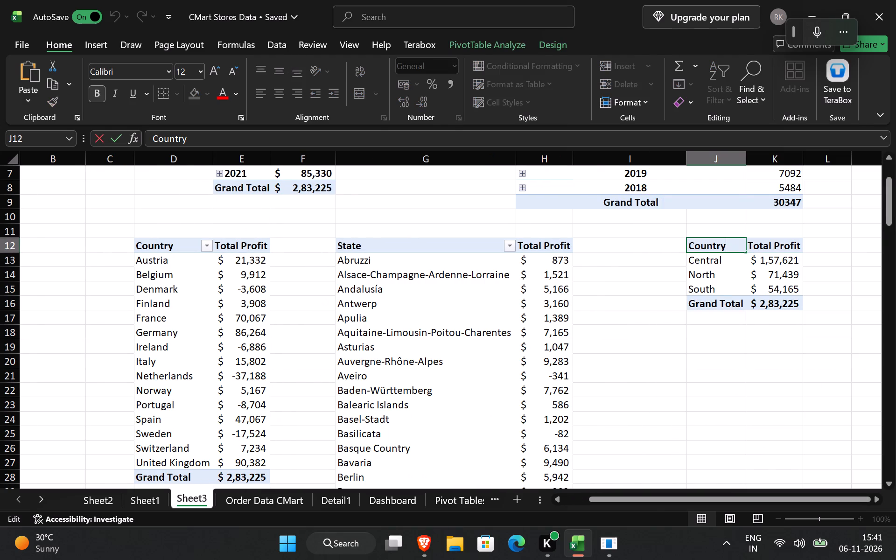
{"action": "key", "text": "BackSpace"}
{"action": "key", "text": "BackSpace"}
{"action": "key", "text": "BackSpace"}
{"action": "key", "text": "BackSpace"}
{"action": "key", "text": "BackSpace"}
{"action": "key", "text": "BackSpace"}
{"action": "key", "text": "BackSpace"}
{"action": "key", "text": "BackSpace"}
{"action": "key", "text": "BackSpace"}
{"action": "key", "text": "BackSpace"}
{"action": "key", "text": "BackSpace"}
{"action": "key", "text": "BackSpace"}
{"action": "key", "text": "BackSpace"}
{"action": "key", "text": "BackSpace"}
{"action": "key", "text": "BackSpace"}
{"action": "key", "text": "BackSpace"}
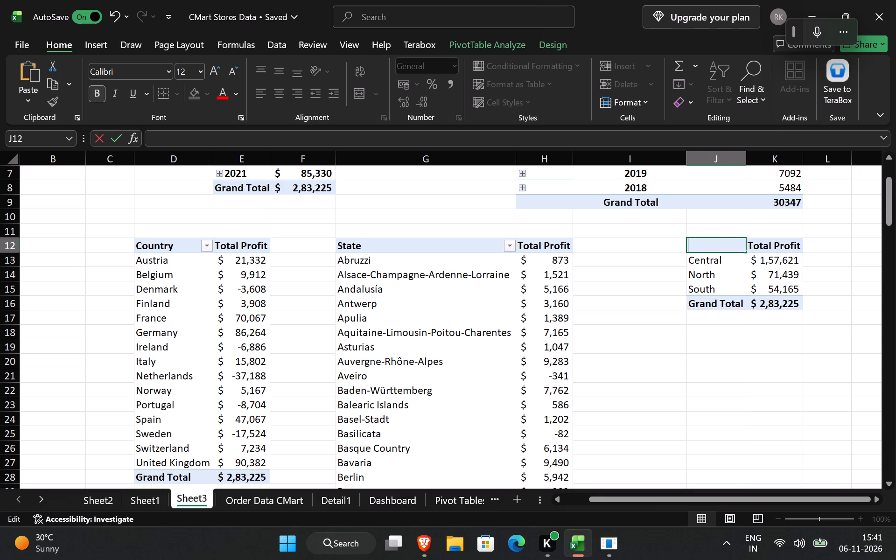
{"action": "type", "text": "Region"}
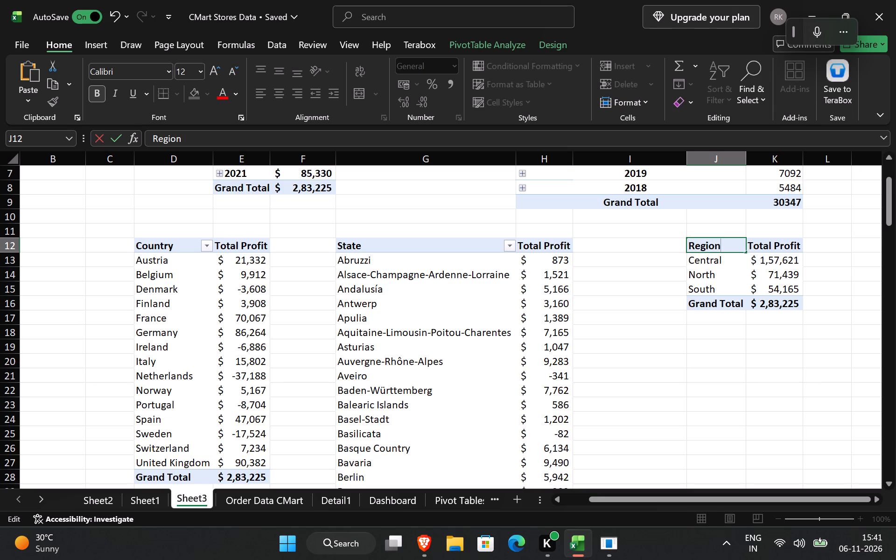
{"action": "left_click", "coordinate": [744, 366]}
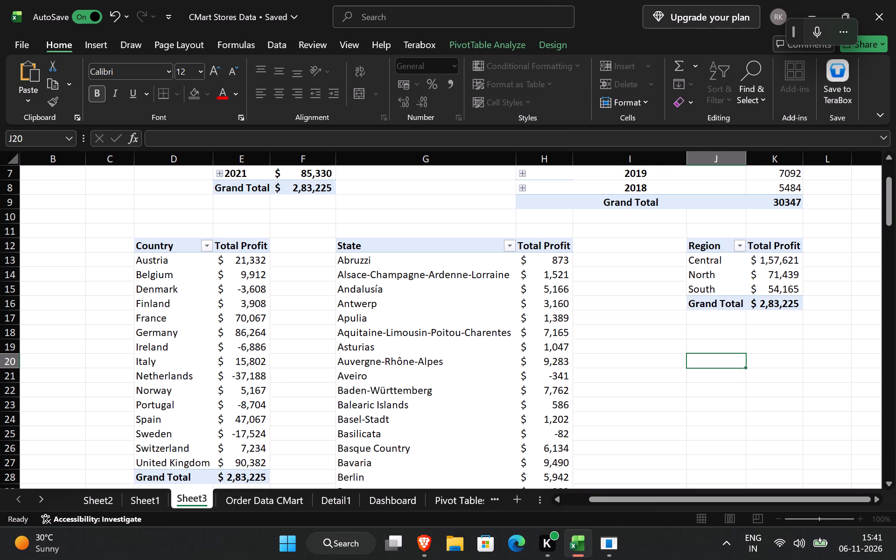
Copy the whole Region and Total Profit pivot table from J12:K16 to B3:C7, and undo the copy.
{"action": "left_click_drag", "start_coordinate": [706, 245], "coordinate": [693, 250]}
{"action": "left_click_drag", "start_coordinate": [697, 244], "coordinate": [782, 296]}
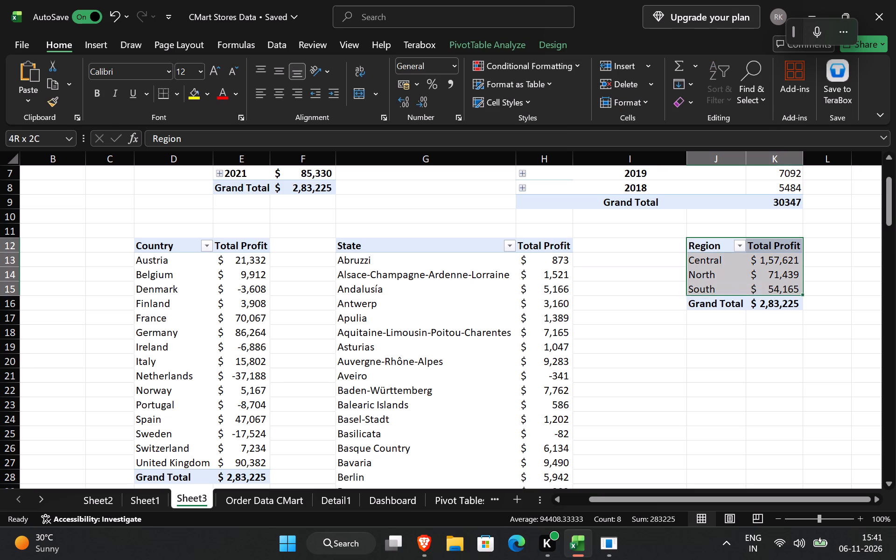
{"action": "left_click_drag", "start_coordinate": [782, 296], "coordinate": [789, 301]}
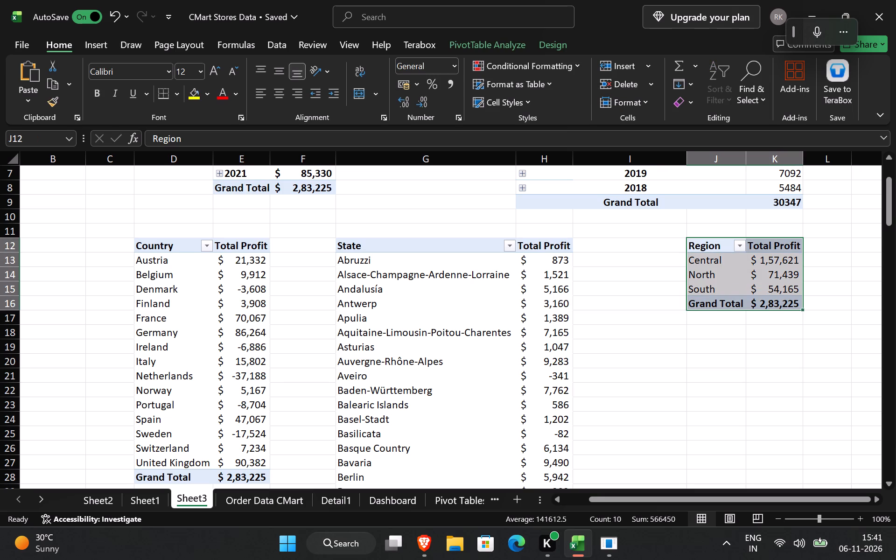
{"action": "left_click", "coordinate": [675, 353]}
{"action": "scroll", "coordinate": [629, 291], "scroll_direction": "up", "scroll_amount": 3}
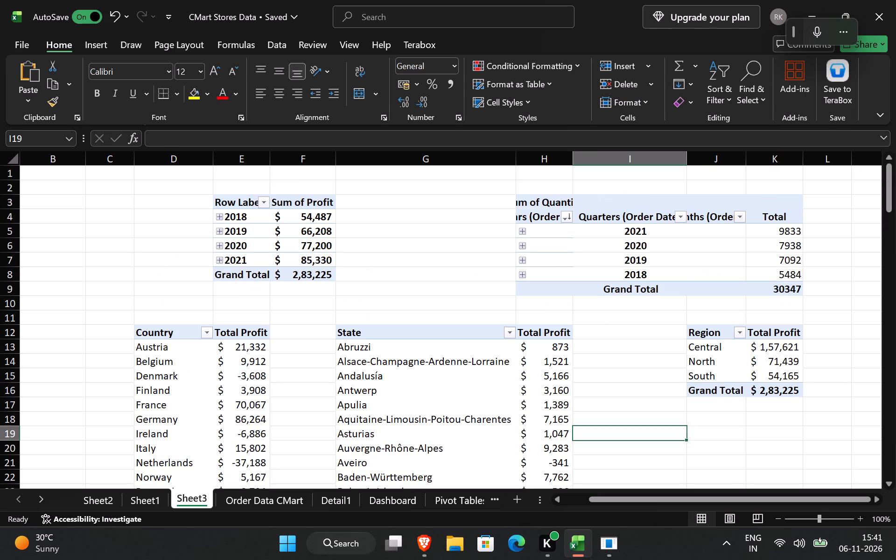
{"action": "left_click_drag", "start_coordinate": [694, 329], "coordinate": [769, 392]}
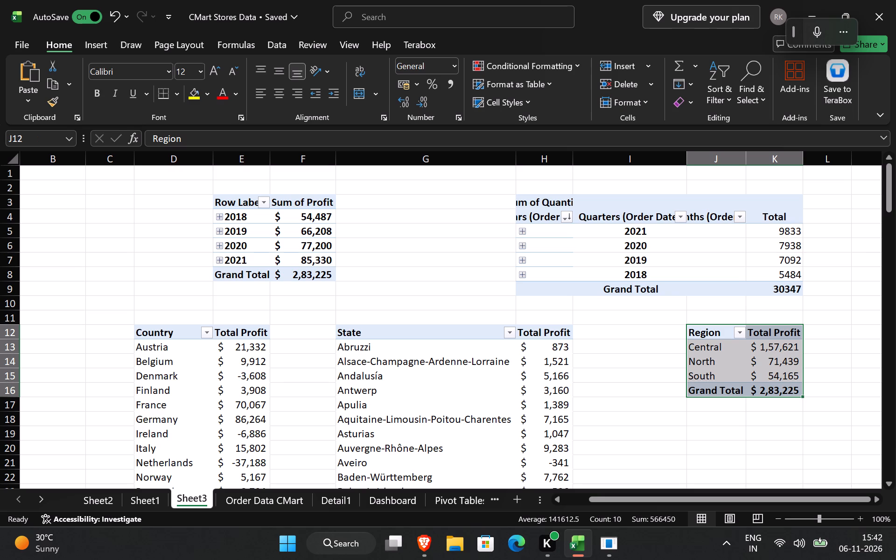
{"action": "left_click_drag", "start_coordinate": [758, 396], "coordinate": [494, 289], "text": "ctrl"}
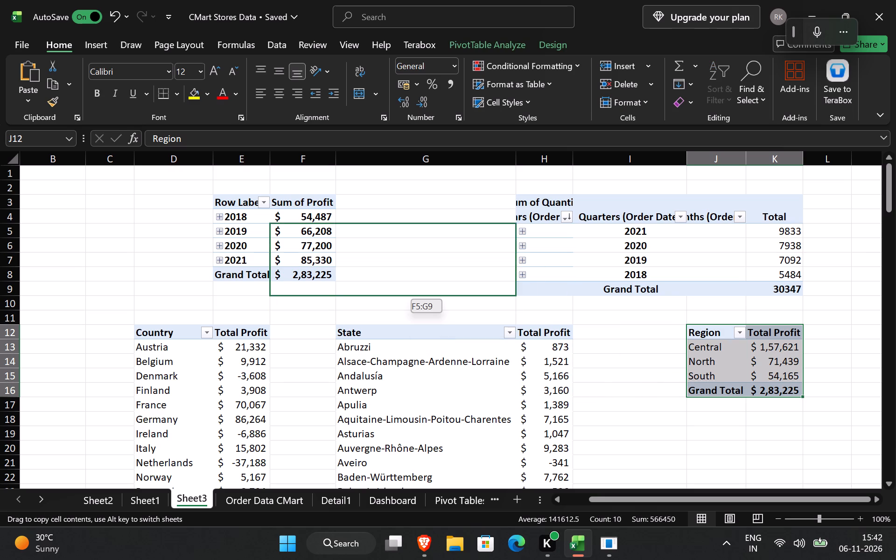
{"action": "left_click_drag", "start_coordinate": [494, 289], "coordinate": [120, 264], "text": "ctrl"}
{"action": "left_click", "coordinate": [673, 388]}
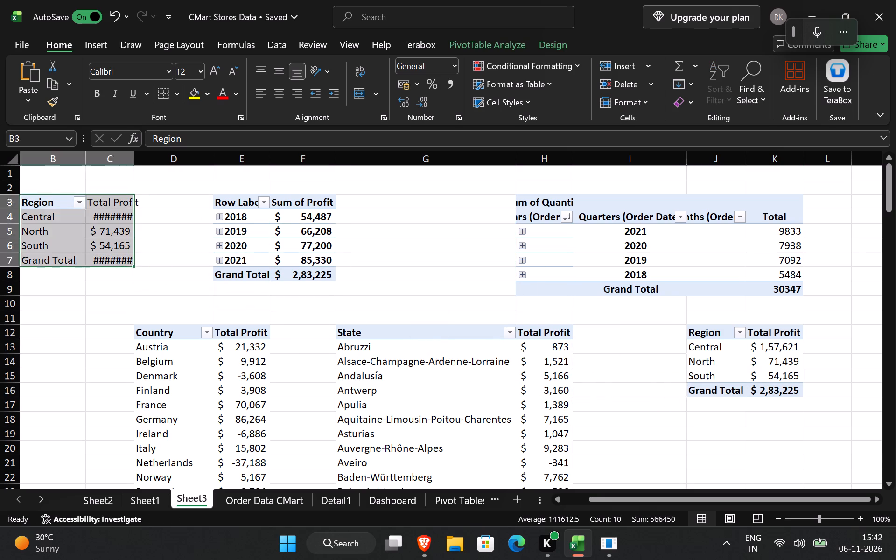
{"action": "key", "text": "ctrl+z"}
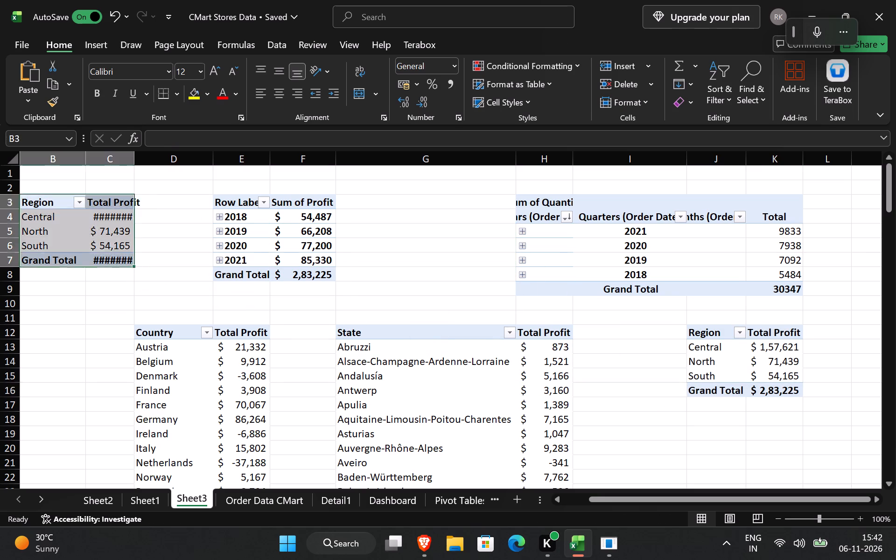
Move the whole Region and Total Profit pivot table from J12:K16 to B3:C7.
{"action": "left_click_drag", "start_coordinate": [743, 398], "coordinate": [678, 402]}
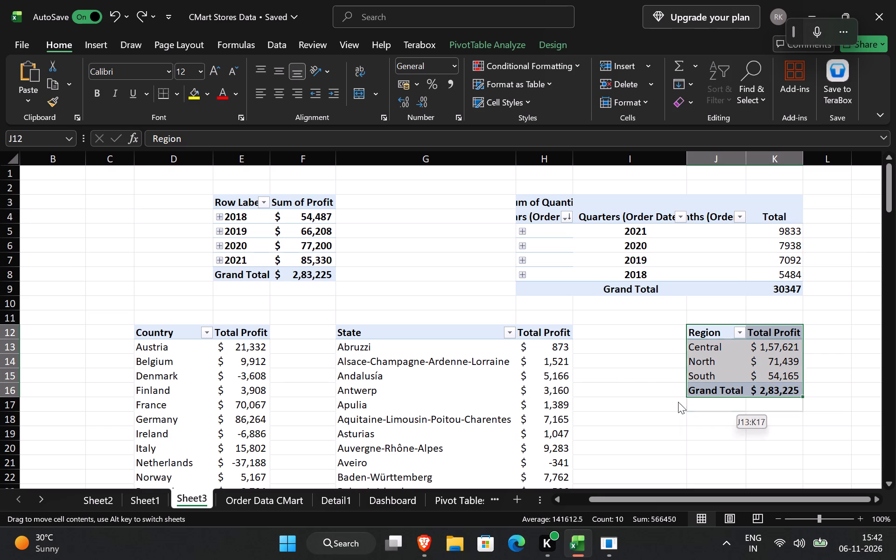
{"action": "left_click_drag", "start_coordinate": [678, 402], "coordinate": [62, 262]}
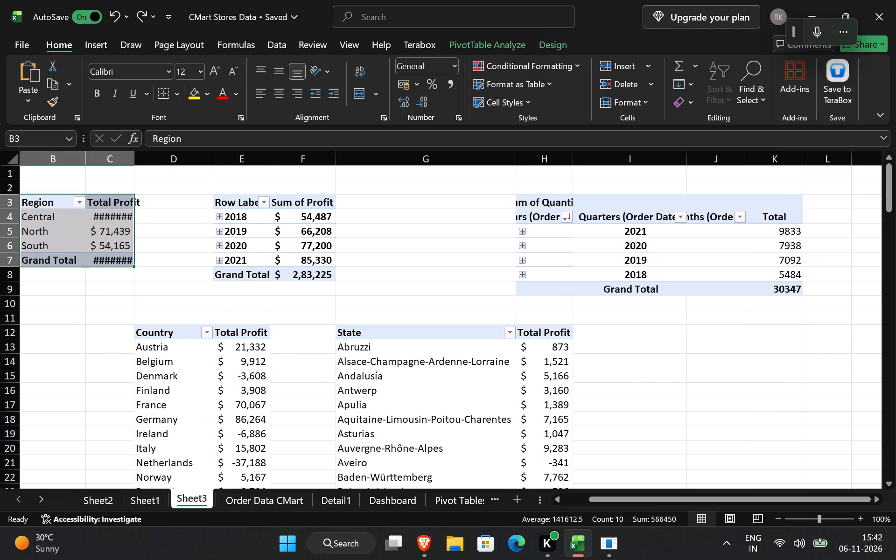
{"action": "left_click", "coordinate": [160, 294]}
Autofit columns B and C to the contents of the moved Region pivot table.
{"action": "left_click_drag", "start_coordinate": [68, 160], "coordinate": [107, 160]}
{"action": "left_click", "coordinate": [107, 160]}
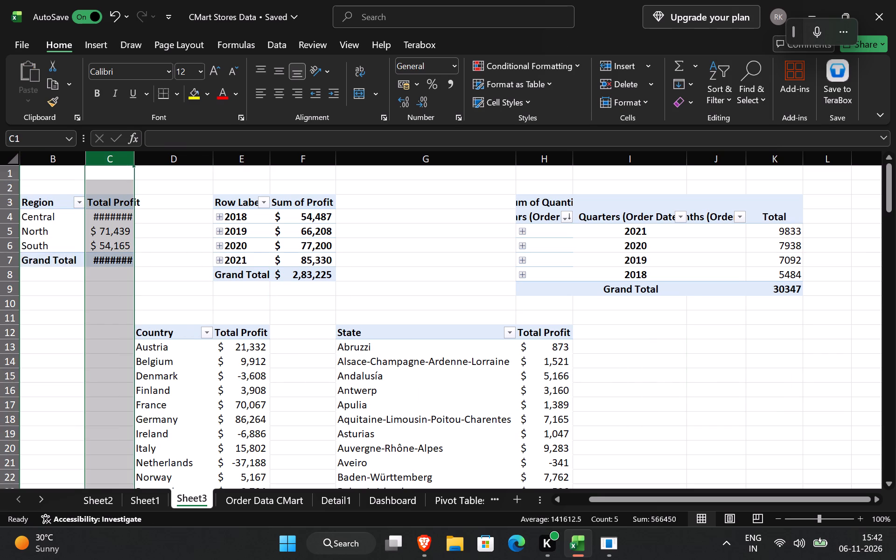
{"action": "left_click_drag", "start_coordinate": [68, 159], "coordinate": [104, 161]}
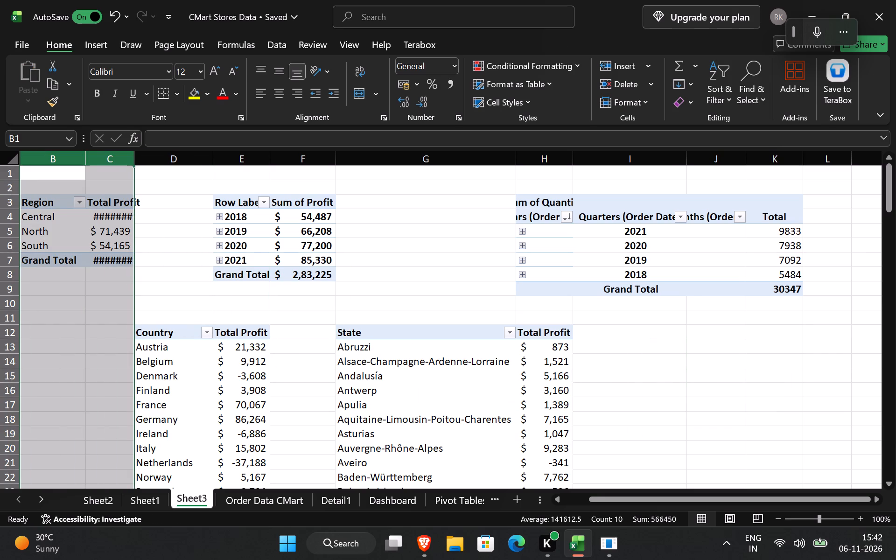
{"action": "left_click", "coordinate": [82, 160]}
{"action": "double_click", "coordinate": [83, 160]}
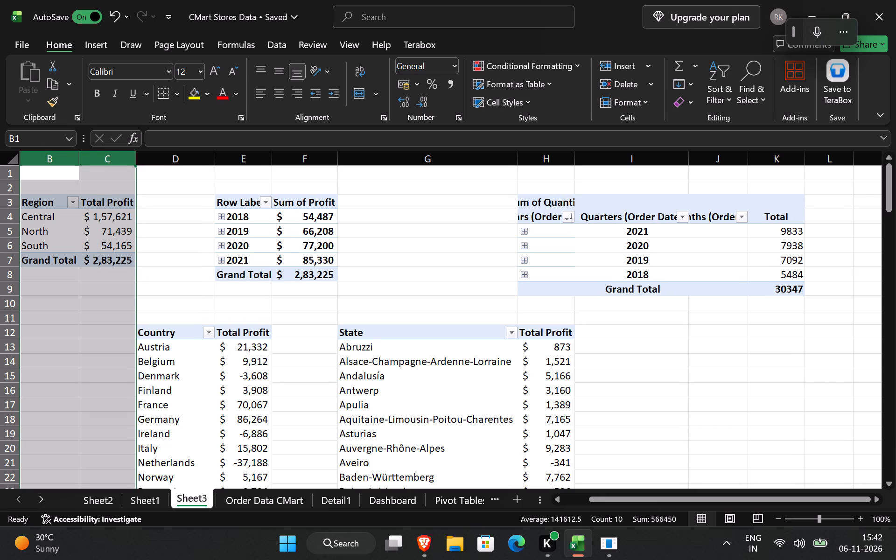
Review the pivot tables on Sheet3 and the source columns of the Order Data CMart sheet through Profit.
{"action": "left_click", "coordinate": [640, 330]}
{"action": "scroll", "coordinate": [640, 330], "scroll_direction": "down", "scroll_amount": 3}
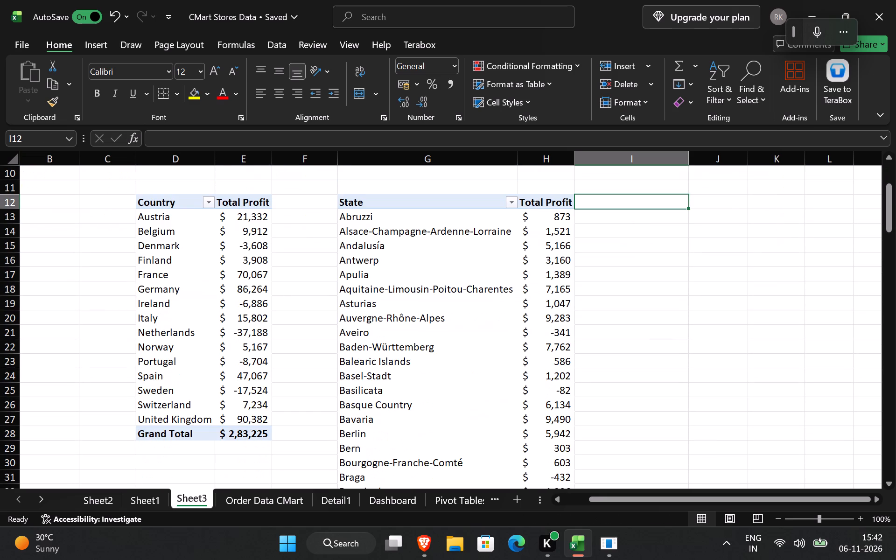
{"action": "scroll", "coordinate": [640, 330], "scroll_direction": "down", "scroll_amount": 2}
{"action": "scroll", "coordinate": [640, 330], "scroll_direction": "up", "scroll_amount": 7}
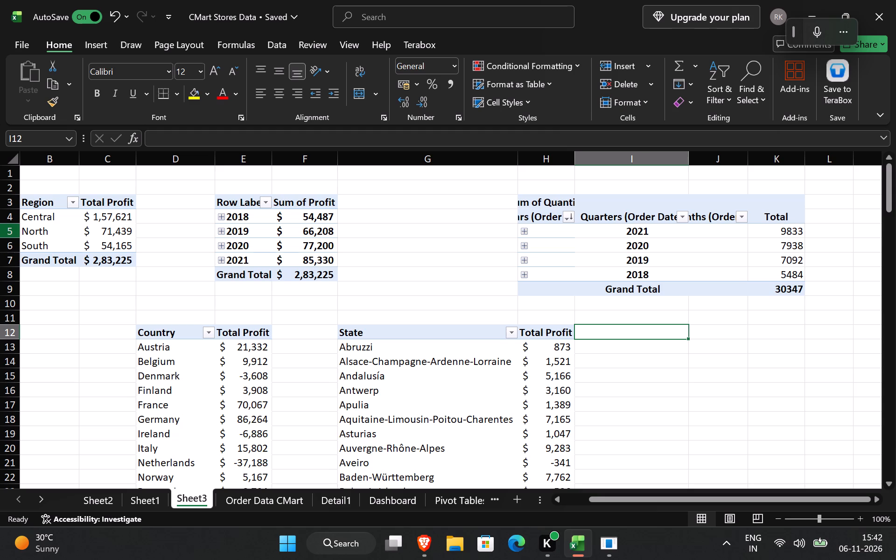
{"action": "left_click", "coordinate": [274, 503]}
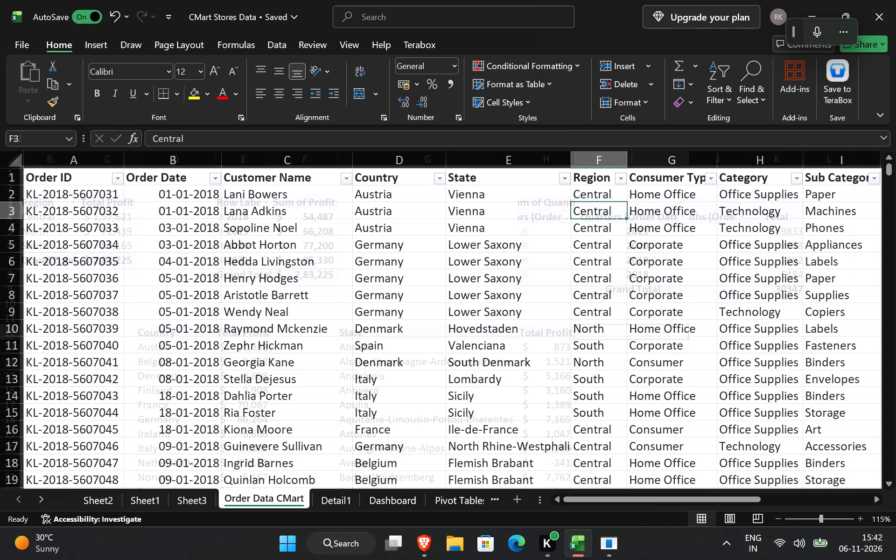
{"action": "left_click_drag", "start_coordinate": [600, 498], "coordinate": [619, 497]}
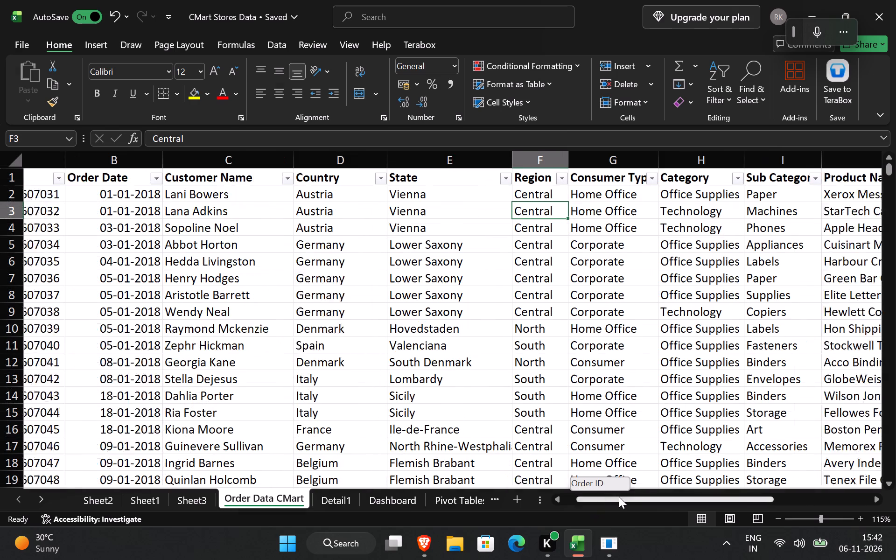
{"action": "left_click_drag", "start_coordinate": [619, 497], "coordinate": [663, 495]}
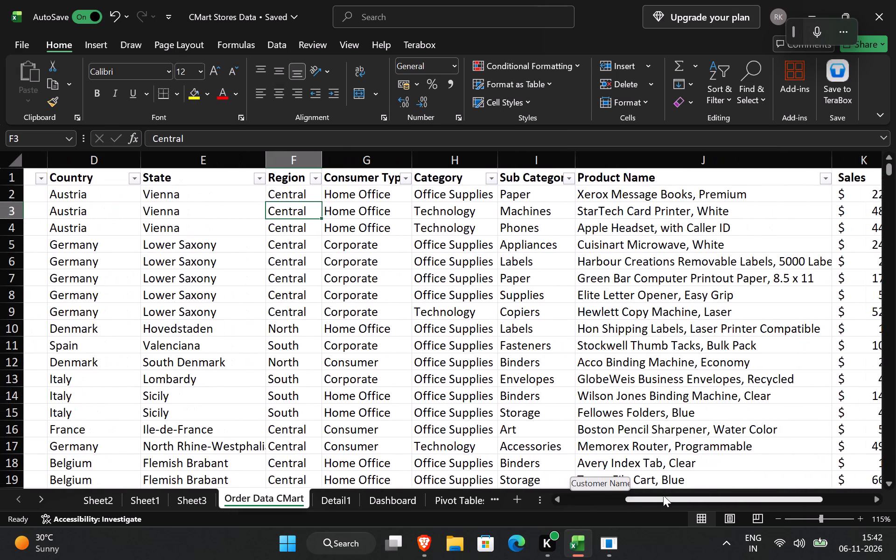
{"action": "left_click_drag", "start_coordinate": [663, 495], "coordinate": [742, 490]}
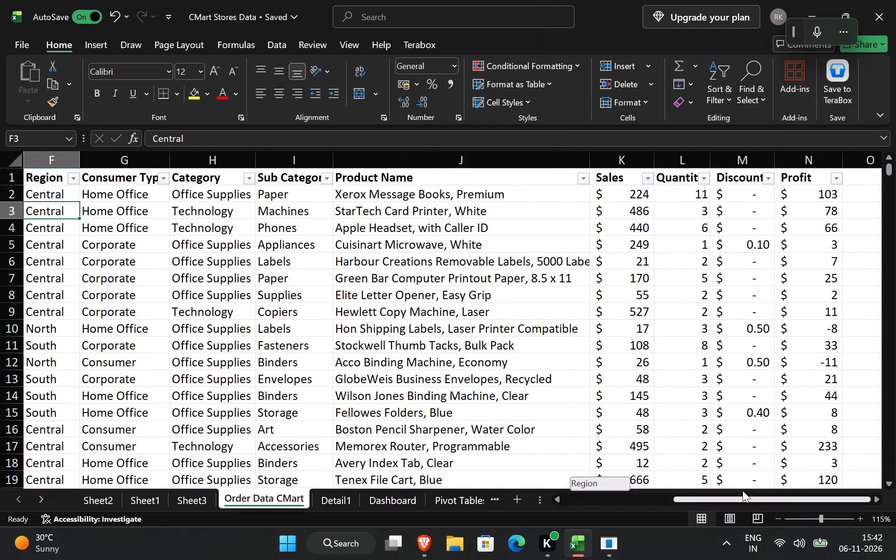
{"action": "left_click_drag", "start_coordinate": [742, 490], "coordinate": [481, 497]}
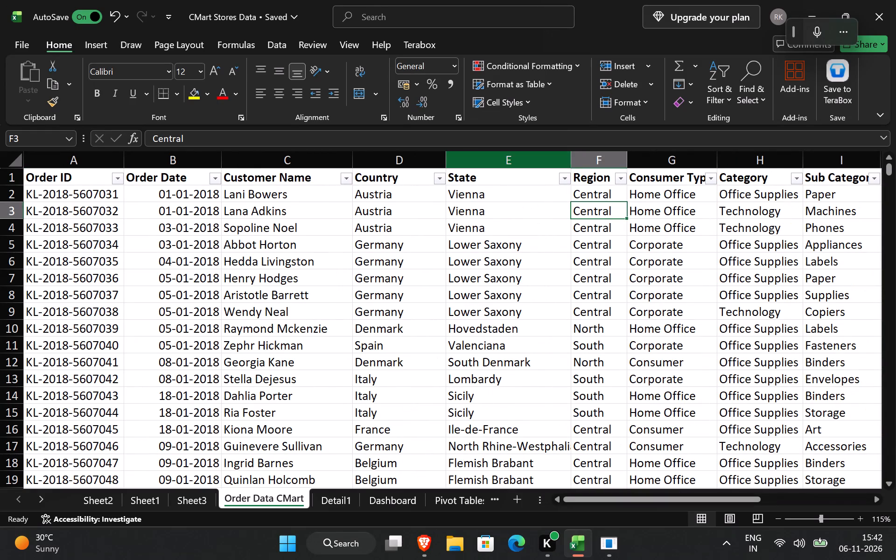
{"action": "left_click", "coordinate": [199, 499]}
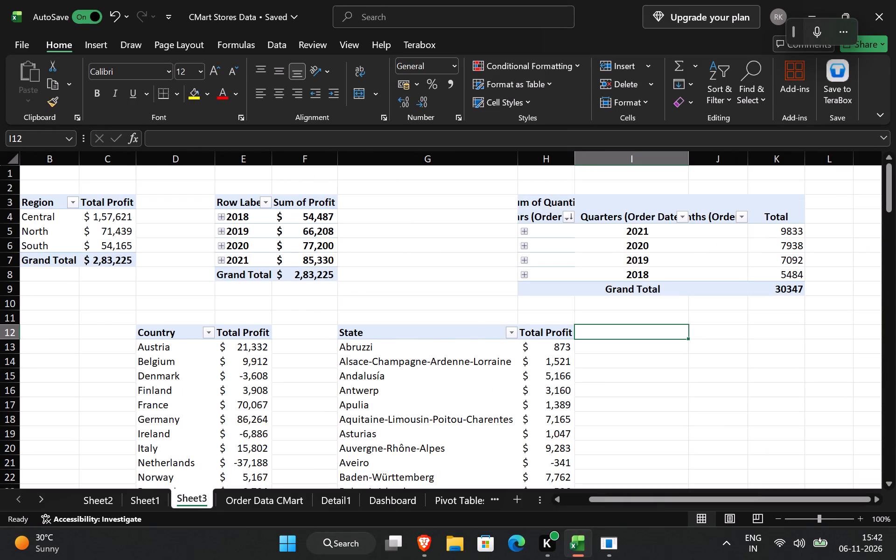
{"action": "scroll", "coordinate": [106, 291], "scroll_direction": "down", "scroll_amount": 3}
{"action": "scroll", "coordinate": [111, 286], "scroll_direction": "up", "scroll_amount": 3}
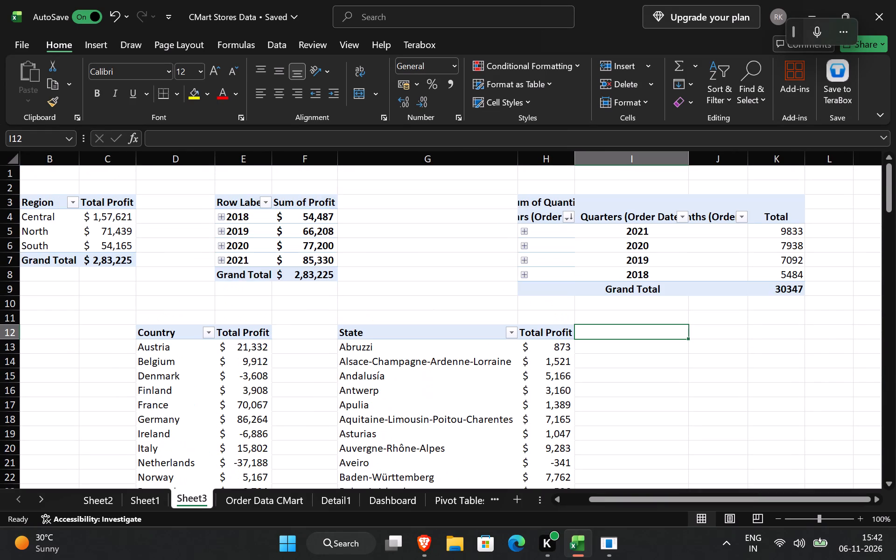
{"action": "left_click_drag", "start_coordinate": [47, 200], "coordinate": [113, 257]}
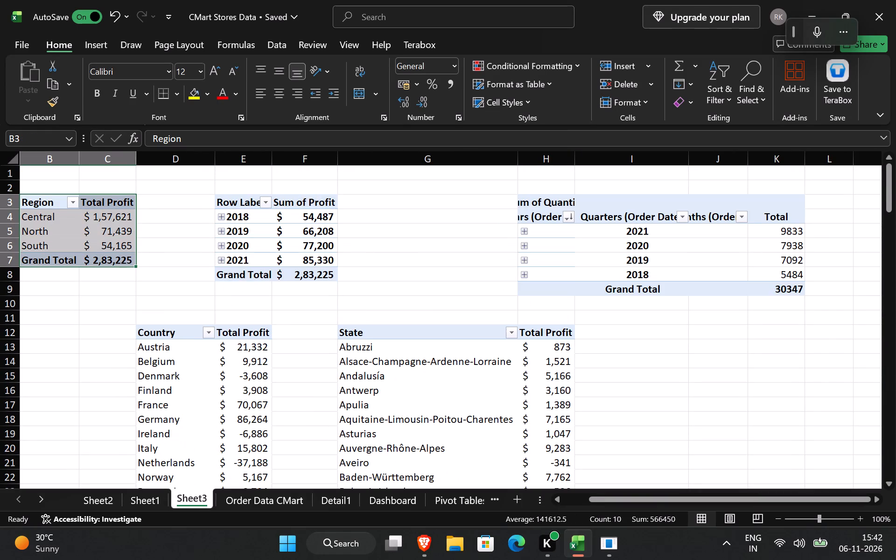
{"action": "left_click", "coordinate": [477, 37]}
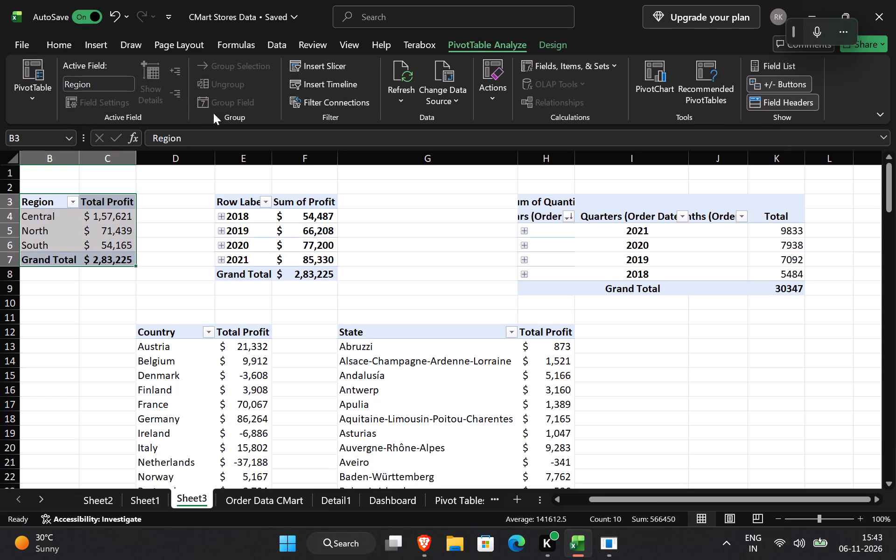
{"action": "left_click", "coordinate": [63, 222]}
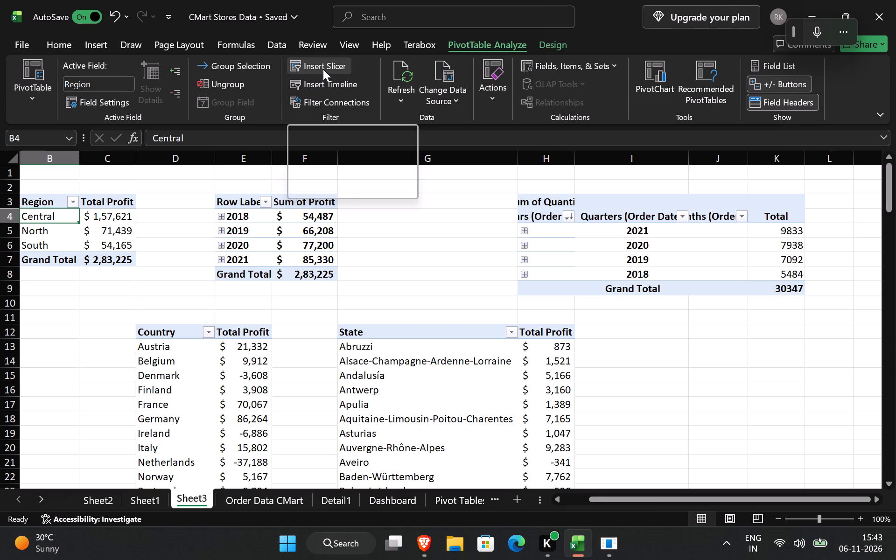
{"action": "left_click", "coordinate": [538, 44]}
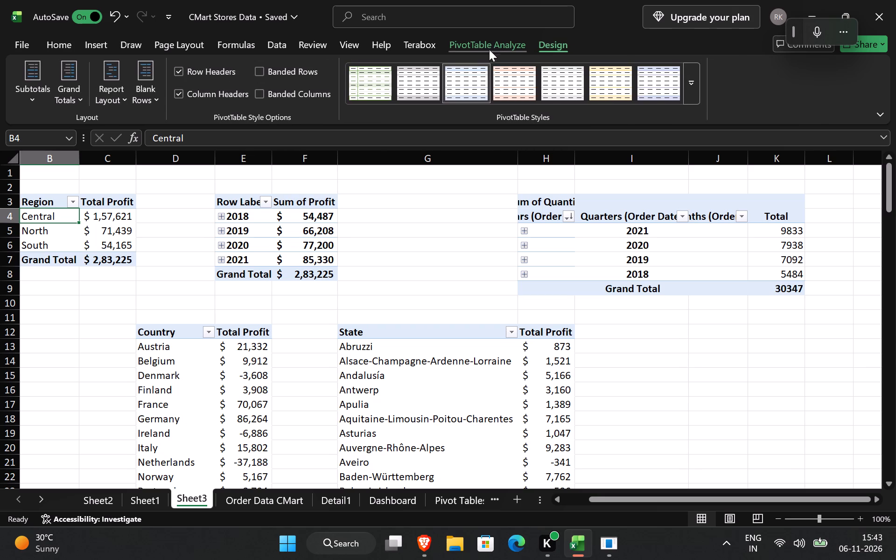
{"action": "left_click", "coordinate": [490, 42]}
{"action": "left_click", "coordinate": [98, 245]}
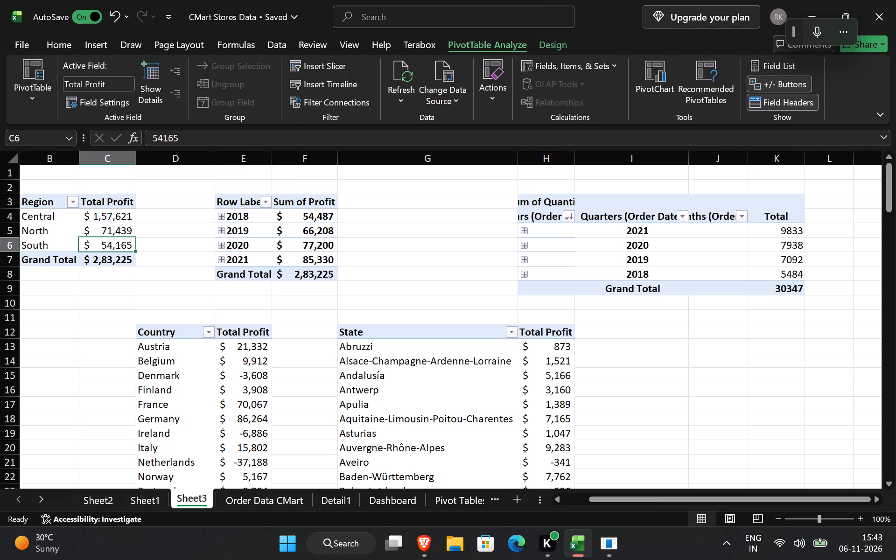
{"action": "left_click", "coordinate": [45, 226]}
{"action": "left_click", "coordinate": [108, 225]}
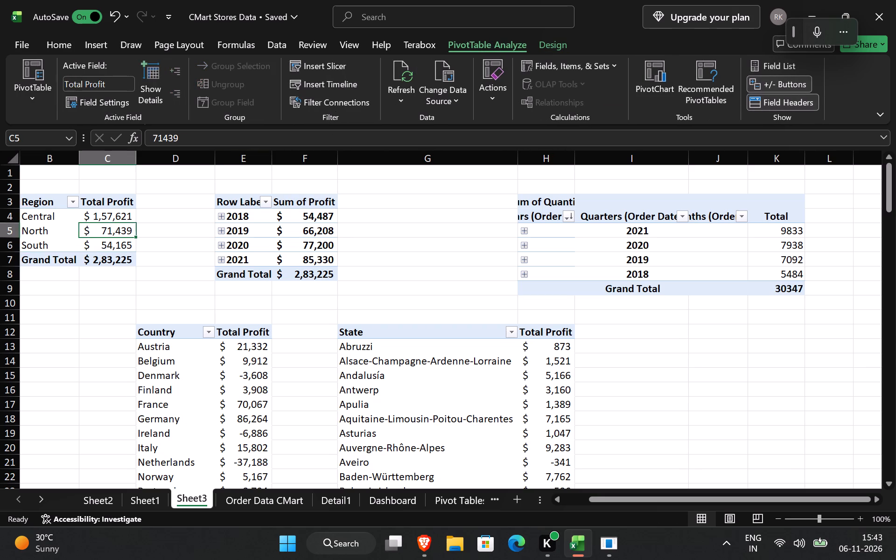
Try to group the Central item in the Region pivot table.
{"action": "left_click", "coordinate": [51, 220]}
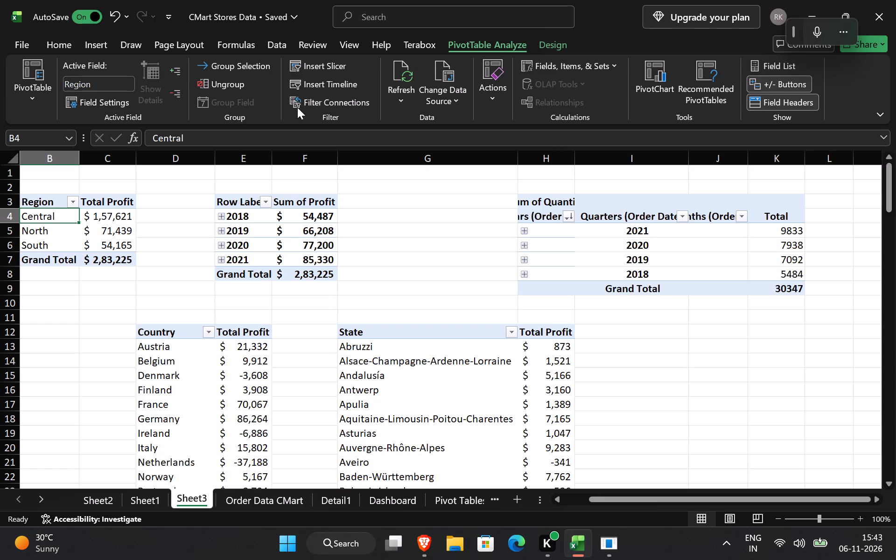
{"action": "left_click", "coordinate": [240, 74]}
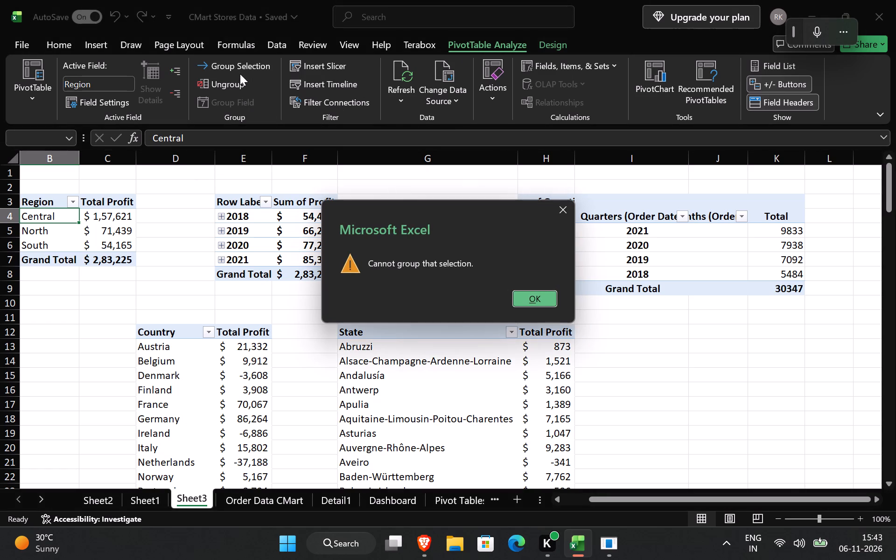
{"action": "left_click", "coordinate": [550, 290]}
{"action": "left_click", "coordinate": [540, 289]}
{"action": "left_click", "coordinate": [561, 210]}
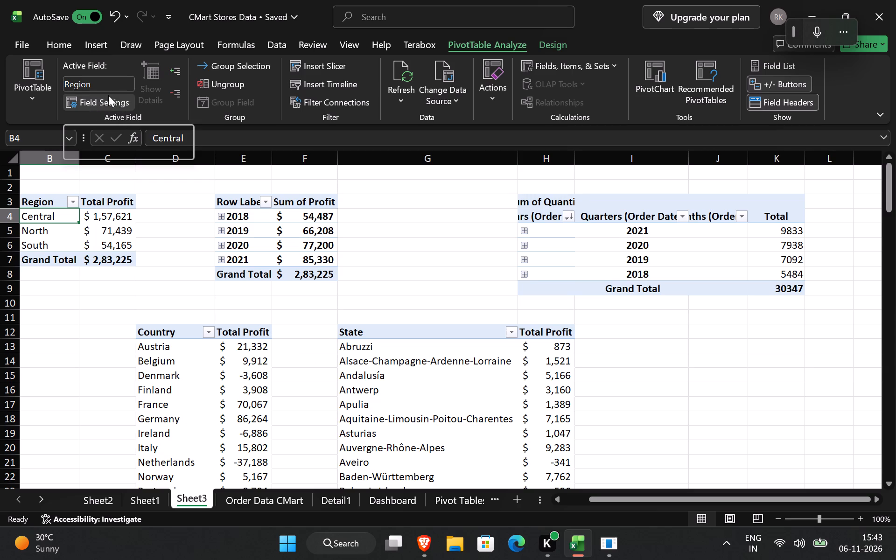
Check the field settings of Region and the value field settings of Total Profit in the Region pivot table.
{"action": "right_click", "coordinate": [68, 225]}
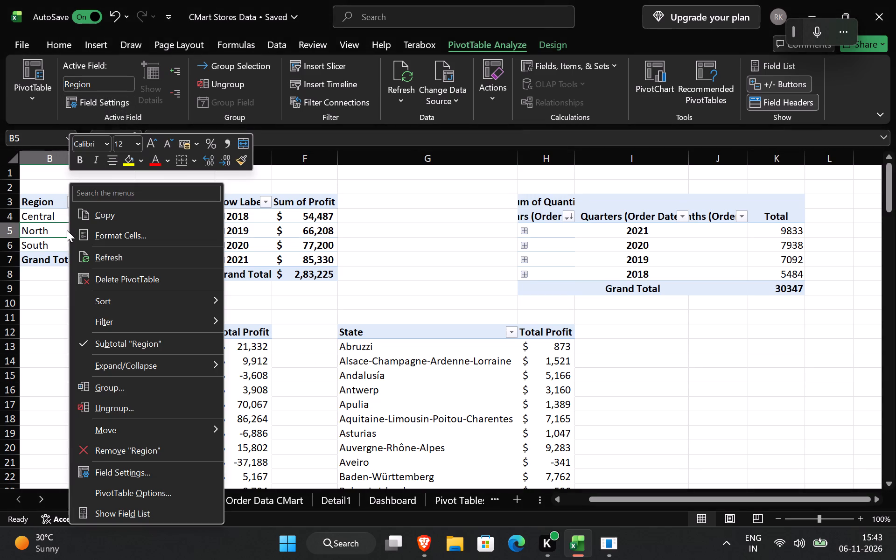
{"action": "left_click", "coordinate": [150, 477]}
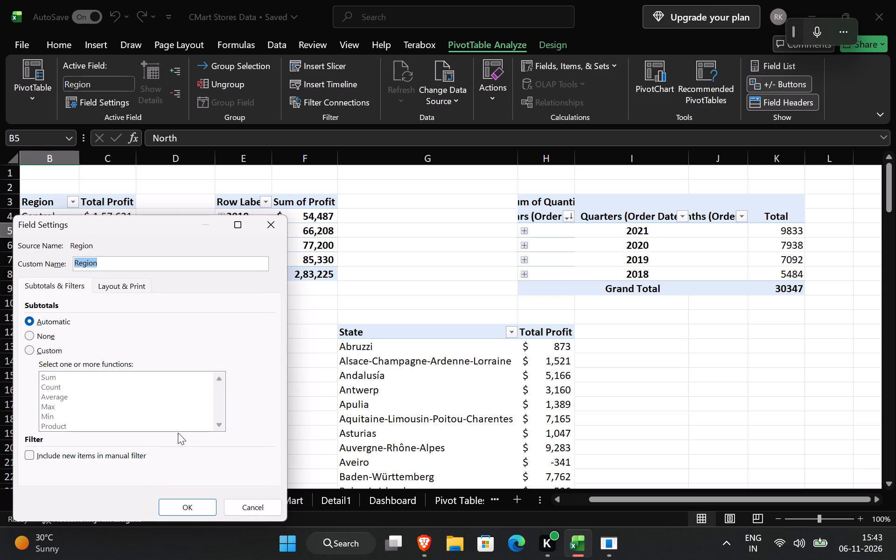
{"action": "left_click", "coordinate": [273, 225]}
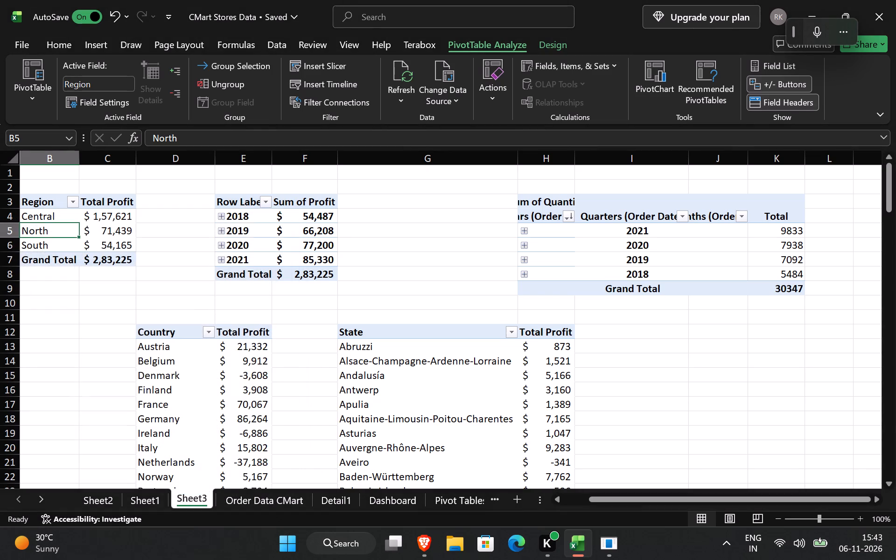
{"action": "right_click", "coordinate": [114, 231]}
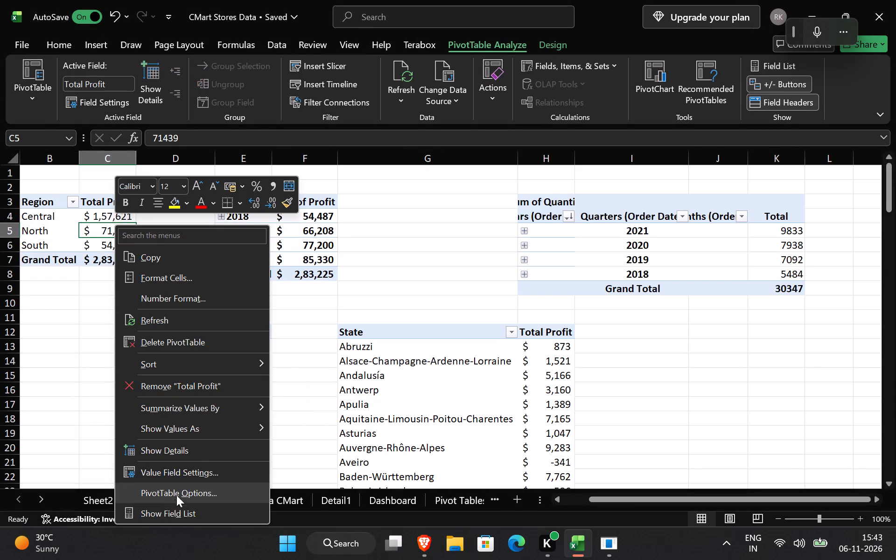
{"action": "left_click", "coordinate": [183, 476]}
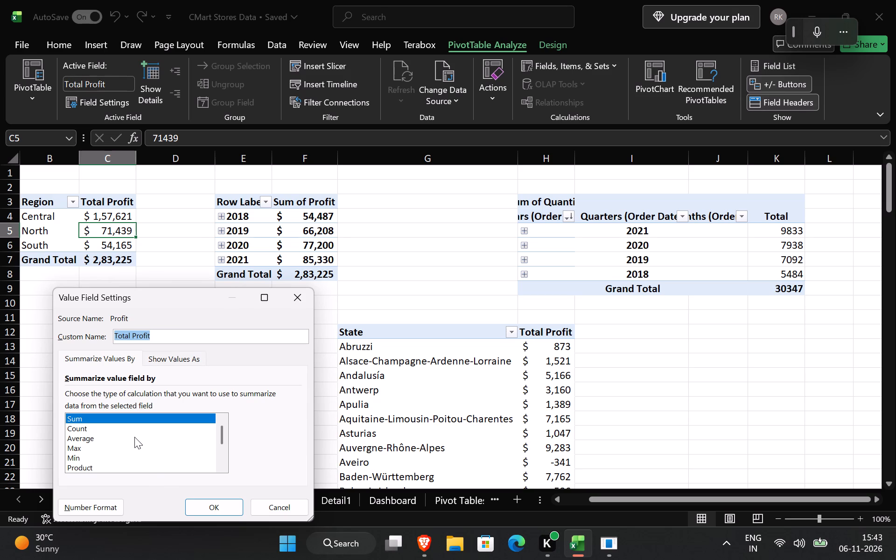
{"action": "left_click", "coordinate": [295, 298]}
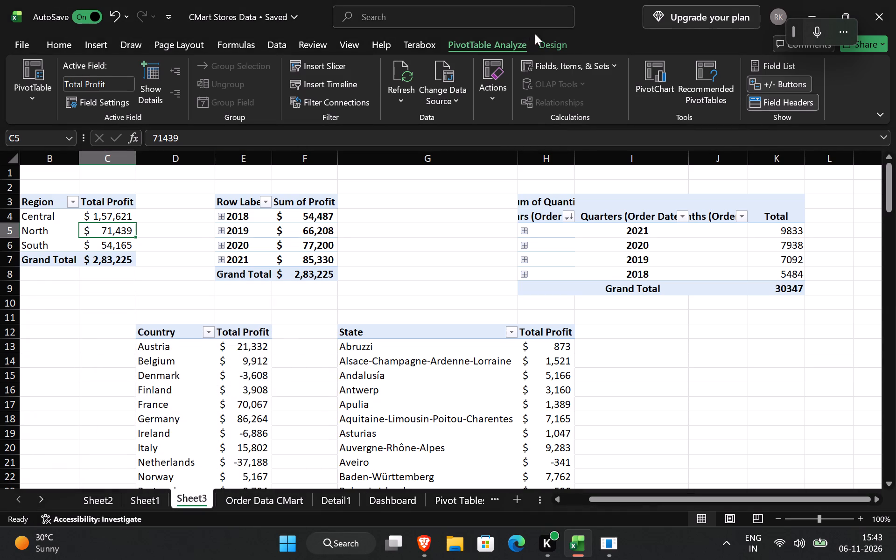
Insert a slicer for the Country field on the Region and Total Profit pivot table.
{"action": "left_click", "coordinate": [483, 39]}
{"action": "left_click", "coordinate": [322, 70]}
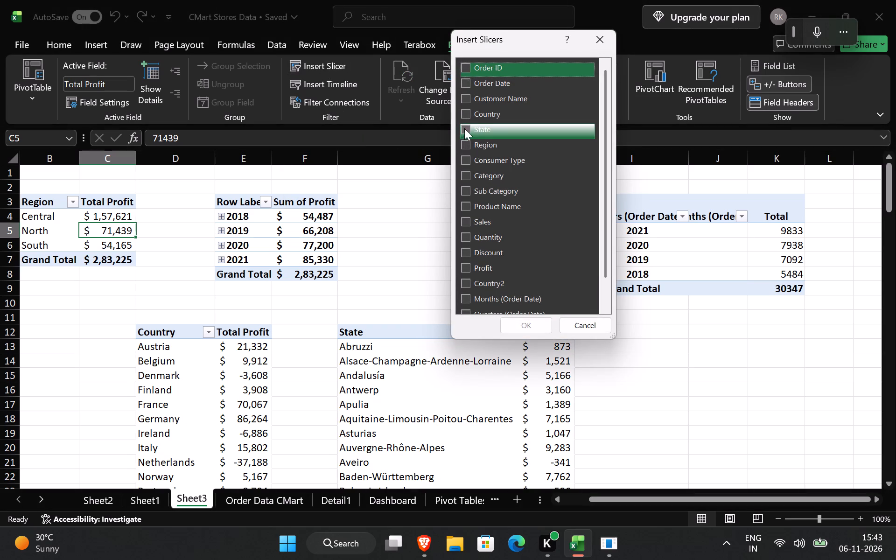
{"action": "left_click", "coordinate": [468, 112]}
{"action": "left_click", "coordinate": [546, 328]}
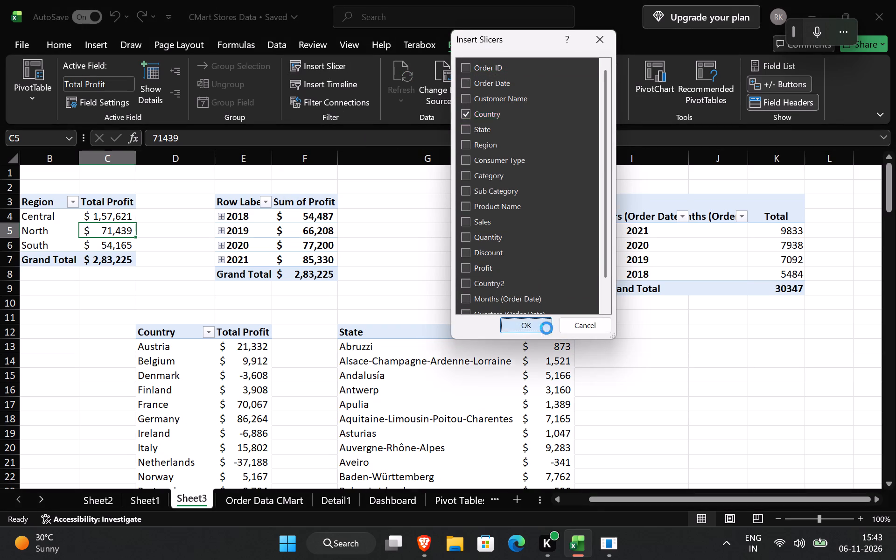
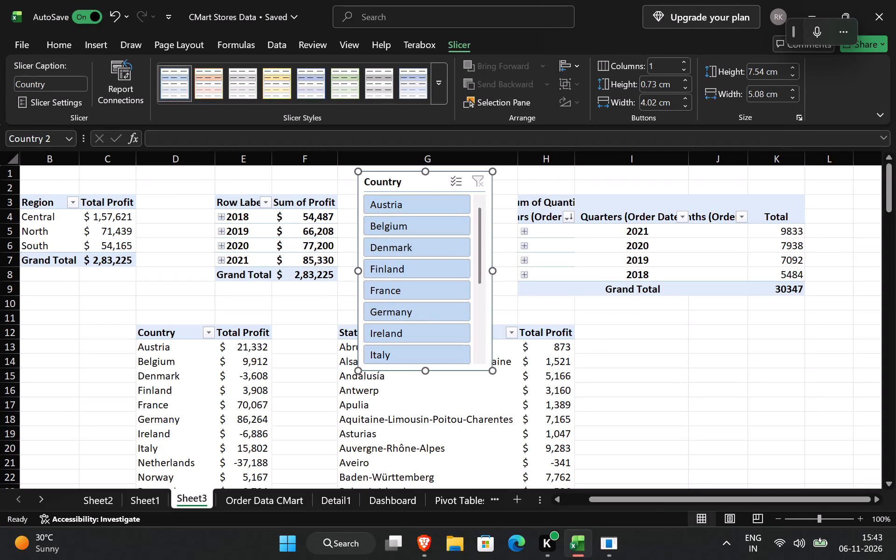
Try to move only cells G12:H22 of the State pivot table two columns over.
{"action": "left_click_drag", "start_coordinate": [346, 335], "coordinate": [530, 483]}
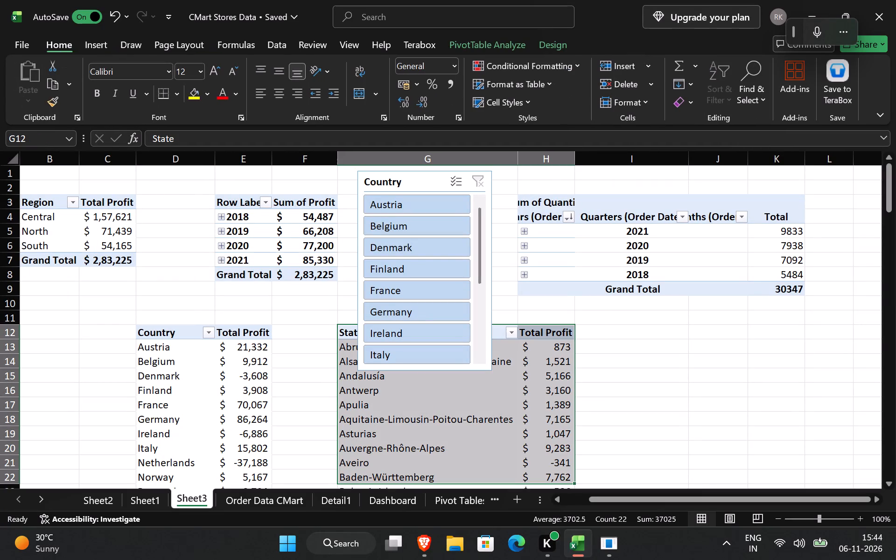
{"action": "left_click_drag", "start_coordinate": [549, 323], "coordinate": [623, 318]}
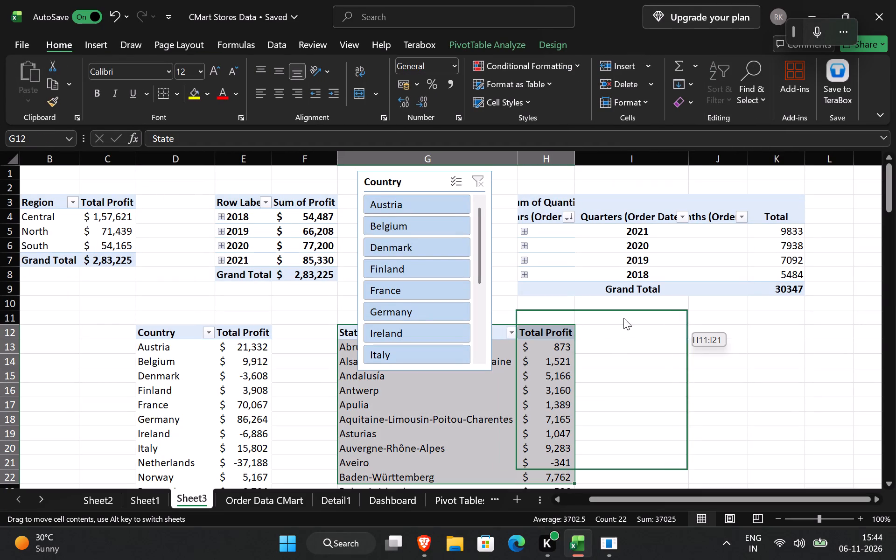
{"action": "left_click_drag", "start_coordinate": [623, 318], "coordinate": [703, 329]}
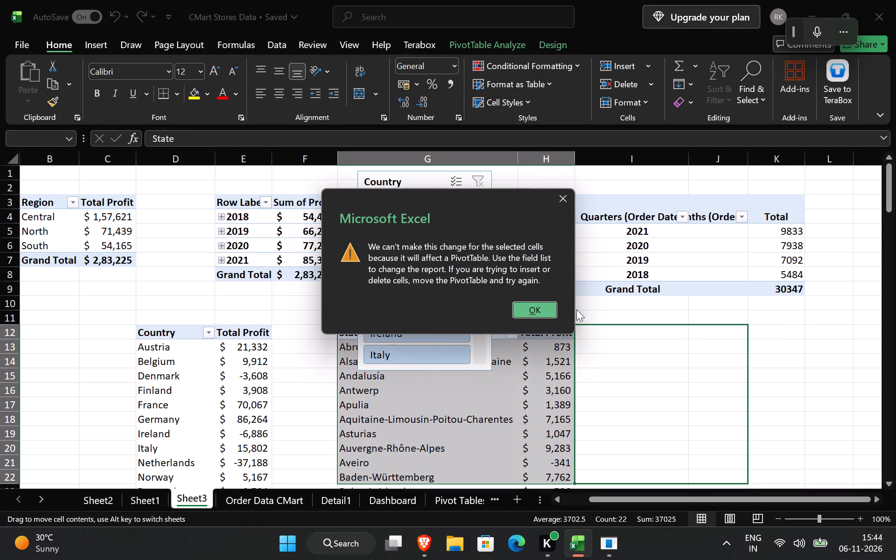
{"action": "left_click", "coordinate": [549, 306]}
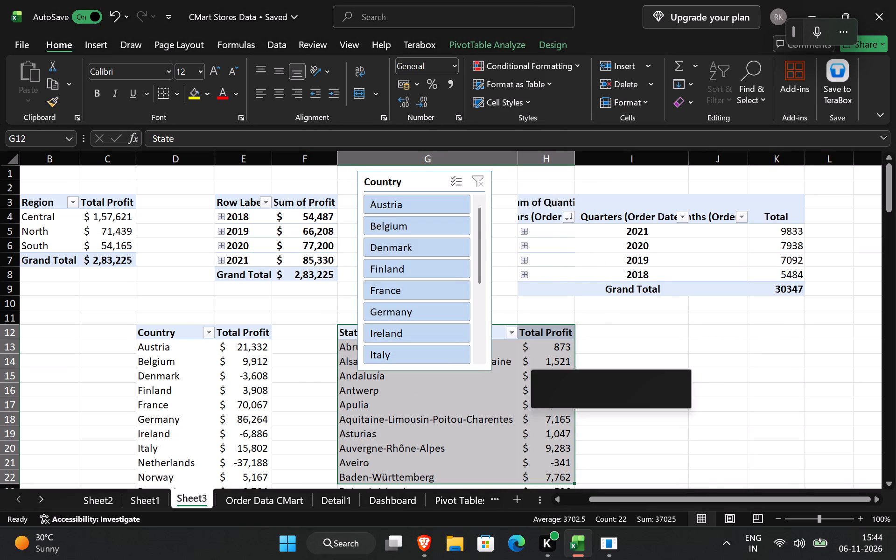
Select the whole State and Total Profit pivot table through its Grand Total row and move it to start at cell I12.
{"action": "key", "text": "ctrl+Down"}
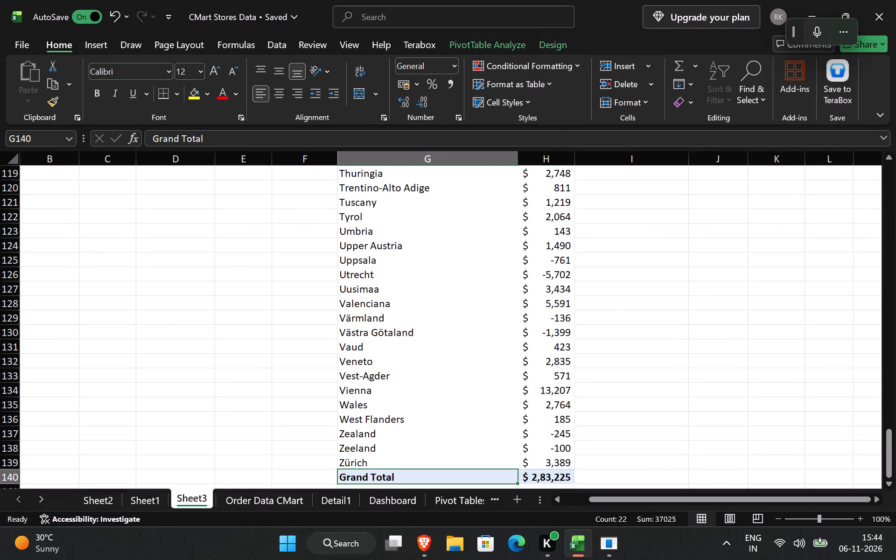
{"action": "key", "text": "ctrl+shift+Up"}
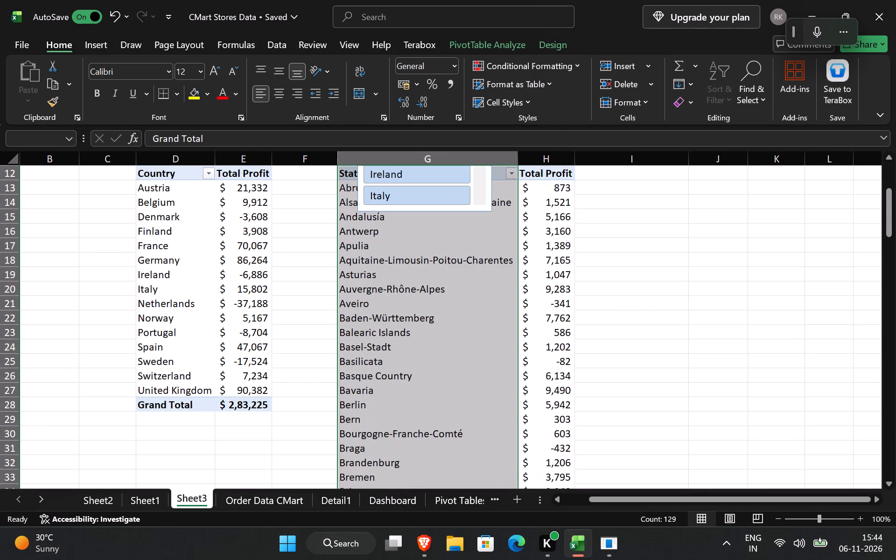
{"action": "key", "text": "ctrl+shift+Right"}
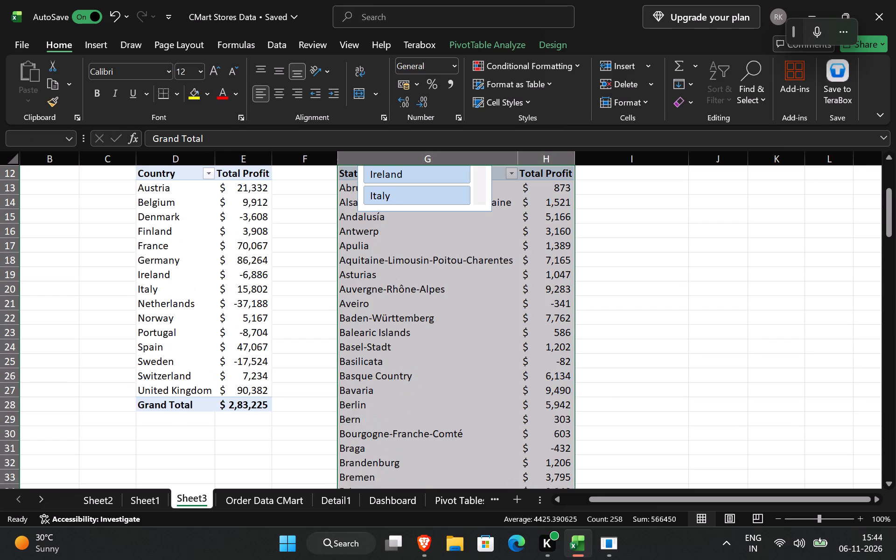
{"action": "scroll", "coordinate": [536, 364], "scroll_direction": "up", "scroll_amount": 2}
{"action": "scroll", "coordinate": [536, 364], "scroll_direction": "down", "scroll_amount": 8}
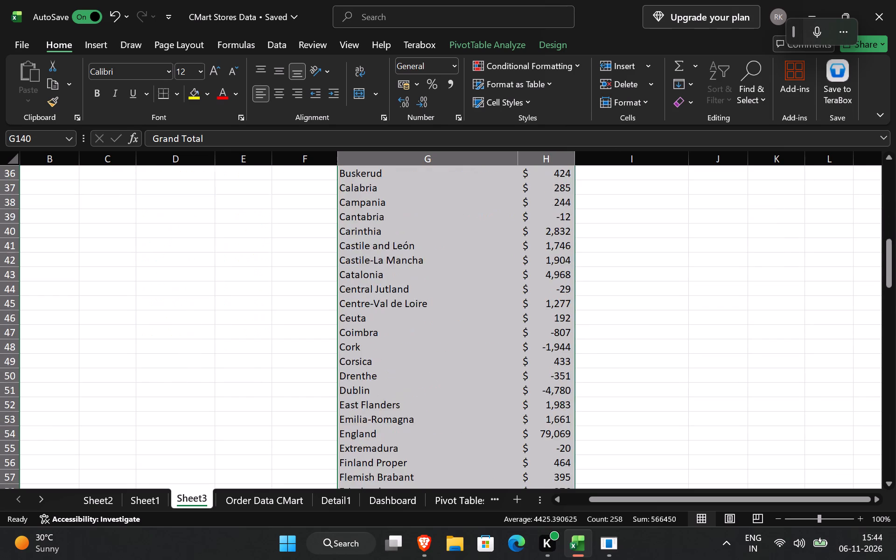
{"action": "scroll", "coordinate": [536, 364], "scroll_direction": "down", "scroll_amount": 16}
{"action": "scroll", "coordinate": [536, 364], "scroll_direction": "up", "scroll_amount": 1}
{"action": "scroll", "coordinate": [536, 364], "scroll_direction": "down", "scroll_amount": 18}
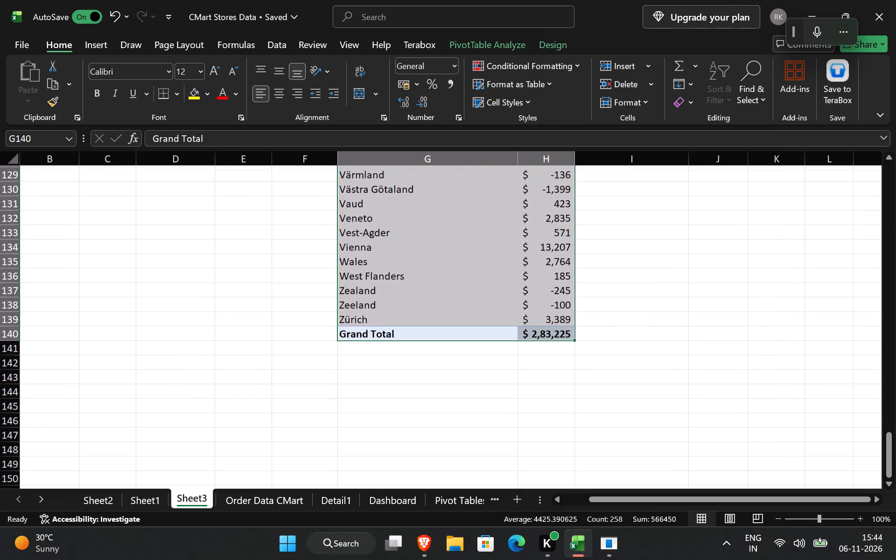
{"action": "scroll", "coordinate": [531, 362], "scroll_direction": "up", "scroll_amount": 4}
{"action": "left_click_drag", "start_coordinate": [891, 438], "coordinate": [889, 209]}
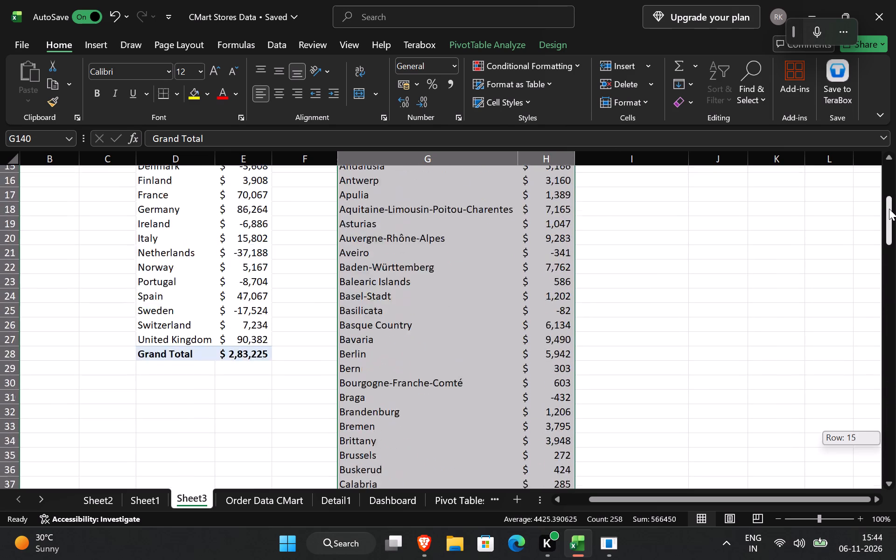
{"action": "left_click_drag", "start_coordinate": [889, 209], "coordinate": [889, 183]}
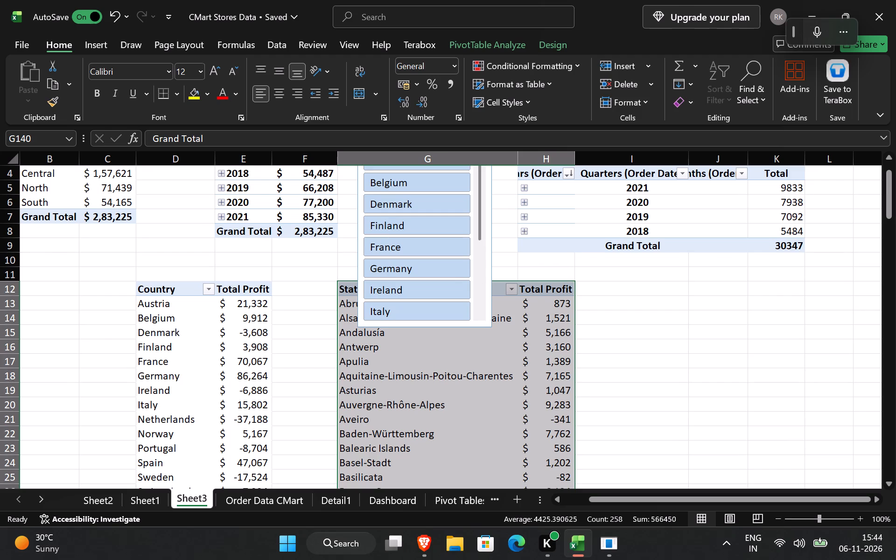
{"action": "left_click_drag", "start_coordinate": [511, 280], "coordinate": [654, 281]}
{"action": "left_click", "coordinate": [537, 350]}
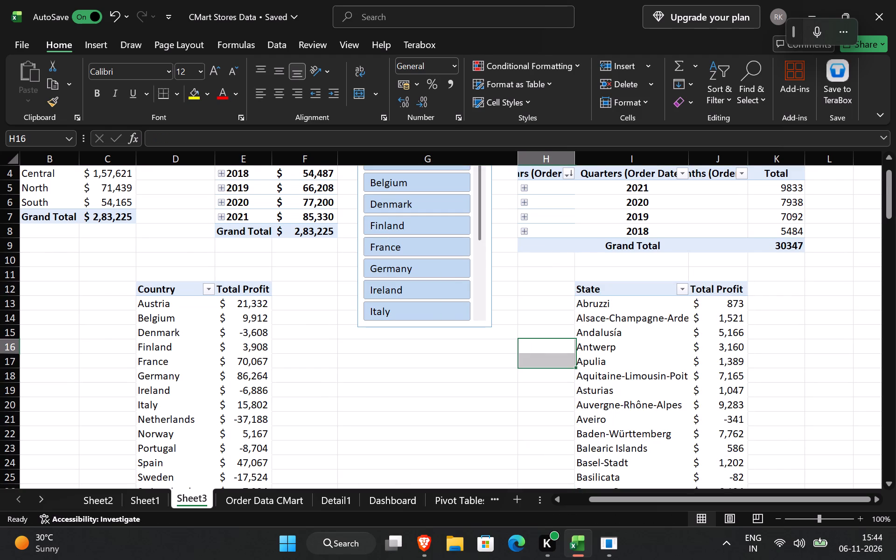
Move the Country slicer down to row 12, between the Country and State pivot tables.
{"action": "scroll", "coordinate": [641, 290], "scroll_direction": "up", "scroll_amount": 4}
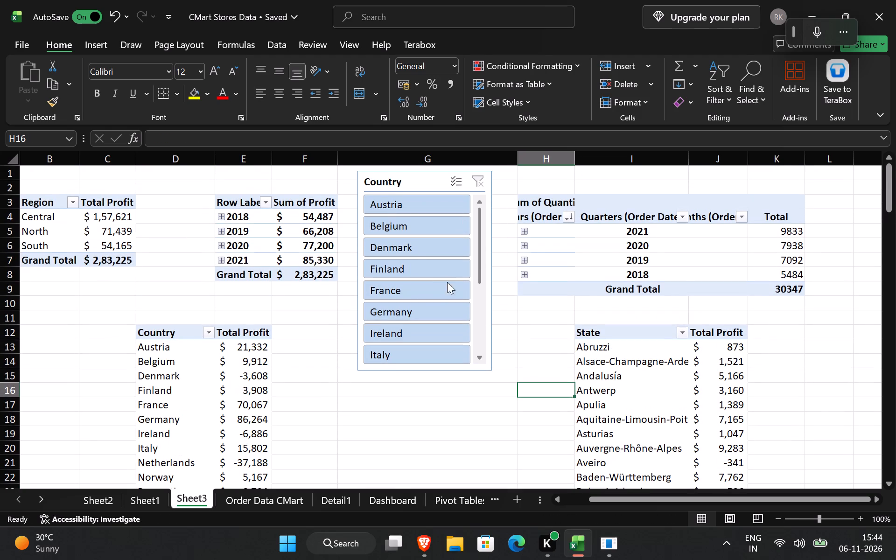
{"action": "left_click_drag", "start_coordinate": [418, 171], "coordinate": [417, 287]}
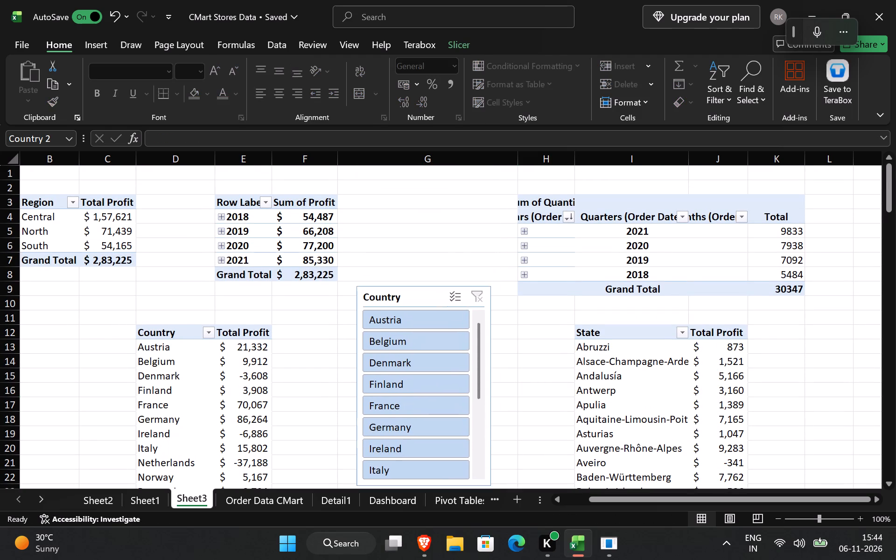
{"action": "left_click_drag", "start_coordinate": [417, 287], "coordinate": [419, 338]}
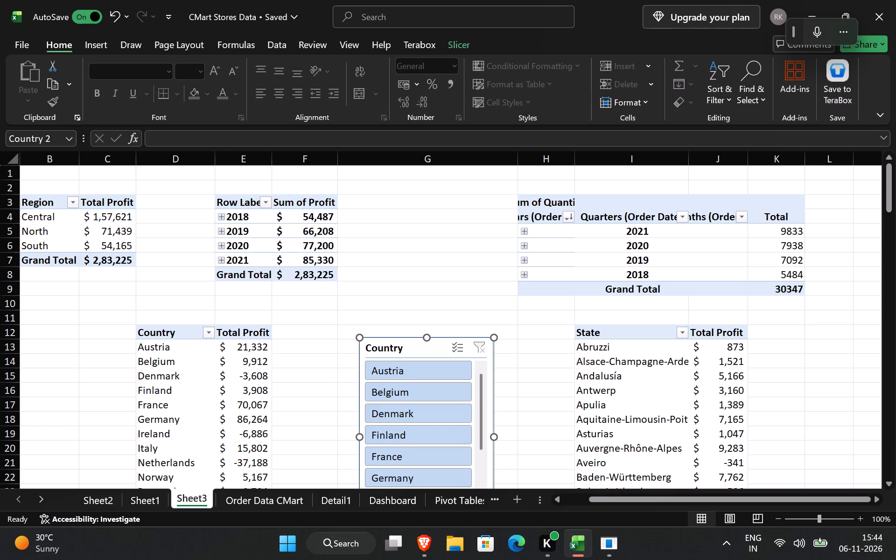
{"action": "scroll", "coordinate": [421, 316], "scroll_direction": "down", "scroll_amount": 2}
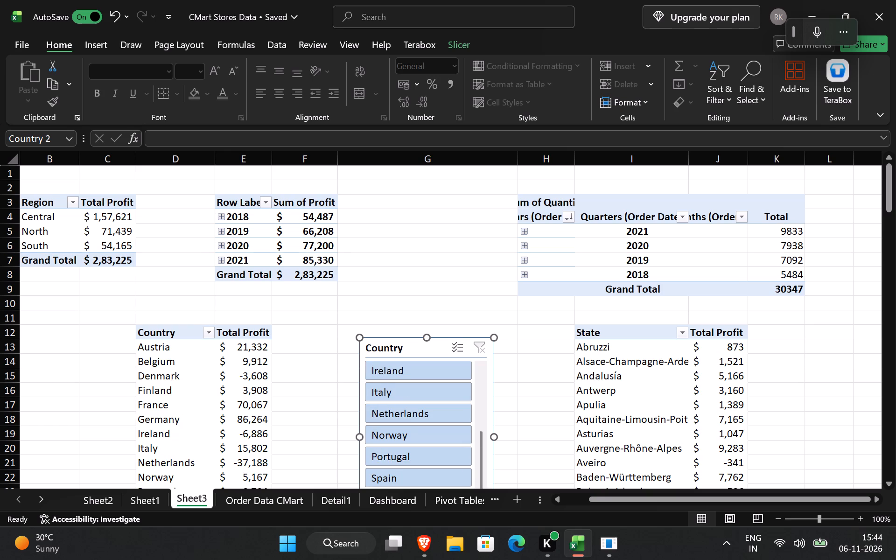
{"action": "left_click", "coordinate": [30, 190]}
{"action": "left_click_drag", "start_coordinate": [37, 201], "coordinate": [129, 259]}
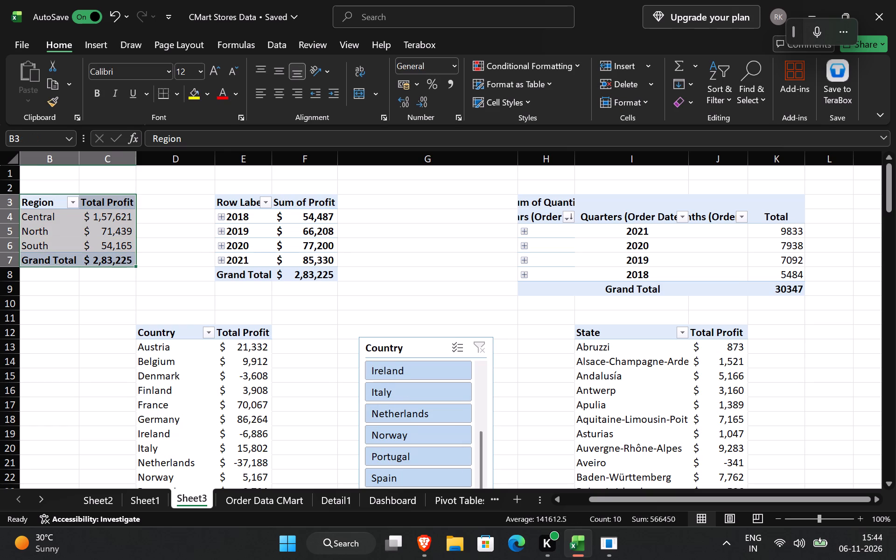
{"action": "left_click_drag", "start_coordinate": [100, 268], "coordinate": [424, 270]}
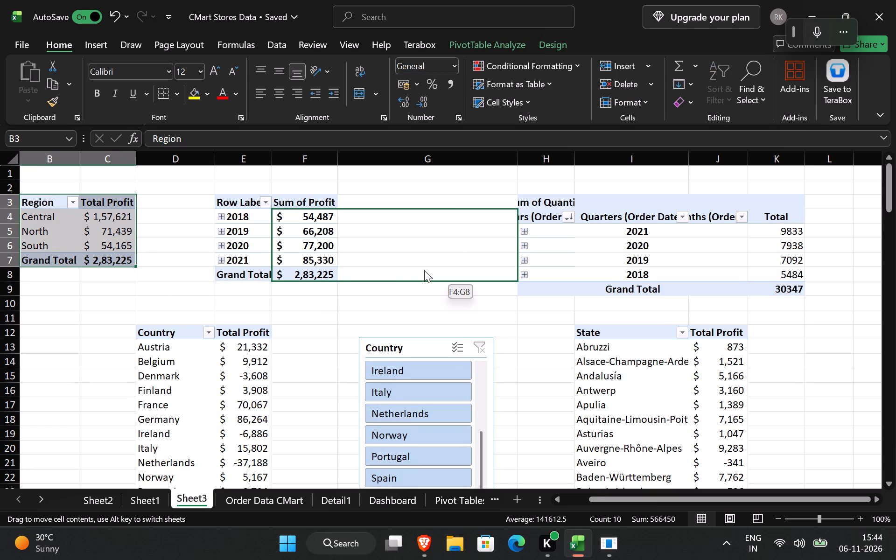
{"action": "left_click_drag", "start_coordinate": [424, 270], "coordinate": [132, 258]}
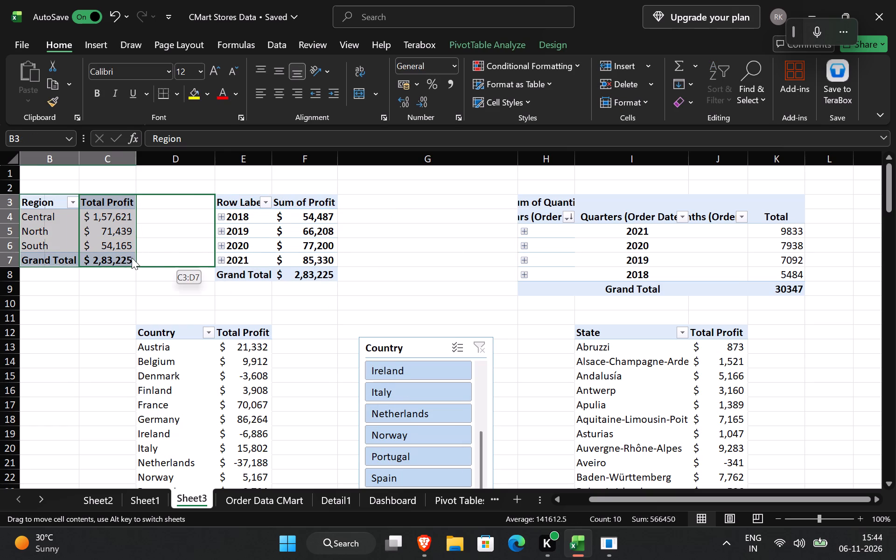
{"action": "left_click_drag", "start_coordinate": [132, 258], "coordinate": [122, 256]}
Narrow column G slightly and widen column F, which holds the yearly Sum of Profit values.
{"action": "scroll", "coordinate": [440, 326], "scroll_direction": "down", "scroll_amount": 2}
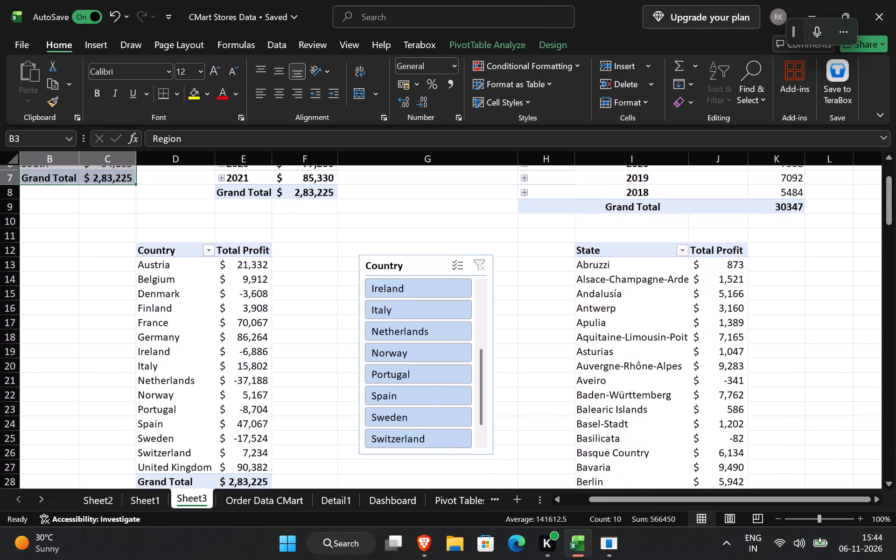
{"action": "scroll", "coordinate": [440, 326], "scroll_direction": "up", "scroll_amount": 5}
{"action": "left_click", "coordinate": [435, 158]}
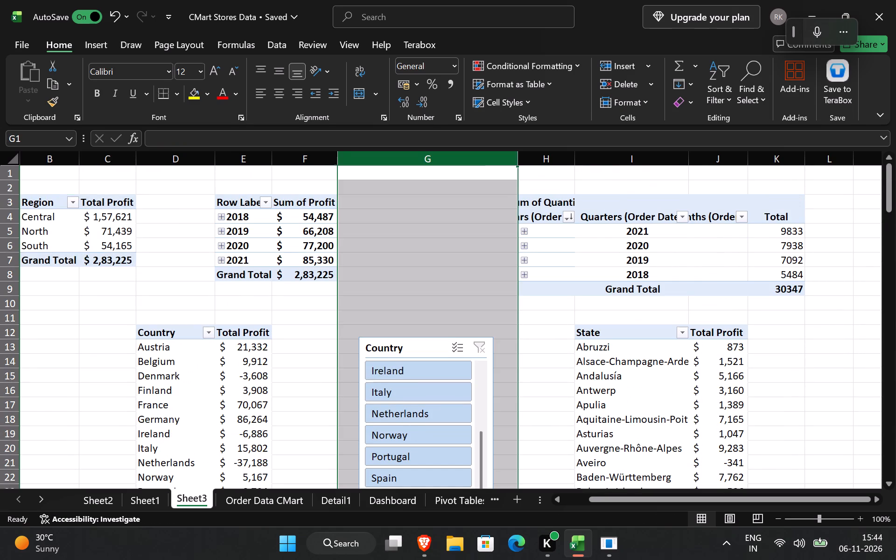
{"action": "left_click_drag", "start_coordinate": [517, 161], "coordinate": [498, 170]}
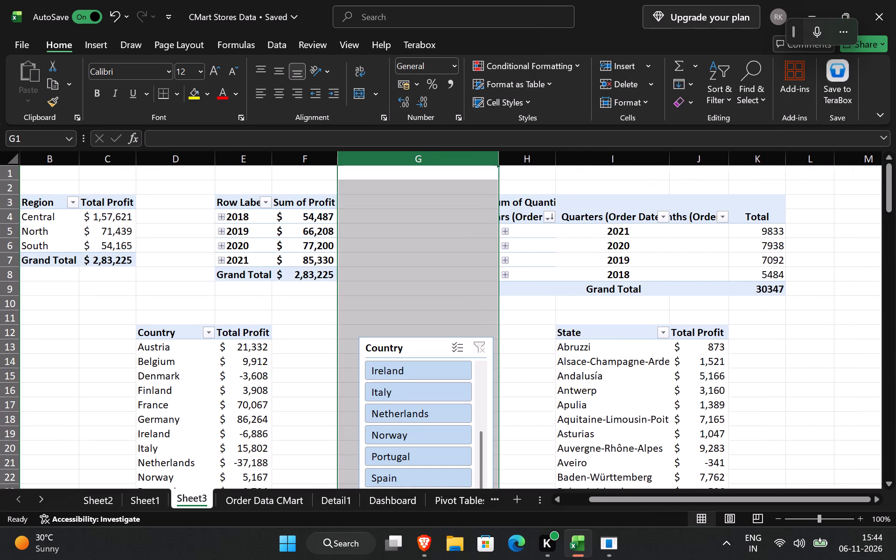
{"action": "left_click_drag", "start_coordinate": [337, 159], "coordinate": [351, 161]}
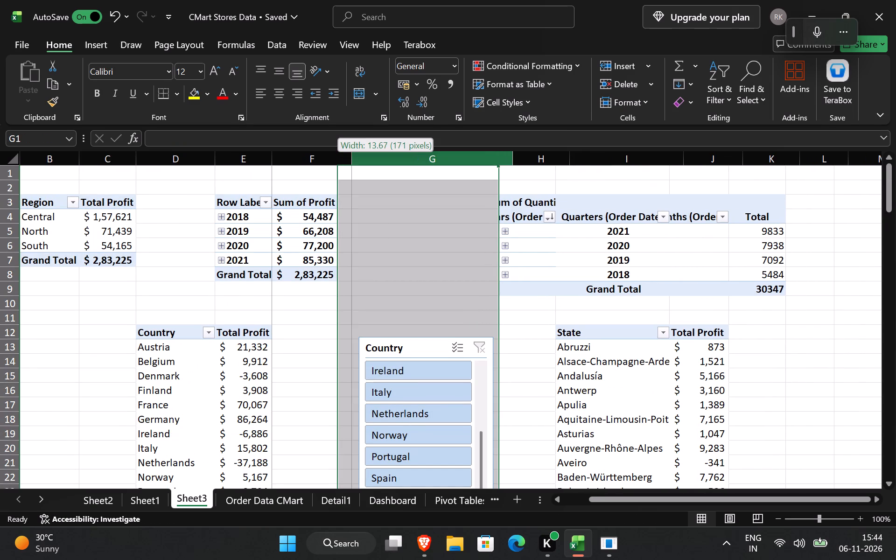
{"action": "left_click_drag", "start_coordinate": [351, 161], "coordinate": [355, 161]}
{"action": "left_click", "coordinate": [343, 365]}
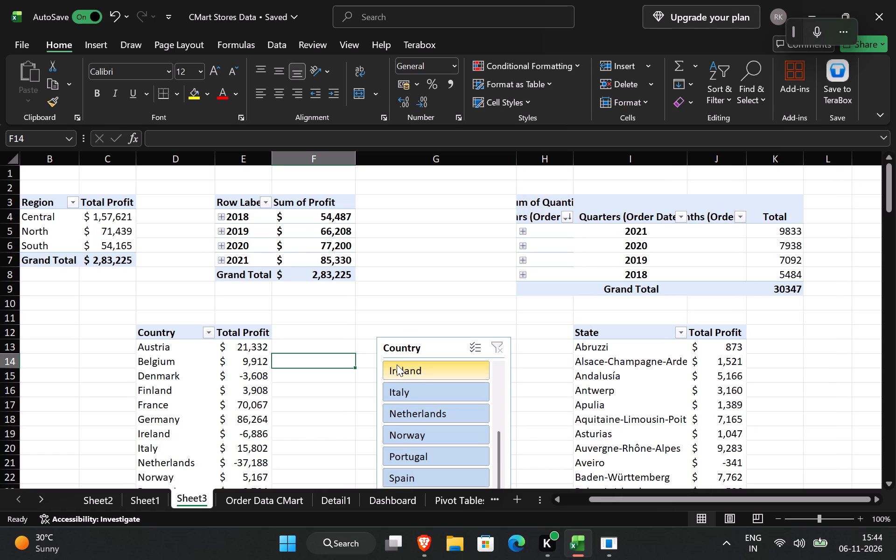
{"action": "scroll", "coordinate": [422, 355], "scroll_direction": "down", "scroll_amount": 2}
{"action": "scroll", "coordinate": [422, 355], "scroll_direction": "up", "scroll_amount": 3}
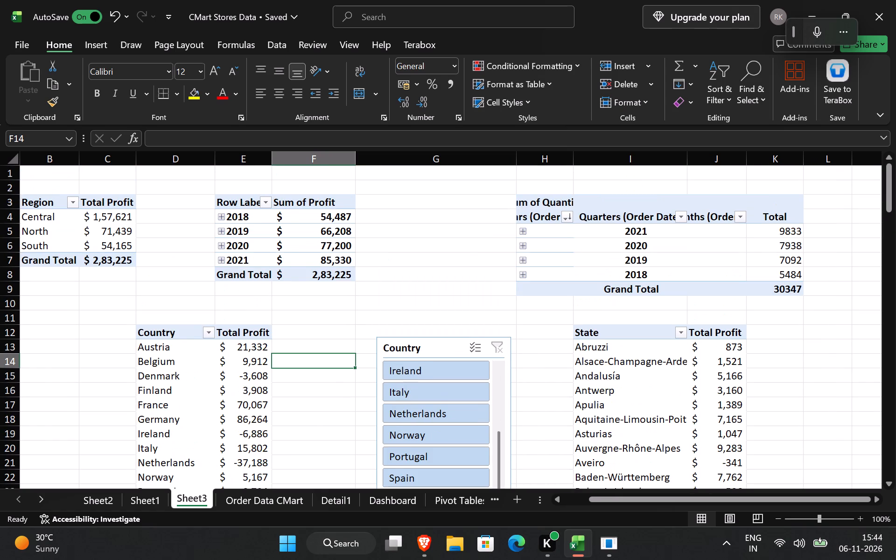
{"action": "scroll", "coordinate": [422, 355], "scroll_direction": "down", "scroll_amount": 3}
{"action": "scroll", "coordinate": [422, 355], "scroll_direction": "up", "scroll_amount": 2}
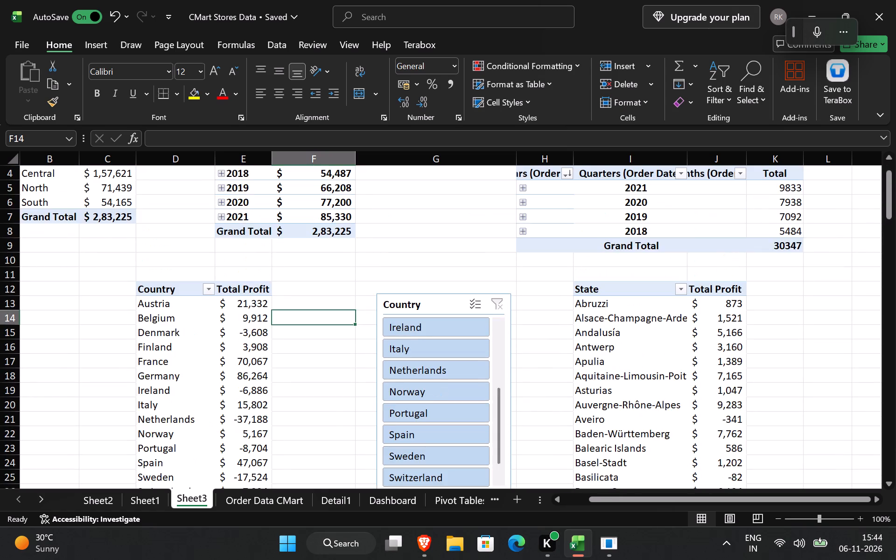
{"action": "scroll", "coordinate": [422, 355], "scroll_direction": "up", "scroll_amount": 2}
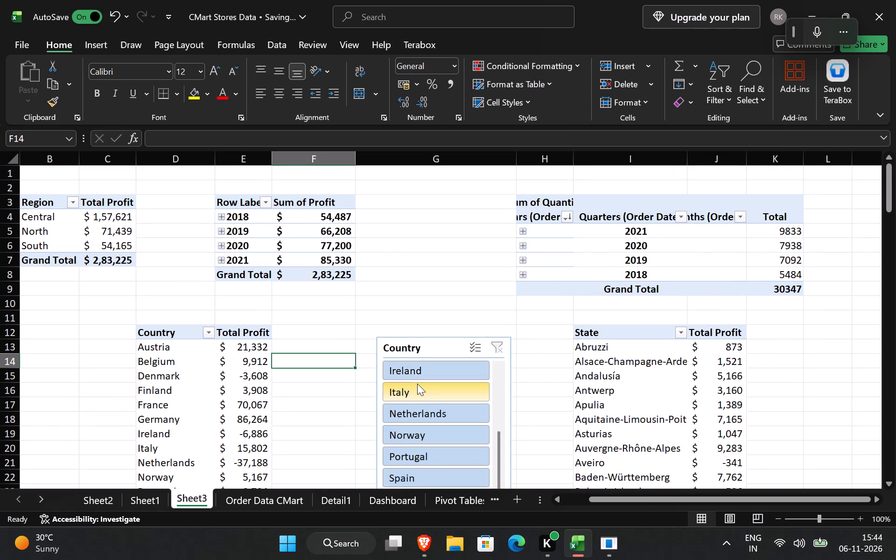
Check the report connections of the Country slicer.
{"action": "scroll", "coordinate": [416, 384], "scroll_direction": "down", "scroll_amount": 1}
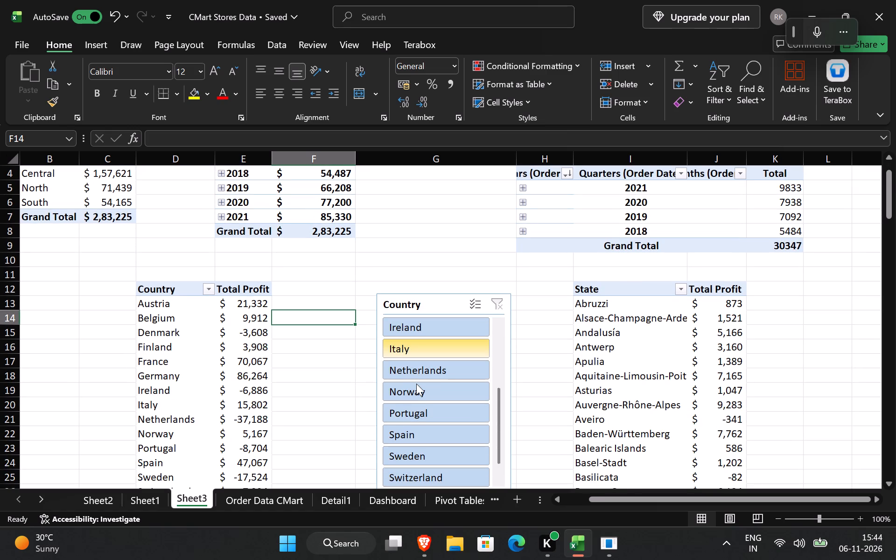
{"action": "left_click", "coordinate": [423, 310]}
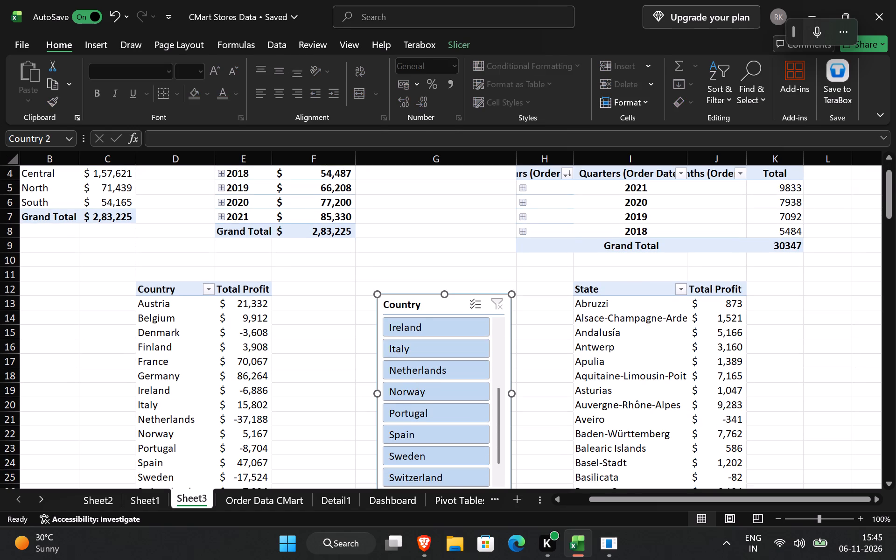
{"action": "right_click", "coordinate": [428, 308]}
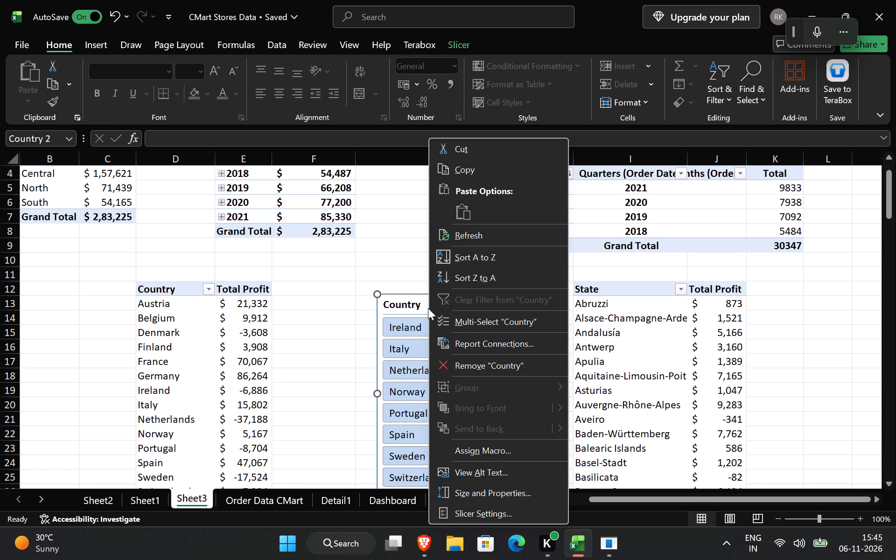
{"action": "left_click", "coordinate": [421, 304]}
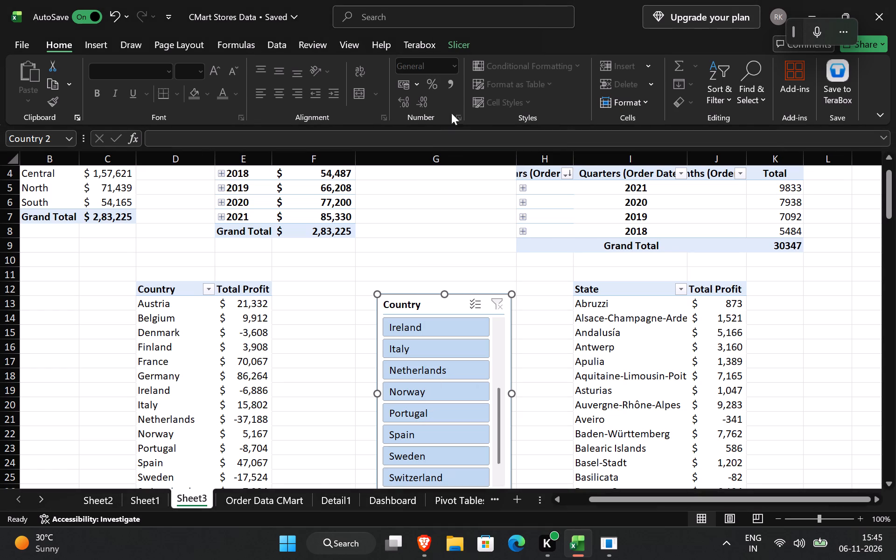
{"action": "left_click", "coordinate": [462, 44]}
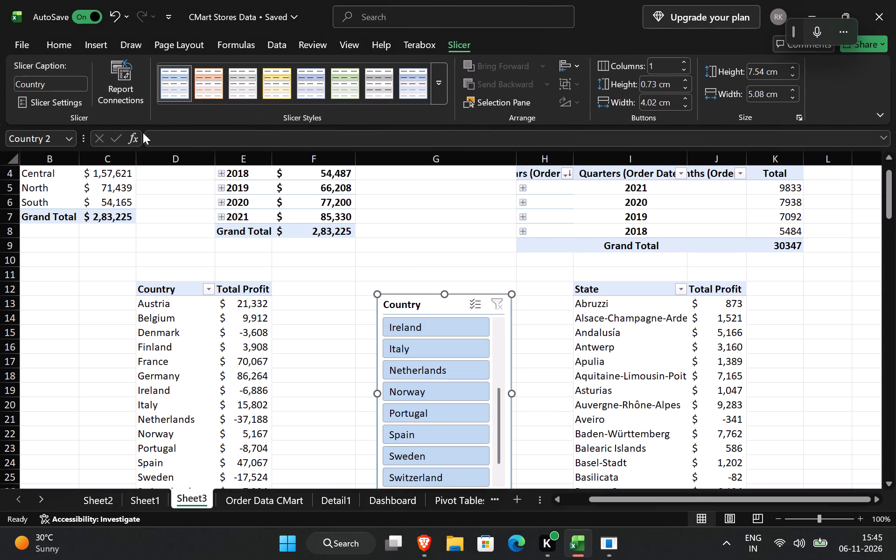
{"action": "left_click", "coordinate": [115, 89]}
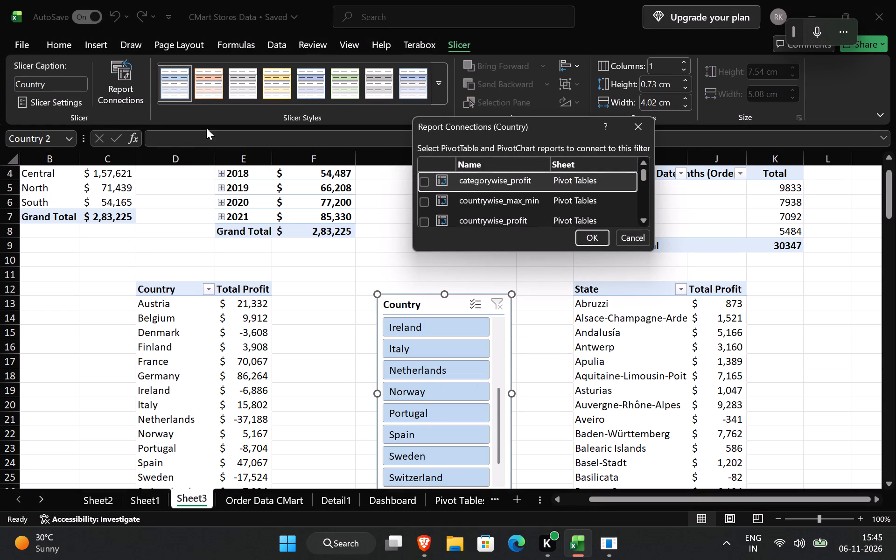
{"action": "left_click", "coordinate": [640, 128]}
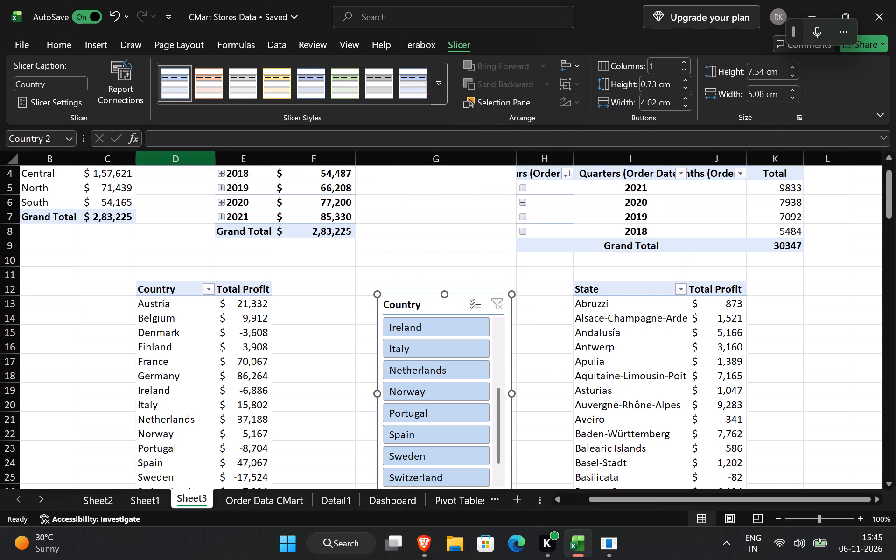
Set the Country slicer to hide items with no data and not use custom lists when sorting.
{"action": "left_click", "coordinate": [68, 104]}
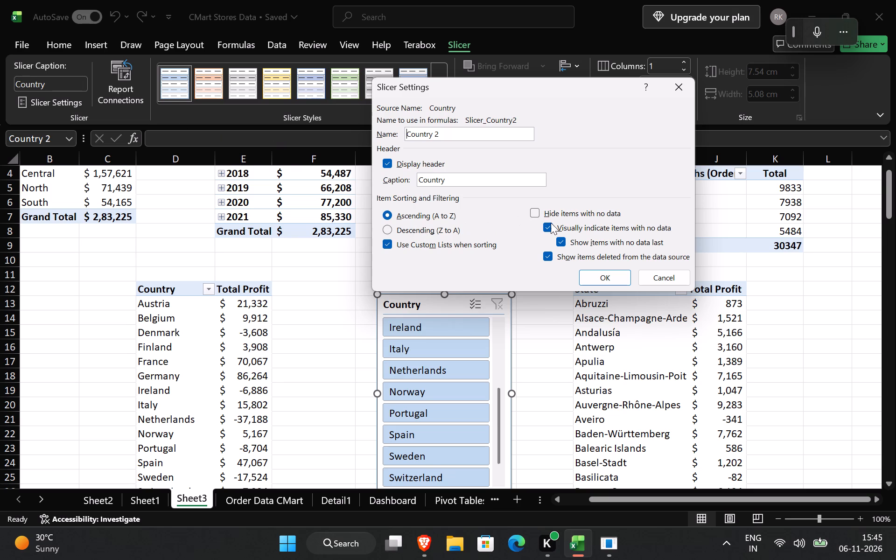
{"action": "left_click", "coordinate": [537, 210]}
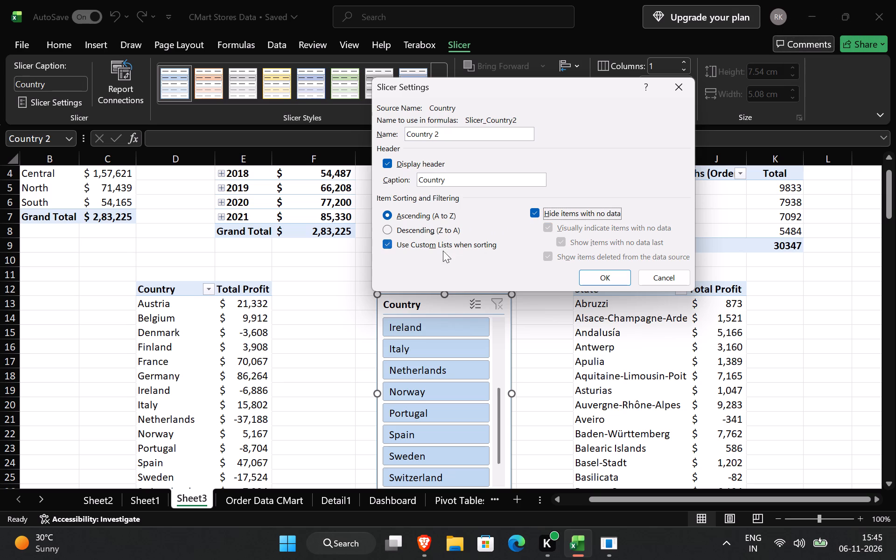
{"action": "left_click", "coordinate": [388, 248]}
{"action": "left_click", "coordinate": [602, 278]}
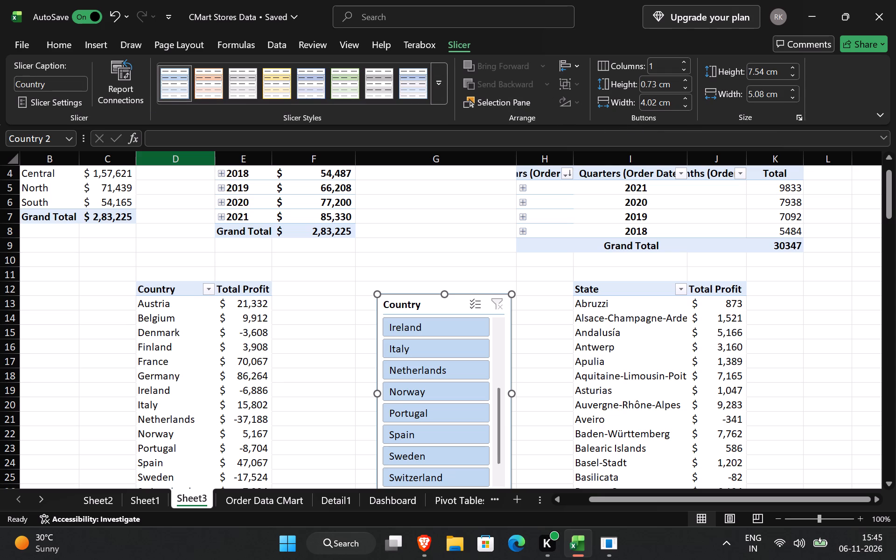
Move the Country slicer up slightly so its top edge sits at row 10 in column G.
{"action": "left_click_drag", "start_coordinate": [425, 293], "coordinate": [413, 261]}
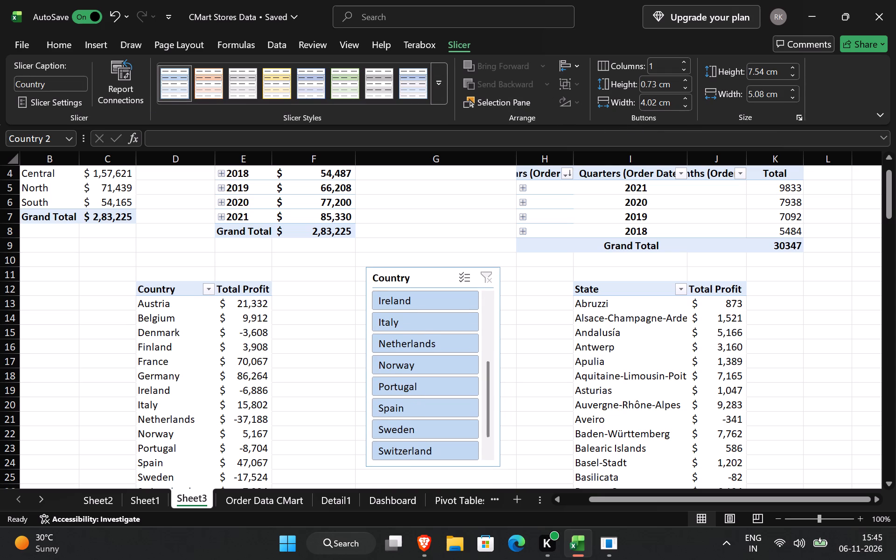
{"action": "left_click_drag", "start_coordinate": [413, 261], "coordinate": [413, 260]}
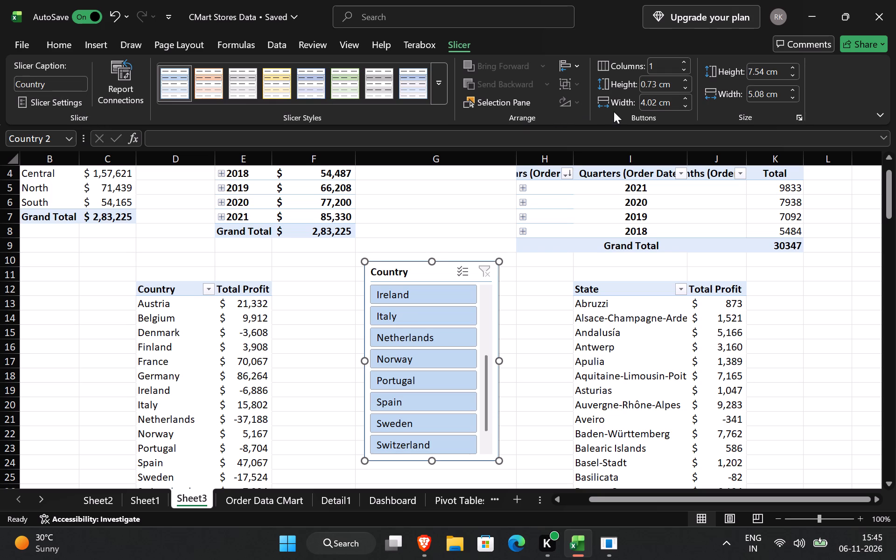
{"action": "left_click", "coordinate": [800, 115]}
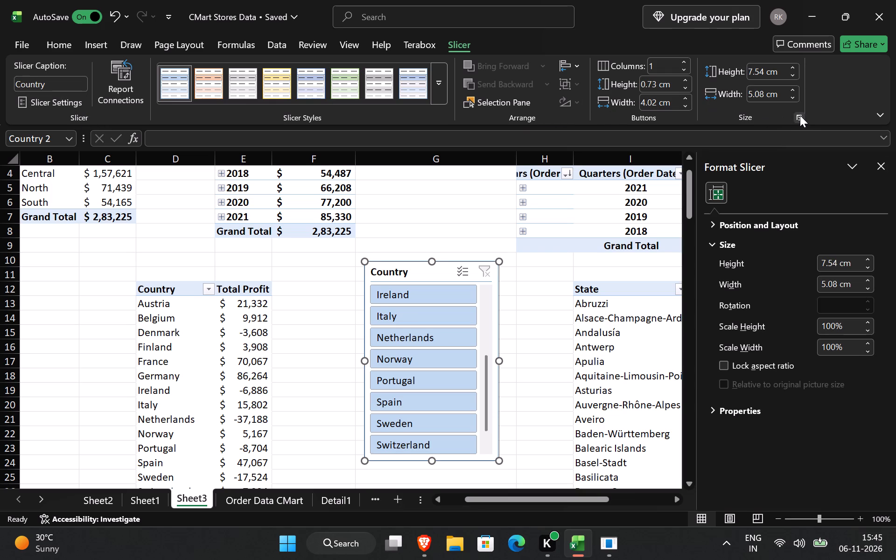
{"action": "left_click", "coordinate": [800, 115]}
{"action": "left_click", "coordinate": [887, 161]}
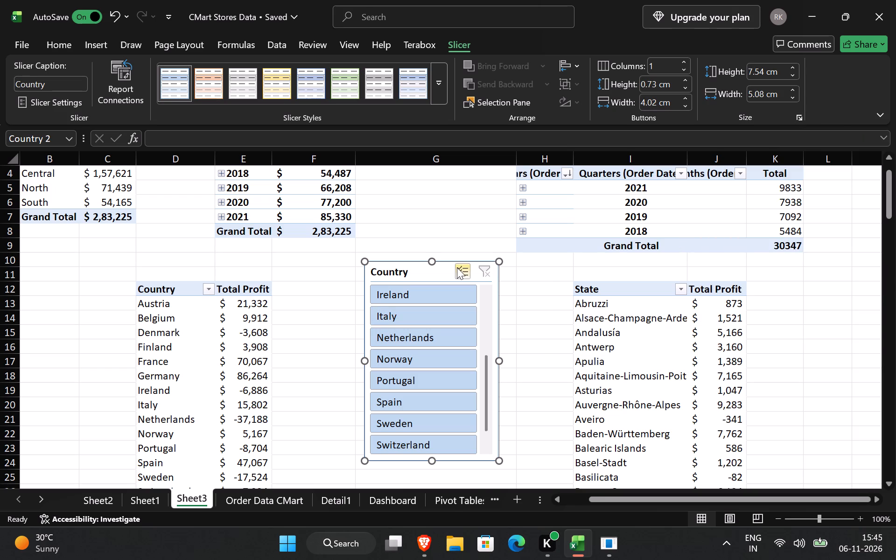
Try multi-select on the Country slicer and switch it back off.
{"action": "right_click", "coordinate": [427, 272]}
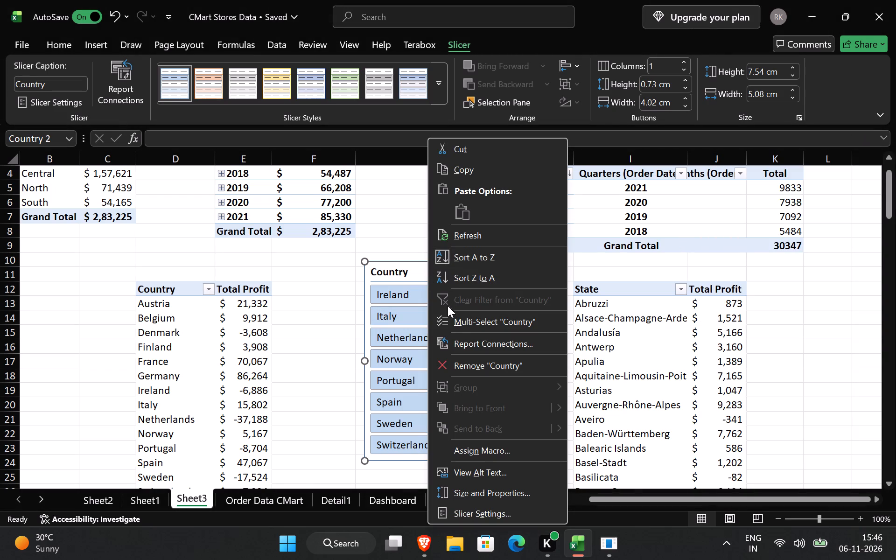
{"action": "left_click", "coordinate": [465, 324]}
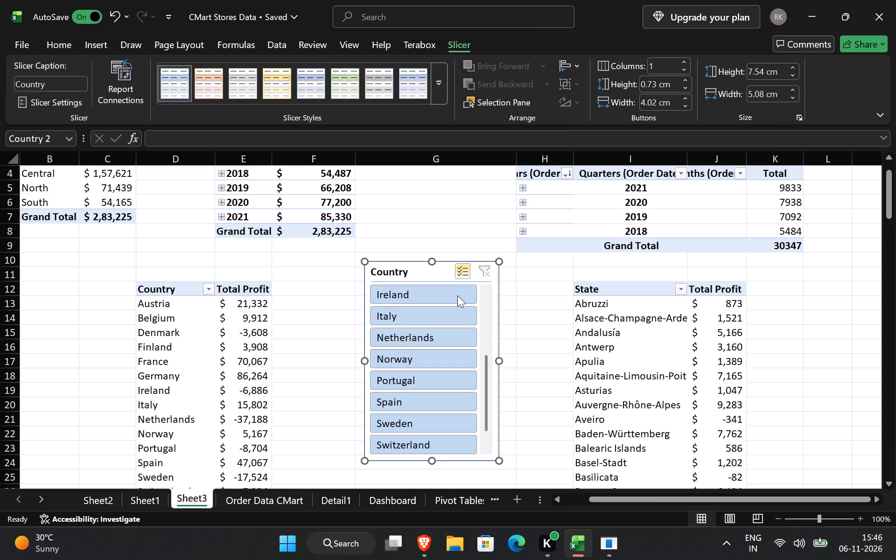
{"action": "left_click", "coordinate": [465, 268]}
Review the Country slicer's name, header, sorting and filtering settings without changing them.
{"action": "right_click", "coordinate": [432, 273]}
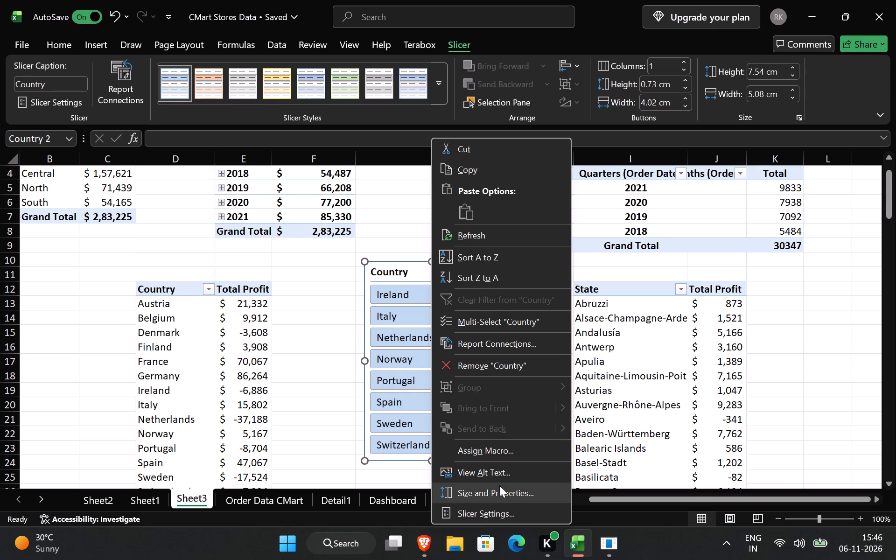
{"action": "left_click", "coordinate": [494, 515]}
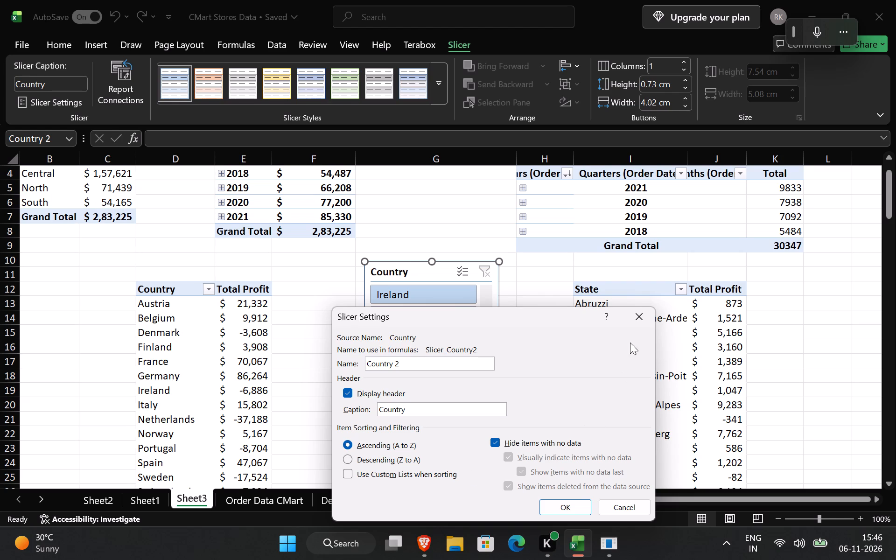
{"action": "left_click", "coordinate": [640, 315]}
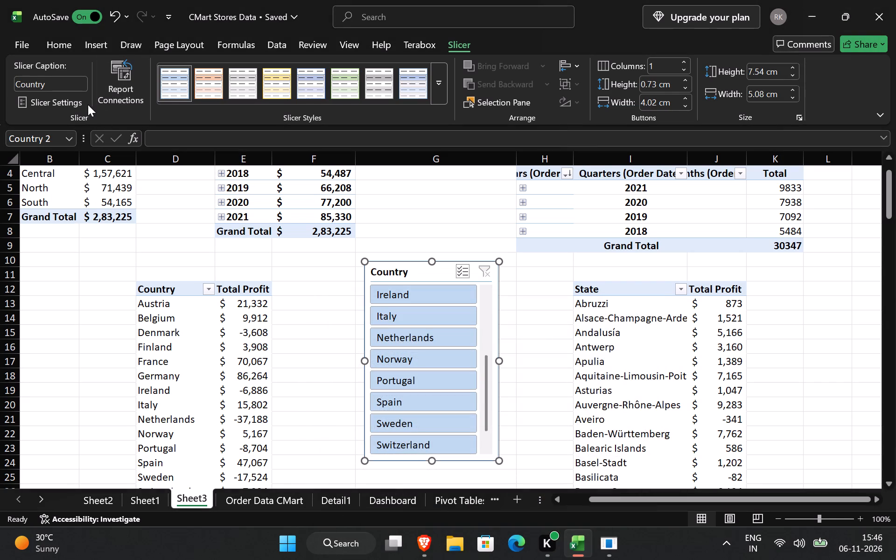
{"action": "left_click", "coordinate": [80, 118]}
{"action": "left_click", "coordinate": [48, 103]}
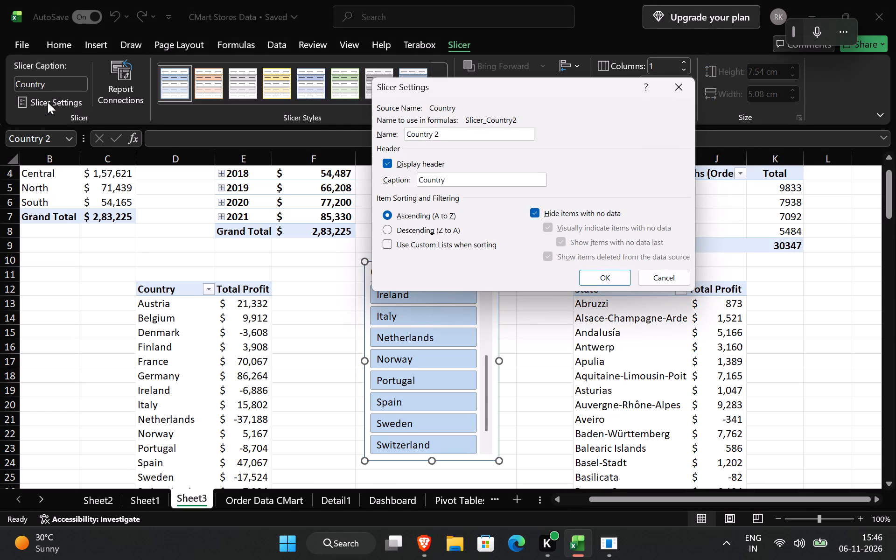
{"action": "left_click", "coordinate": [675, 80]}
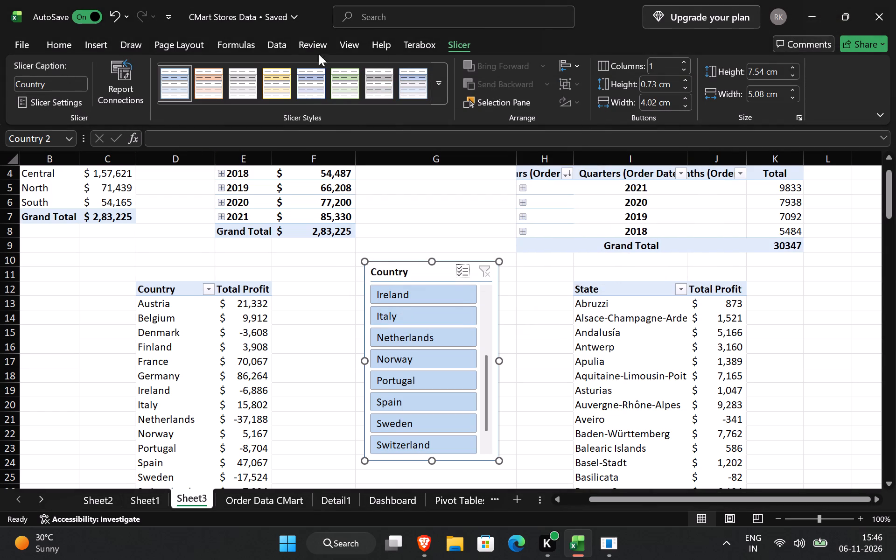
Examine which pivot tables are listed in the Country slicer's report connections.
{"action": "left_click", "coordinate": [407, 269]}
{"action": "left_click", "coordinate": [403, 277]}
{"action": "left_click", "coordinate": [418, 261]}
{"action": "right_click", "coordinate": [408, 272]}
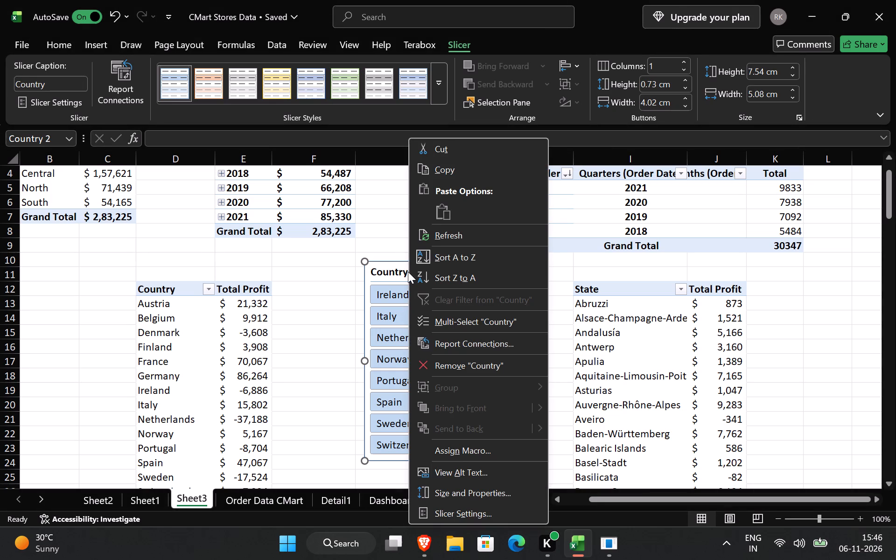
{"action": "left_click", "coordinate": [484, 343]}
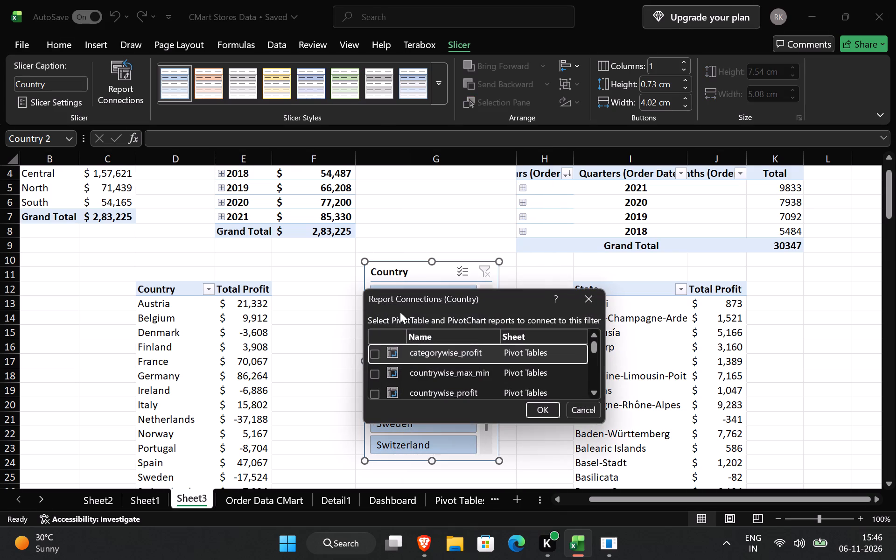
{"action": "left_click_drag", "start_coordinate": [489, 288], "coordinate": [520, 157]}
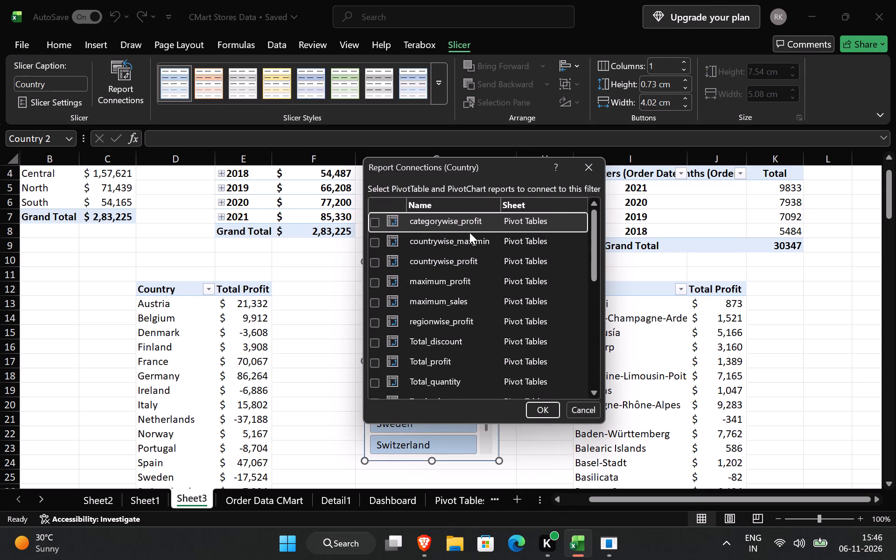
{"action": "left_click", "coordinate": [584, 167]}
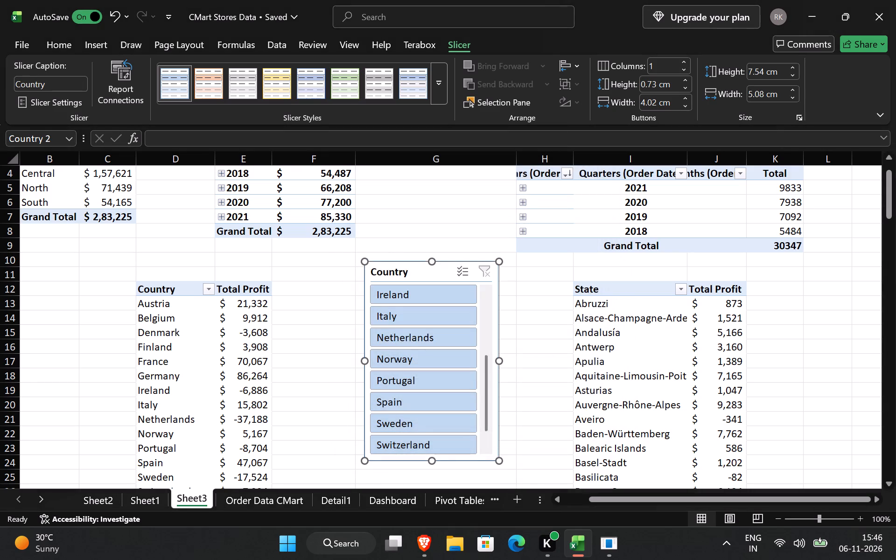
Rename the Country and Total Profit pivot table as Country_wise_profit.
{"action": "scroll", "coordinate": [310, 310], "scroll_direction": "up", "scroll_amount": 4}
{"action": "scroll", "coordinate": [310, 310], "scroll_direction": "down", "scroll_amount": 9}
{"action": "left_click", "coordinate": [73, 293]}
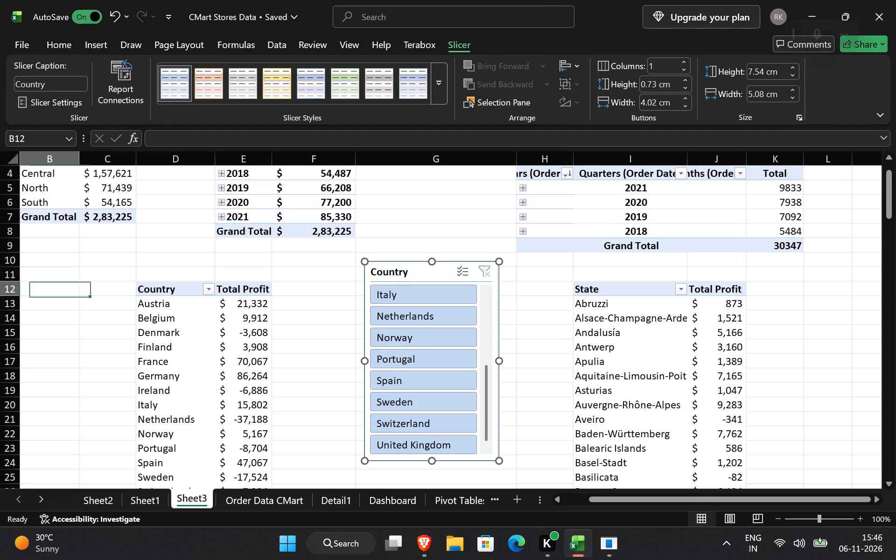
{"action": "left_click", "coordinate": [154, 295]}
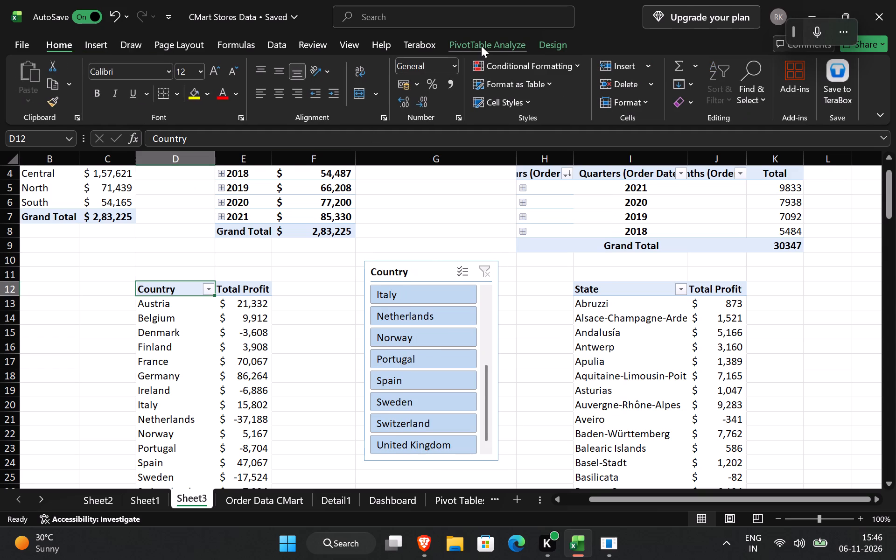
{"action": "left_click", "coordinate": [482, 46]}
{"action": "left_click", "coordinate": [30, 110]}
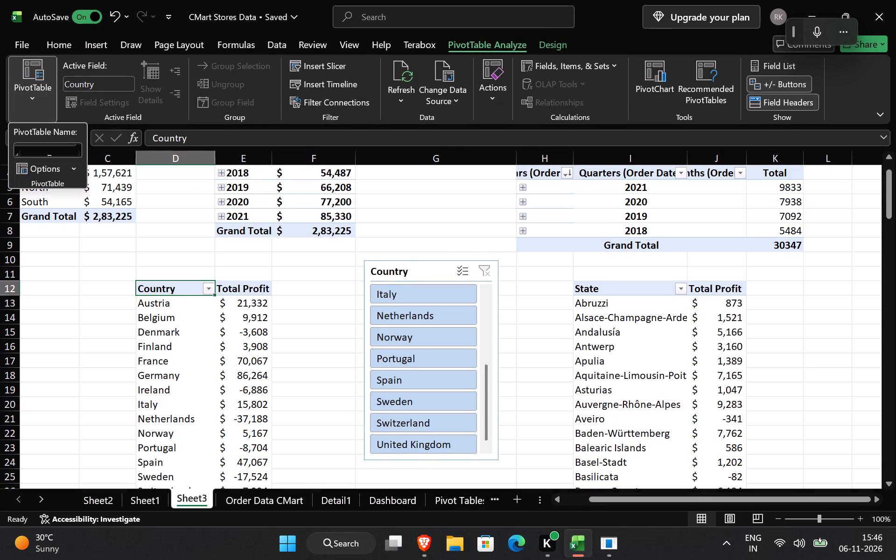
{"action": "left_click_drag", "start_coordinate": [63, 149], "coordinate": [14, 148]}
{"action": "left_click", "coordinate": [42, 147]}
{"action": "left_click_drag", "start_coordinate": [66, 147], "coordinate": [15, 152]}
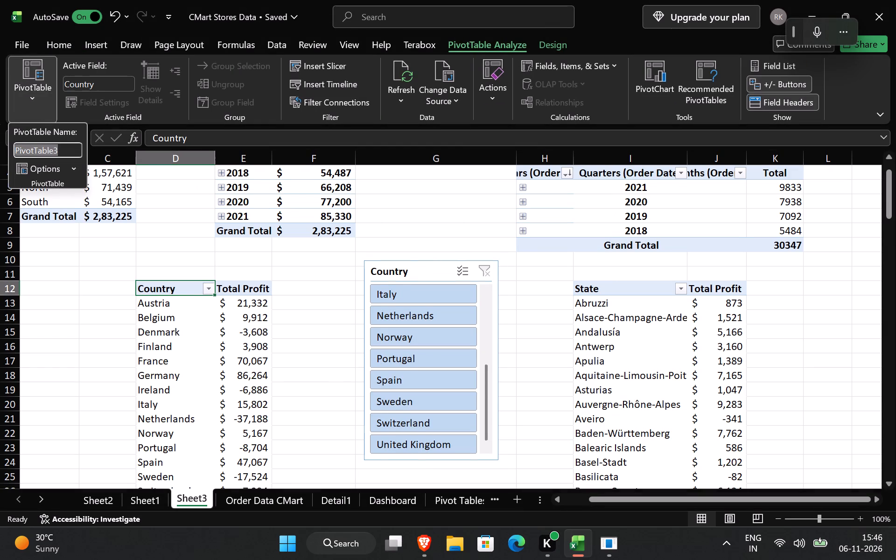
{"action": "left_click_drag", "start_coordinate": [15, 152], "coordinate": [10, 152]}
{"action": "key", "text": "BackSpace"}
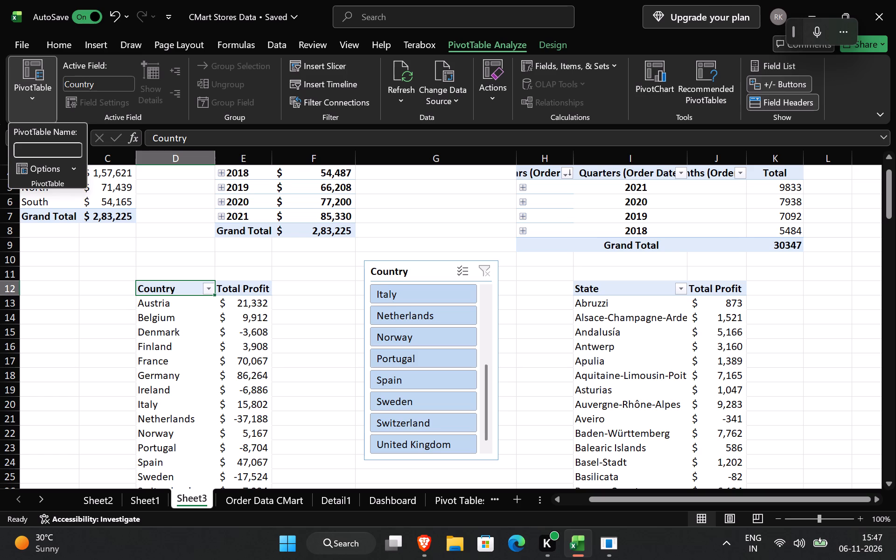
{"action": "type", "text": "Con"}
{"action": "key", "text": "BackSpace"}
{"action": "type", "text": "unrt"}
{"action": "type", "text": "=="}
{"action": "key", "text": "BackSpace"}
{"action": "key", "text": "BackSpace"}
{"action": "key", "text": "BackSpace"}
{"action": "key", "text": "BackSpace"}
{"action": "type", "text": "try"}
{"action": "type", "text": "_wise_"}
{"action": "type", "text": "pr"}
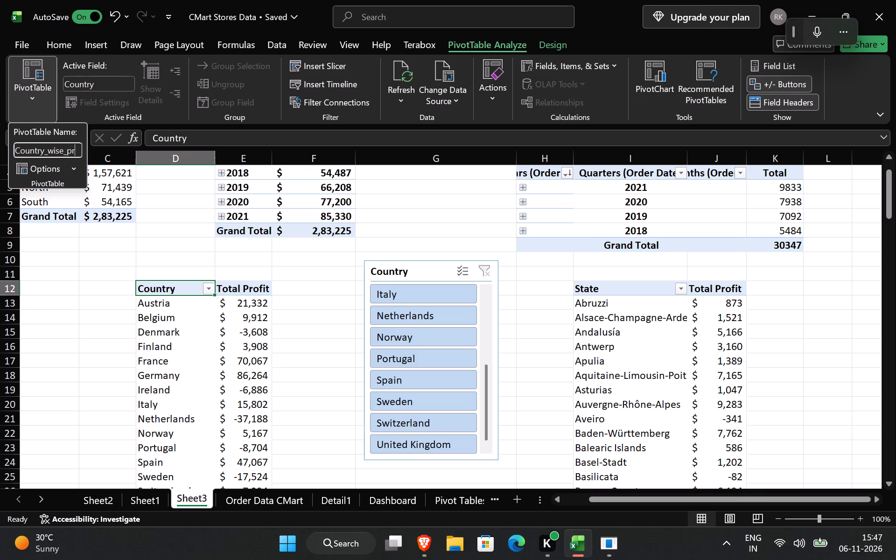
{"action": "type", "text": "ofit"}
{"action": "key", "text": "Return"}
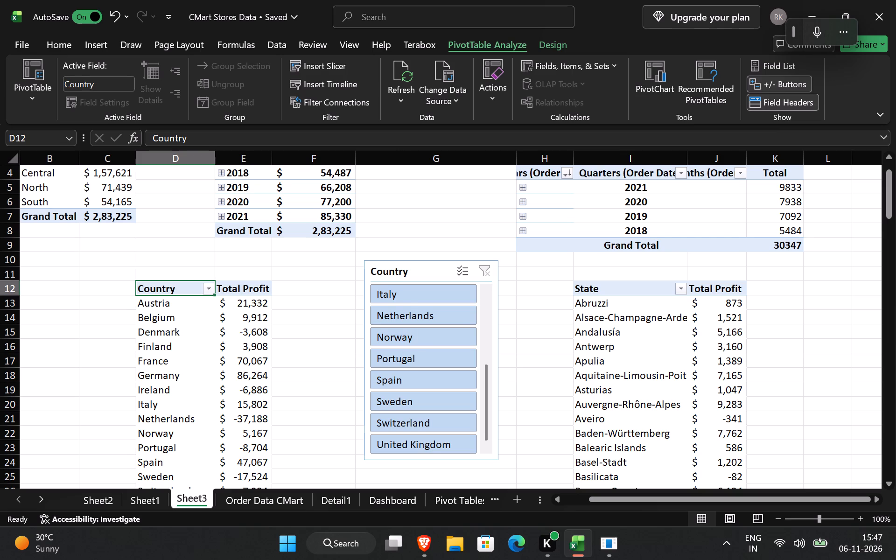
Rename the State and Total Profit pivot table as state_wise_profit.
{"action": "left_click", "coordinate": [608, 288]}
{"action": "left_click", "coordinate": [39, 88]}
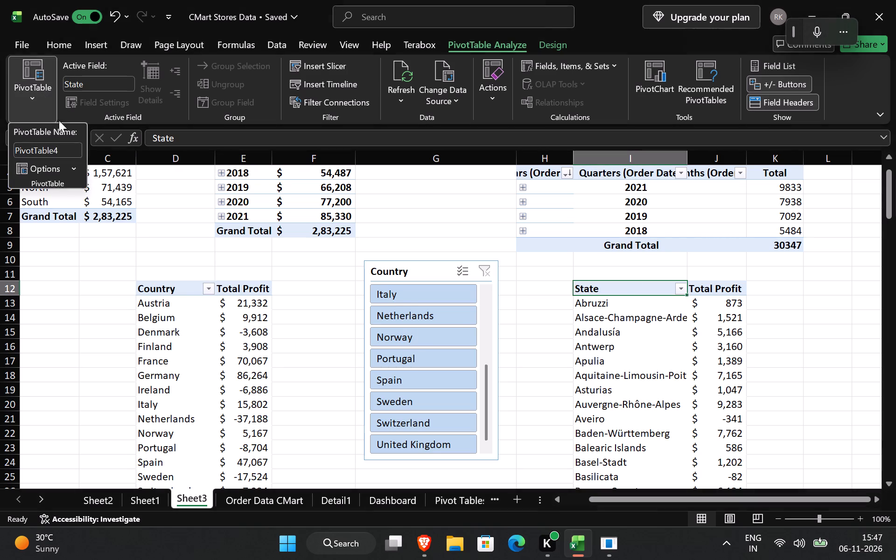
{"action": "triple_click", "coordinate": [66, 153]}
{"action": "triple_click", "coordinate": [66, 152]}
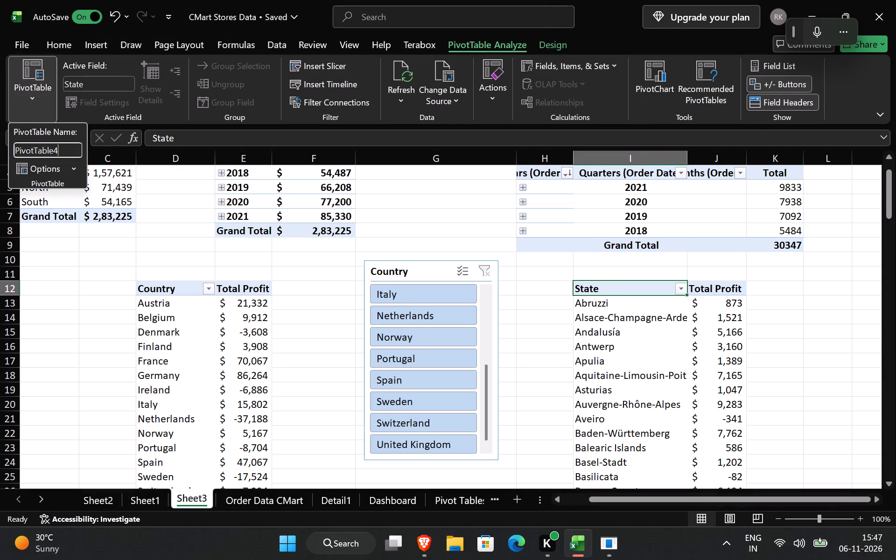
{"action": "left_click", "coordinate": [63, 151]}
{"action": "left_click_drag", "start_coordinate": [63, 151], "coordinate": [11, 156]}
{"action": "left_click_drag", "start_coordinate": [8, 156], "coordinate": [0, 157]}
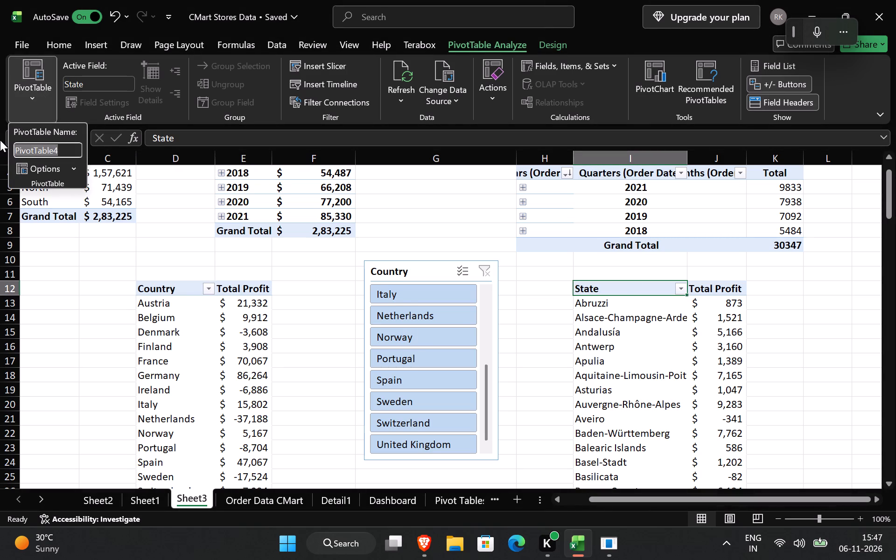
{"action": "key", "text": "BackSpace"}
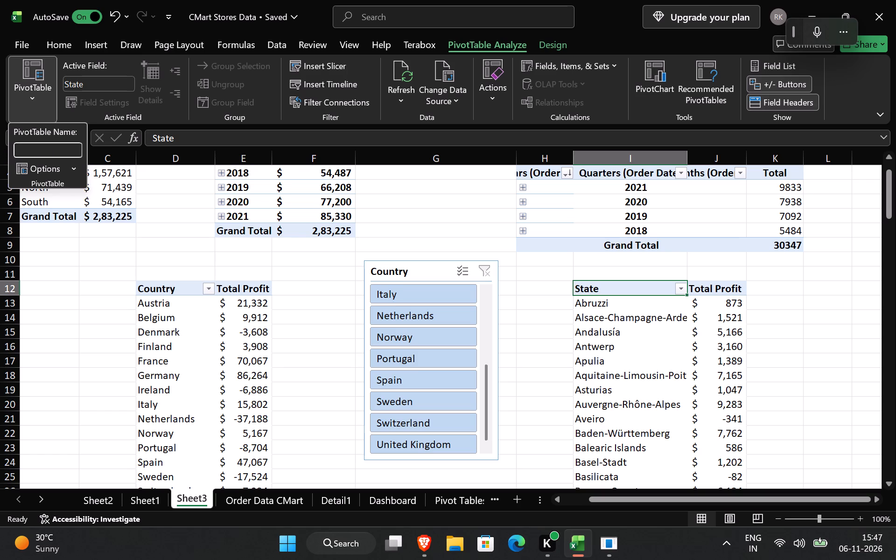
{"action": "type", "text": "state"}
{"action": "key", "text": "shift+underscore"}
{"action": "type", "text": "wise"}
{"action": "key", "text": "shift+underscore"}
{"action": "type", "text": "profit"}
{"action": "key", "text": "Return"}
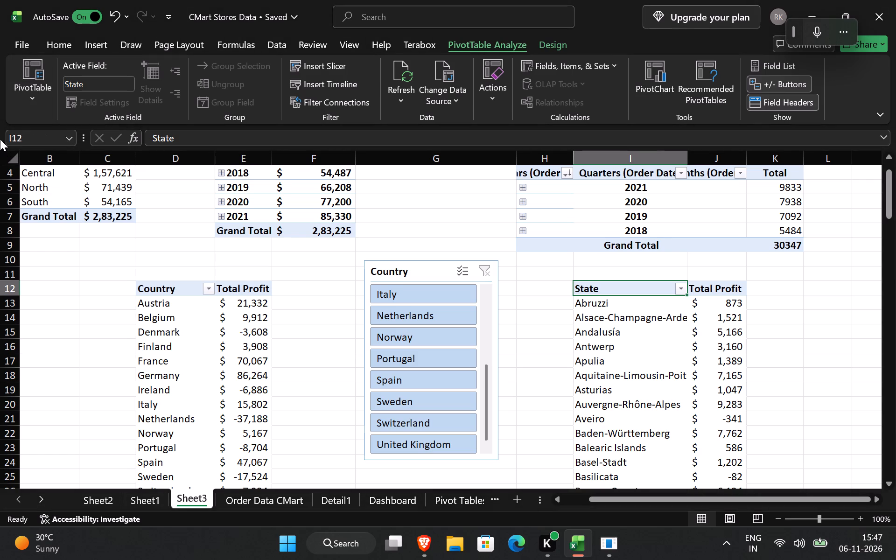
Rename the Region and Total Profit pivot table as Region_wise_profit.
{"action": "scroll", "coordinate": [226, 302], "scroll_direction": "up", "scroll_amount": 2}
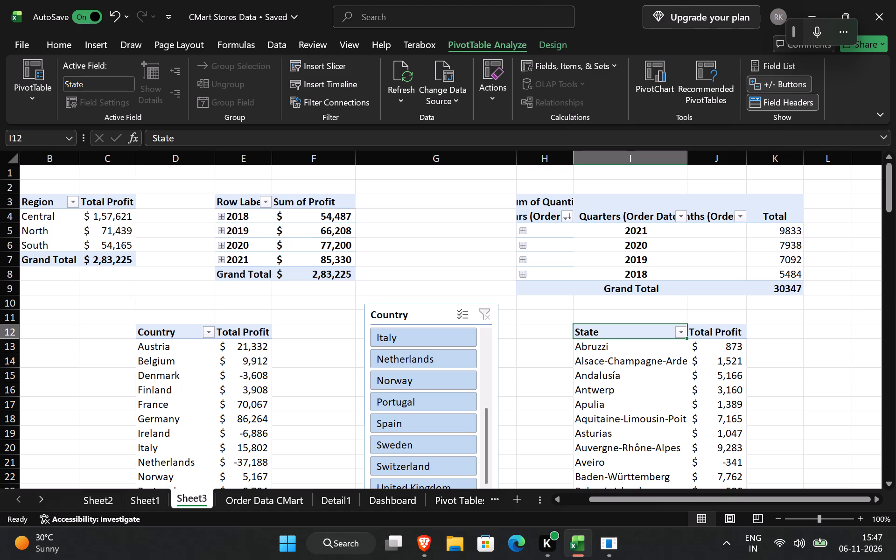
{"action": "left_click", "coordinate": [52, 207]}
{"action": "left_click", "coordinate": [33, 106]}
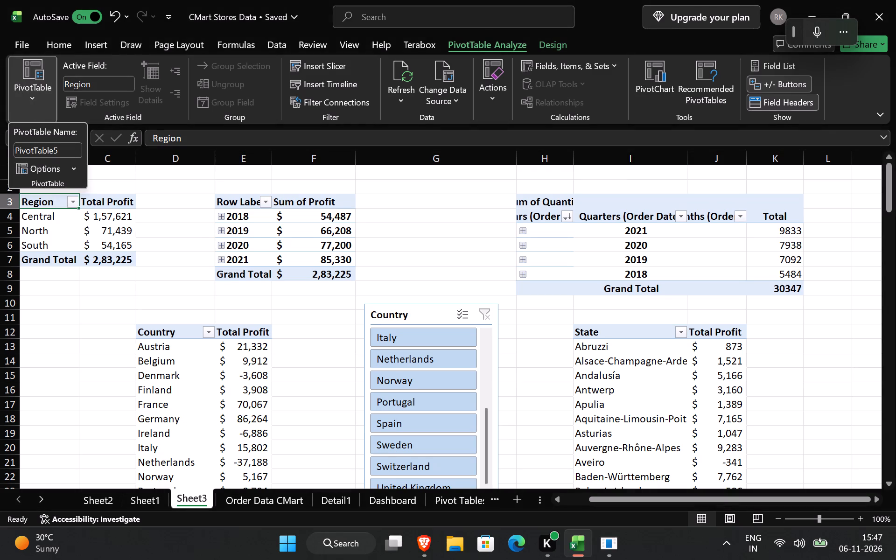
{"action": "left_click", "coordinate": [62, 153]}
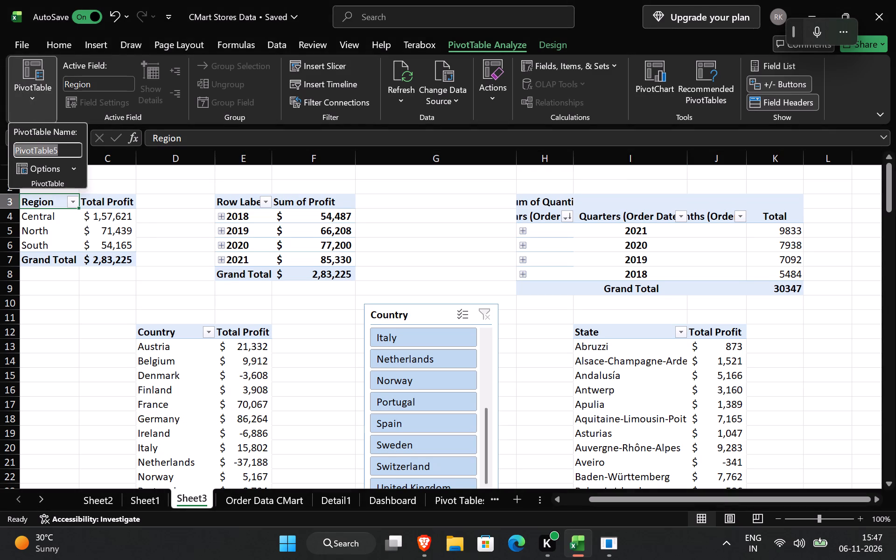
{"action": "key", "text": "BackSpace"}
{"action": "type", "text": "Region"}
{"action": "key", "text": "space"}
{"action": "key", "text": "BackSpace"}
{"action": "type", "text": "_wise"}
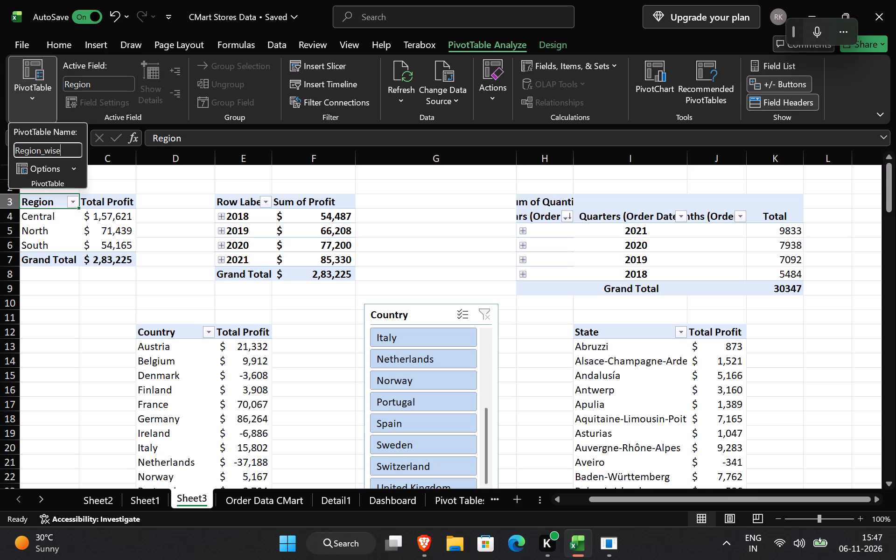
{"action": "type", "text": "_profit"}
{"action": "key", "text": "Return"}
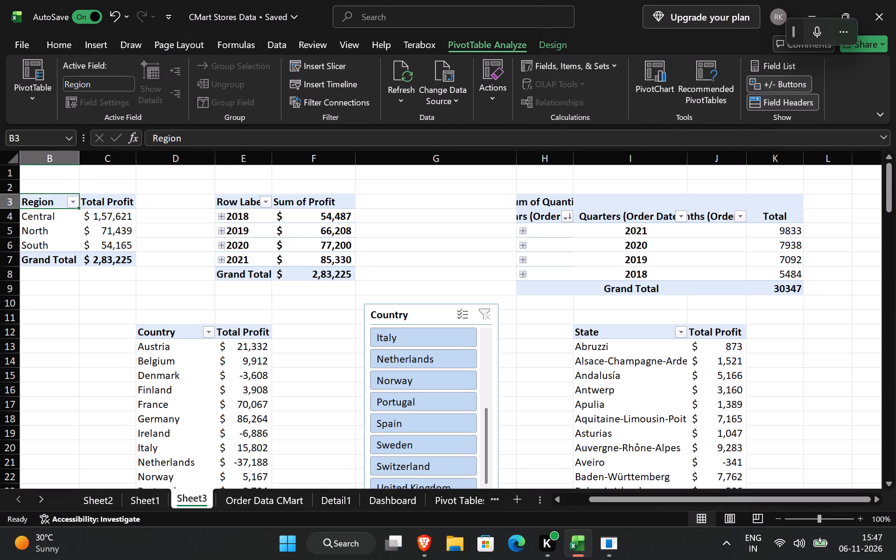
Delete the Country slicer from Sheet3.
{"action": "left_click", "coordinate": [85, 327]}
{"action": "left_click", "coordinate": [382, 319]}
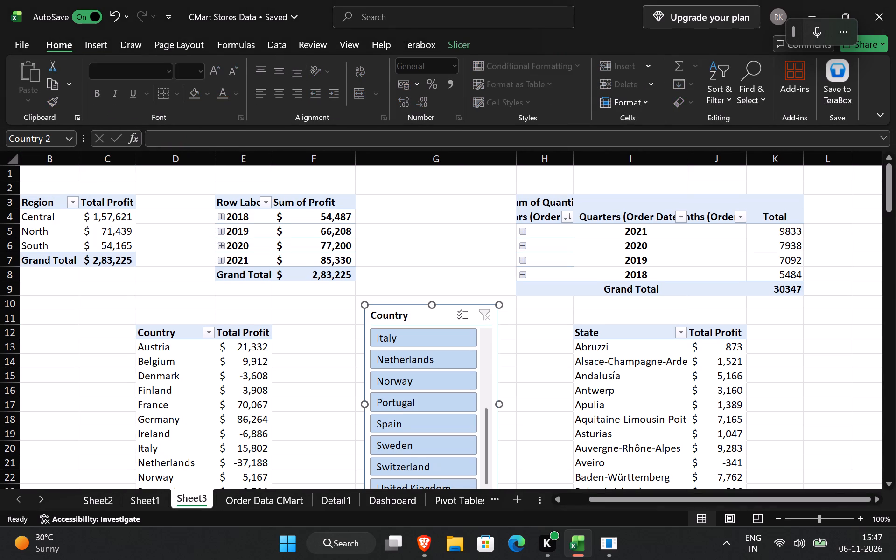
{"action": "left_click", "coordinate": [396, 307]}
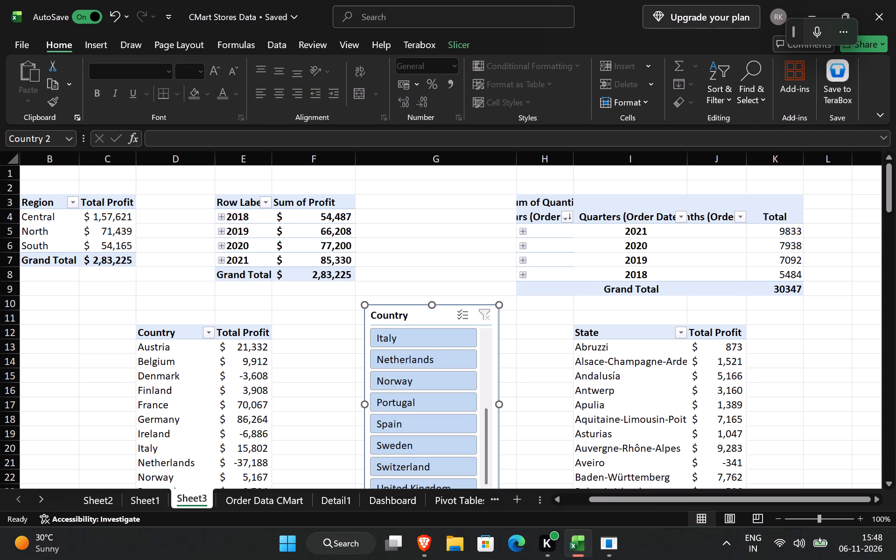
{"action": "key", "text": "Delete"}
{"action": "left_click", "coordinate": [328, 298]}
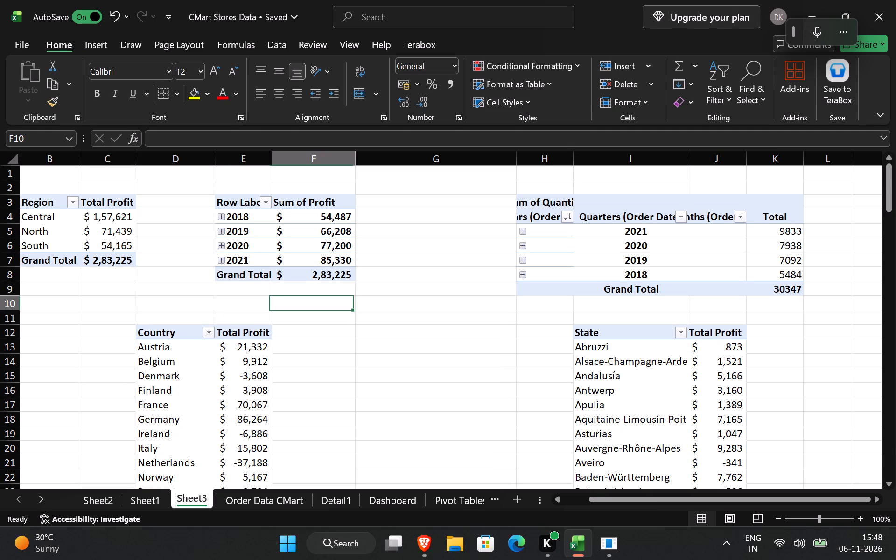
Insert a Region slicer for the Region and Total Profit pivot table.
{"action": "left_click_drag", "start_coordinate": [42, 203], "coordinate": [134, 253]}
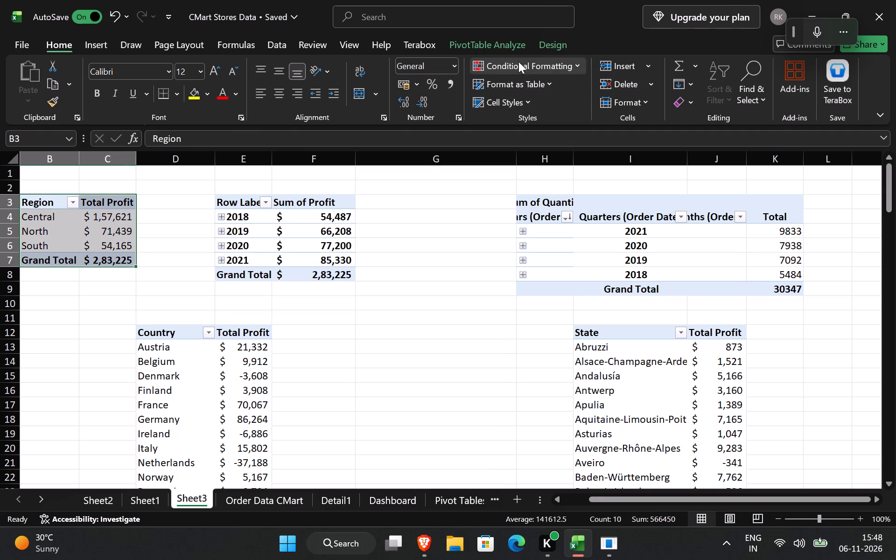
{"action": "left_click", "coordinate": [498, 44]}
{"action": "left_click", "coordinate": [311, 67]}
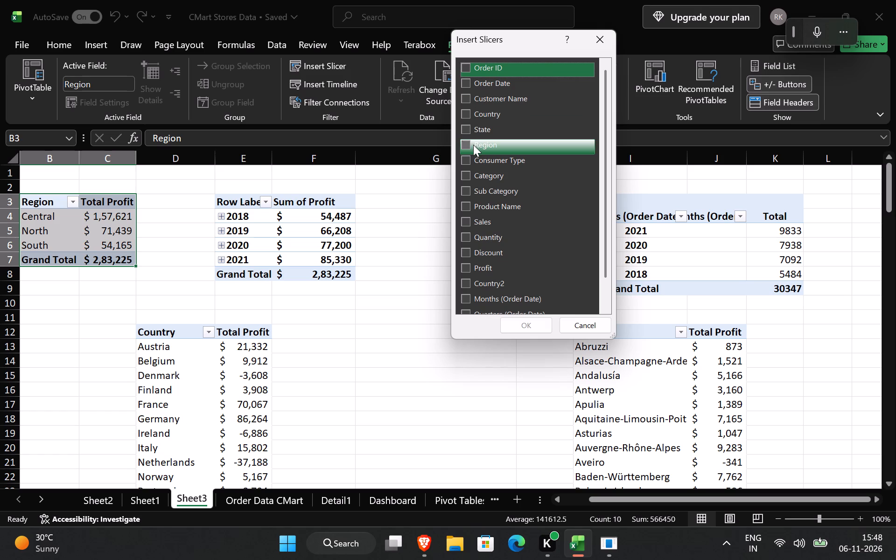
{"action": "left_click", "coordinate": [464, 146]}
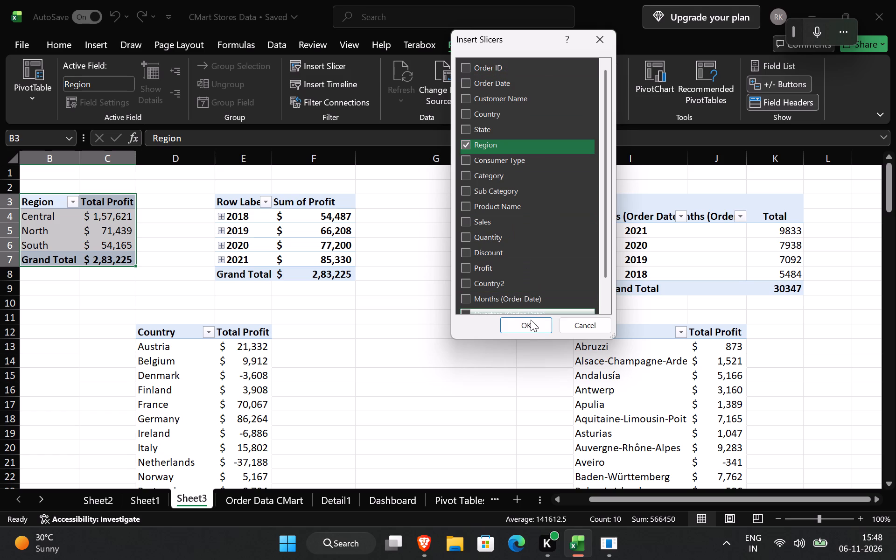
{"action": "left_click", "coordinate": [531, 326]}
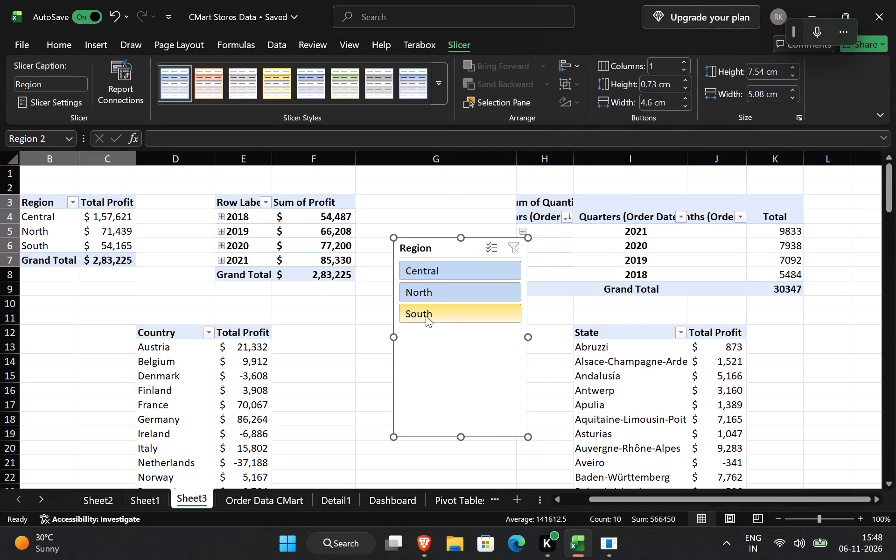
Shorten the Region slicer to about 3.7 cm high so it fits its three region items.
{"action": "left_click_drag", "start_coordinate": [460, 437], "coordinate": [472, 341]}
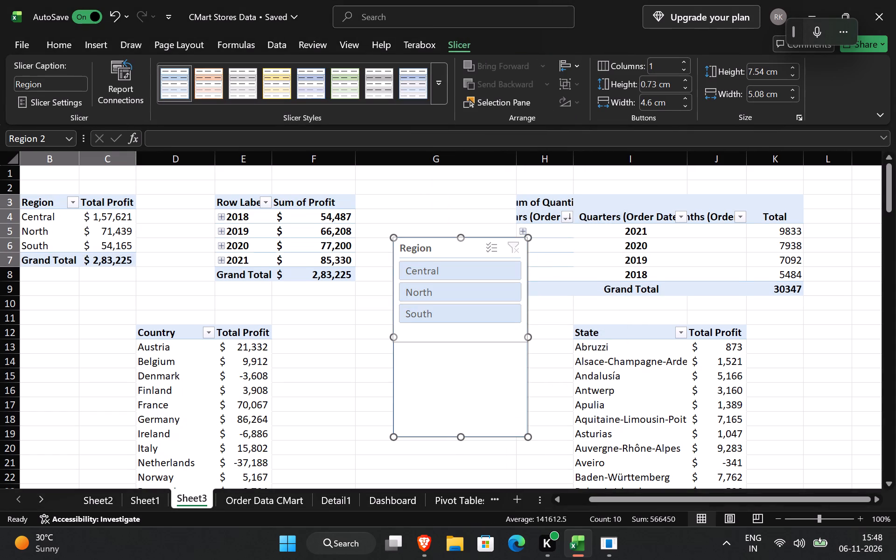
{"action": "left_click_drag", "start_coordinate": [472, 341], "coordinate": [471, 335]}
{"action": "left_click", "coordinate": [444, 367]}
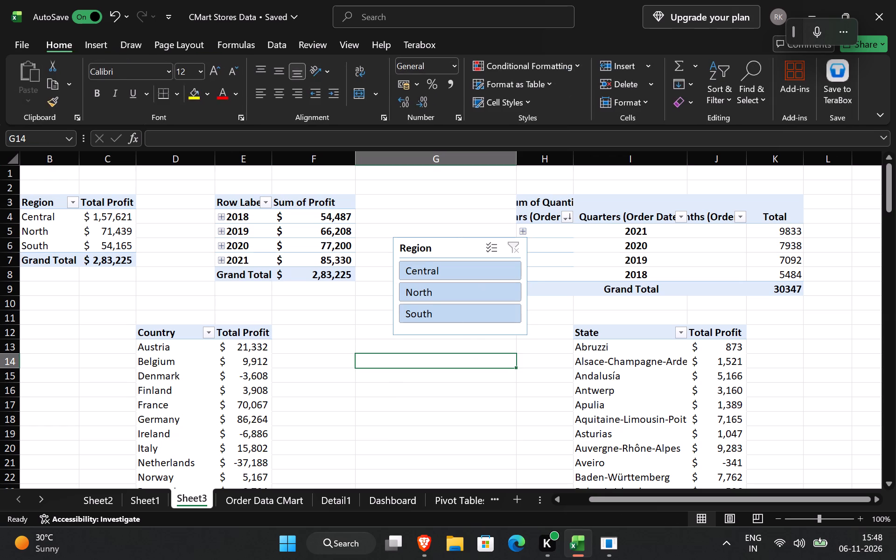
Connect the Region slicer to the state_wise_profit and Country_wise_profit pivot tables on Sheet3, alongside Region_wise_profit.
{"action": "left_click", "coordinate": [469, 255]}
{"action": "right_click", "coordinate": [464, 247]}
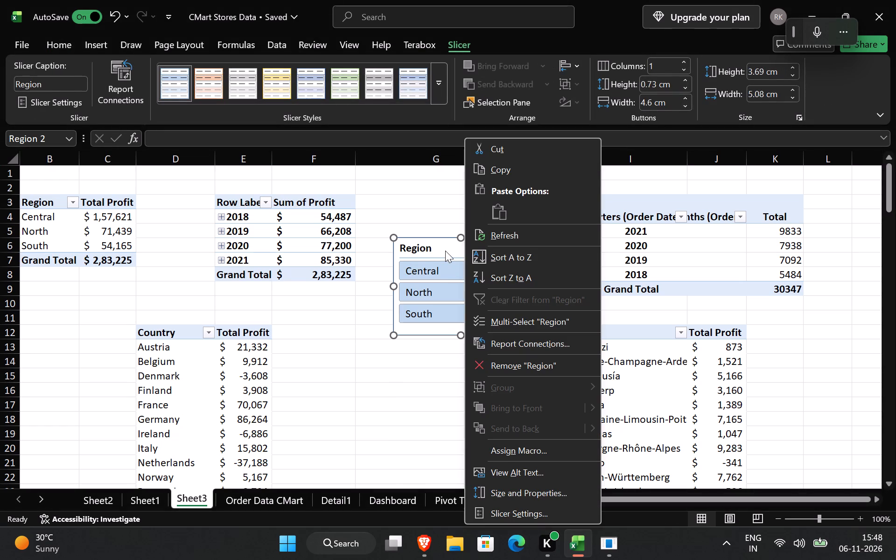
{"action": "left_click", "coordinate": [133, 87]}
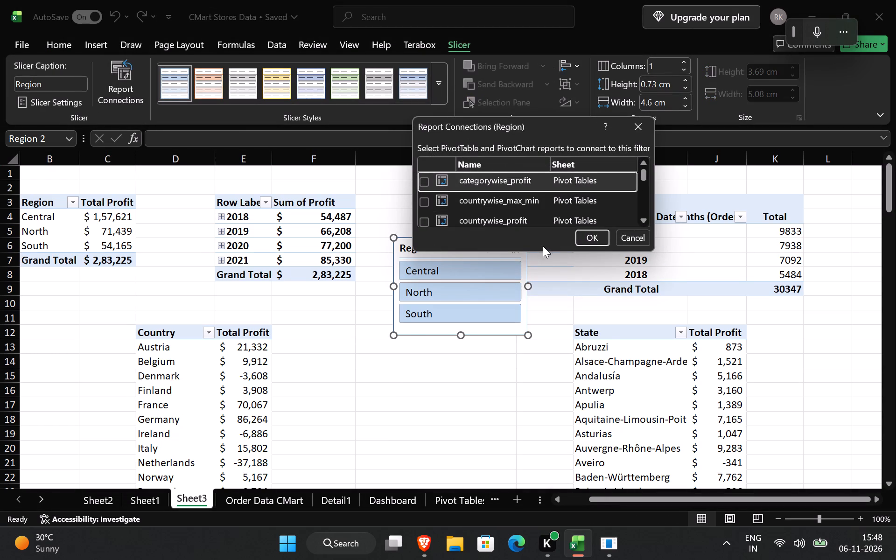
{"action": "left_click_drag", "start_coordinate": [538, 117], "coordinate": [536, 67]}
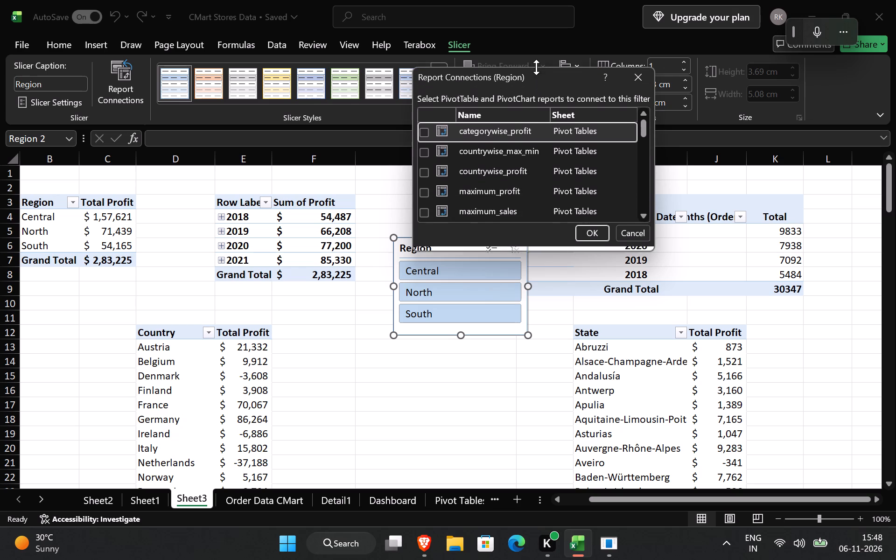
{"action": "left_click_drag", "start_coordinate": [536, 67], "coordinate": [536, 65]}
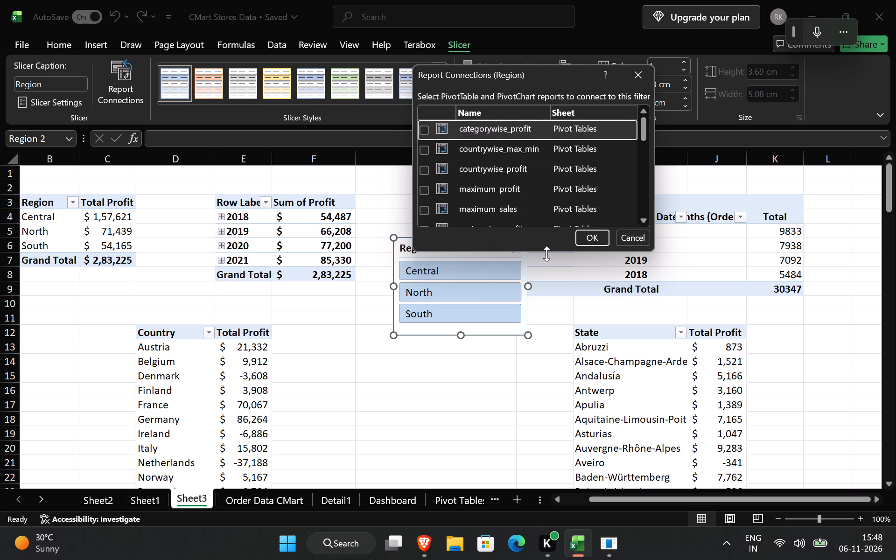
{"action": "left_click_drag", "start_coordinate": [546, 254], "coordinate": [533, 451]}
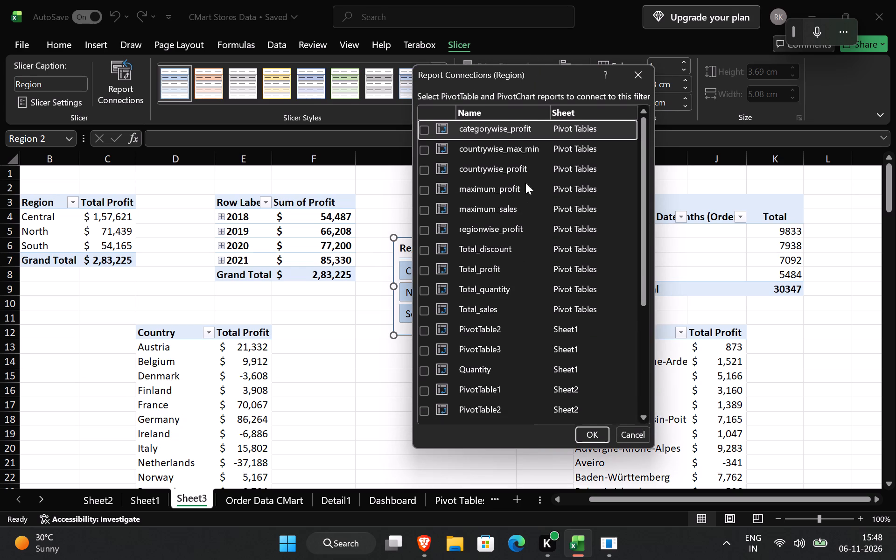
{"action": "left_click_drag", "start_coordinate": [543, 77], "coordinate": [761, 96]}
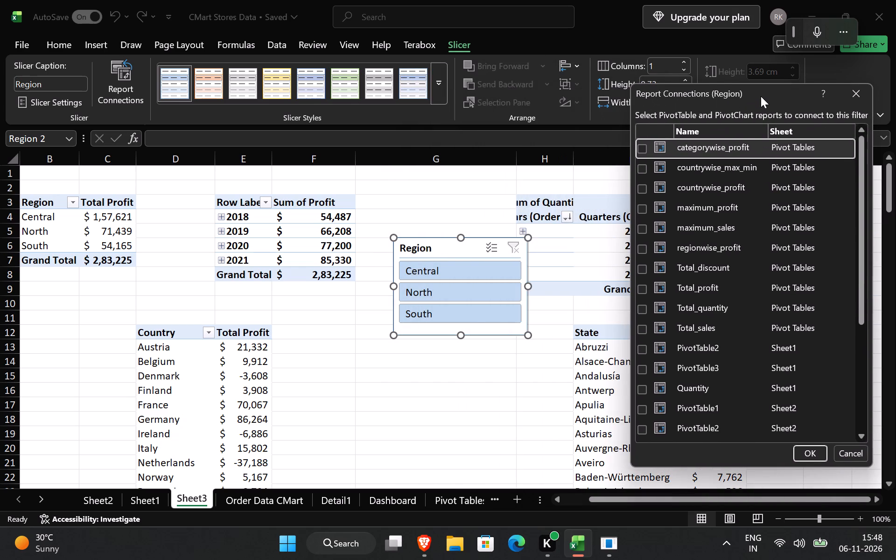
{"action": "left_click_drag", "start_coordinate": [761, 96], "coordinate": [757, 100]}
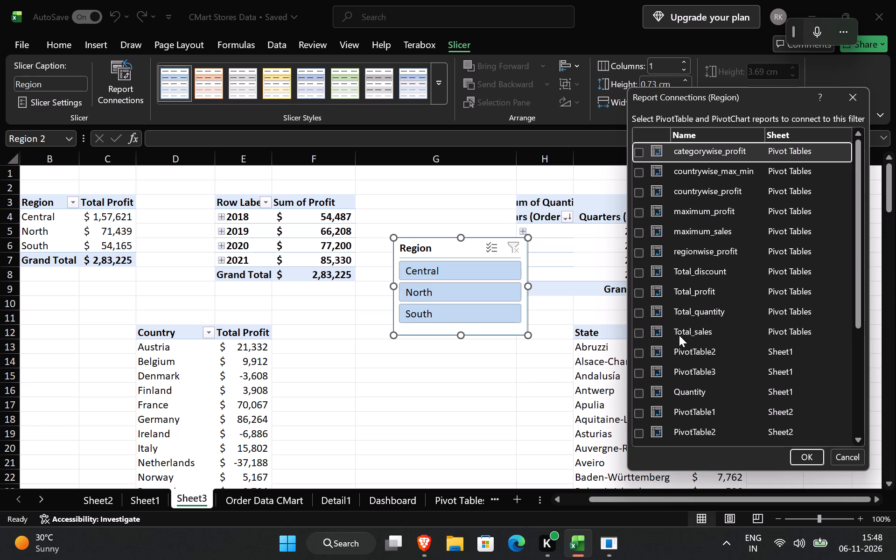
{"action": "scroll", "coordinate": [680, 334], "scroll_direction": "down", "scroll_amount": 8}
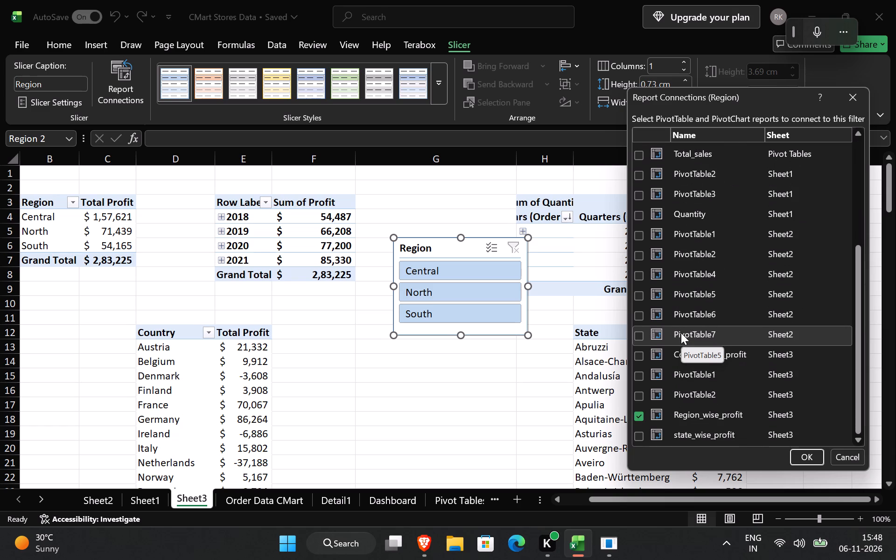
{"action": "scroll", "coordinate": [681, 333], "scroll_direction": "down", "scroll_amount": 5}
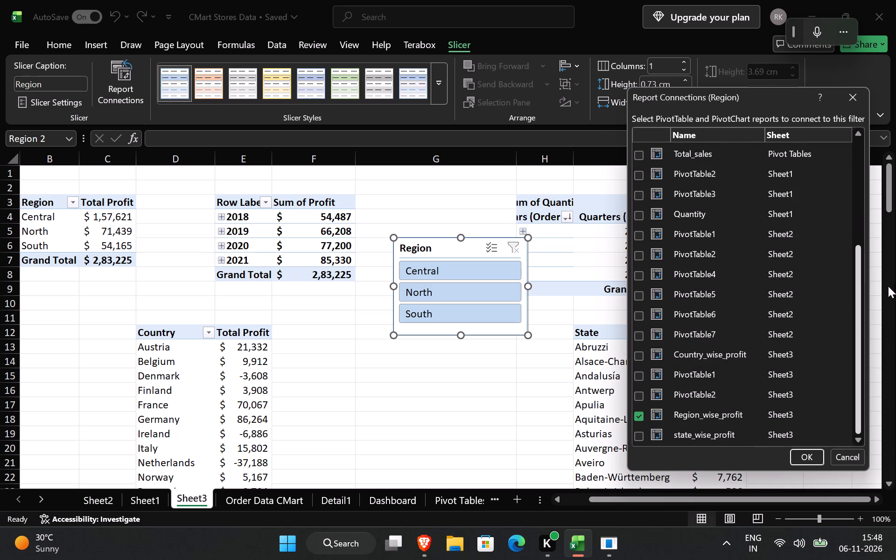
{"action": "left_click", "coordinate": [639, 435]}
{"action": "scroll", "coordinate": [729, 418], "scroll_direction": "down", "scroll_amount": 2}
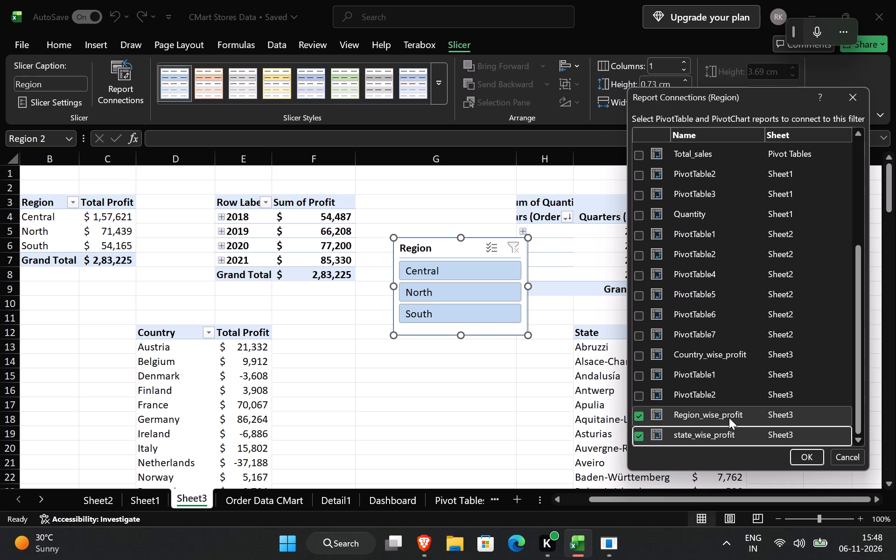
{"action": "scroll", "coordinate": [729, 418], "scroll_direction": "down", "scroll_amount": 5}
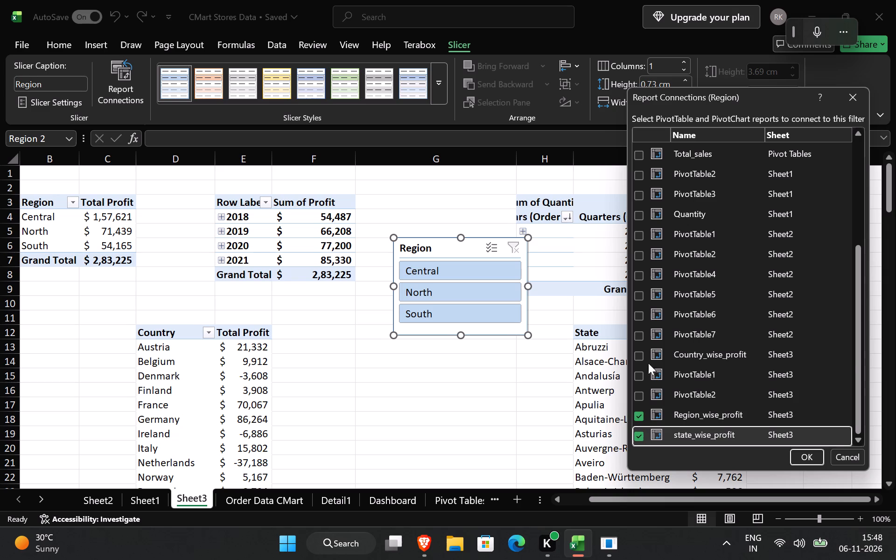
{"action": "left_click", "coordinate": [637, 357]}
{"action": "left_click", "coordinate": [802, 456]}
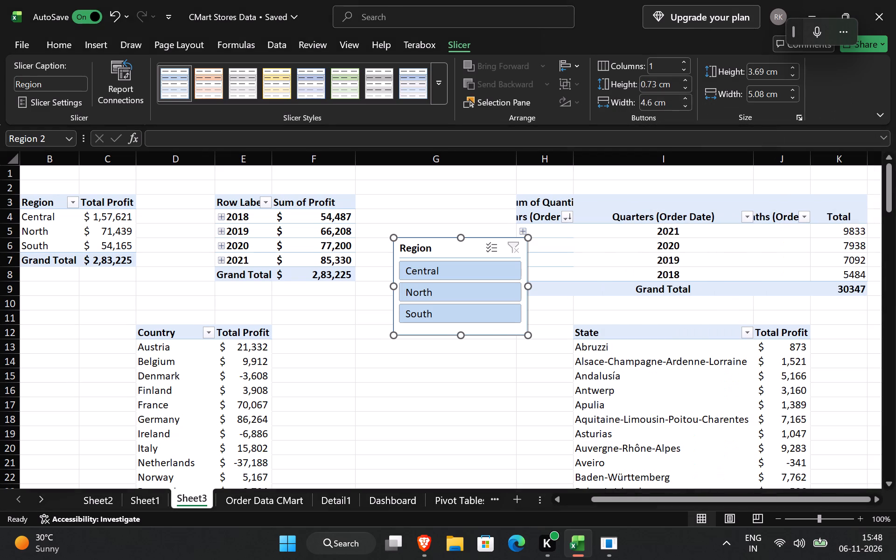
Check the Region slicer's connections by filtering to Central, North and South in turn, and restore all regions.
{"action": "left_click", "coordinate": [448, 271]}
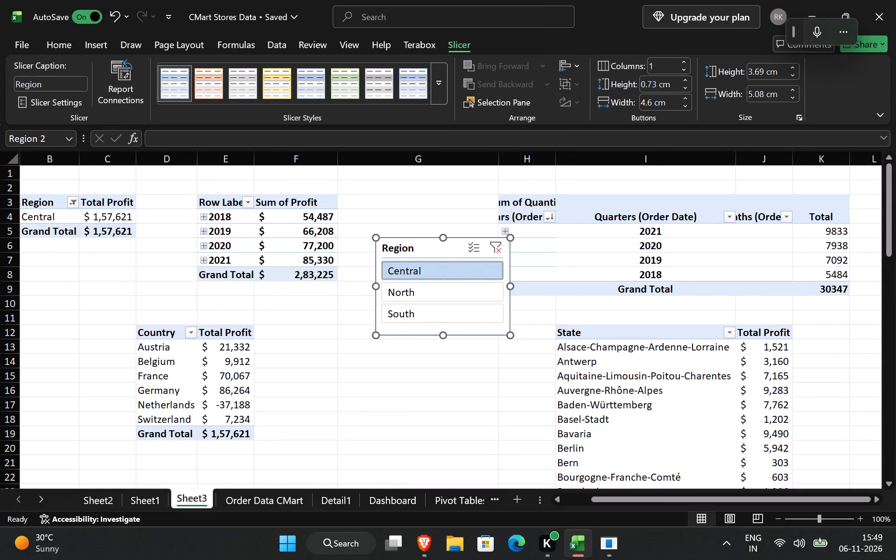
{"action": "left_click", "coordinate": [423, 294]}
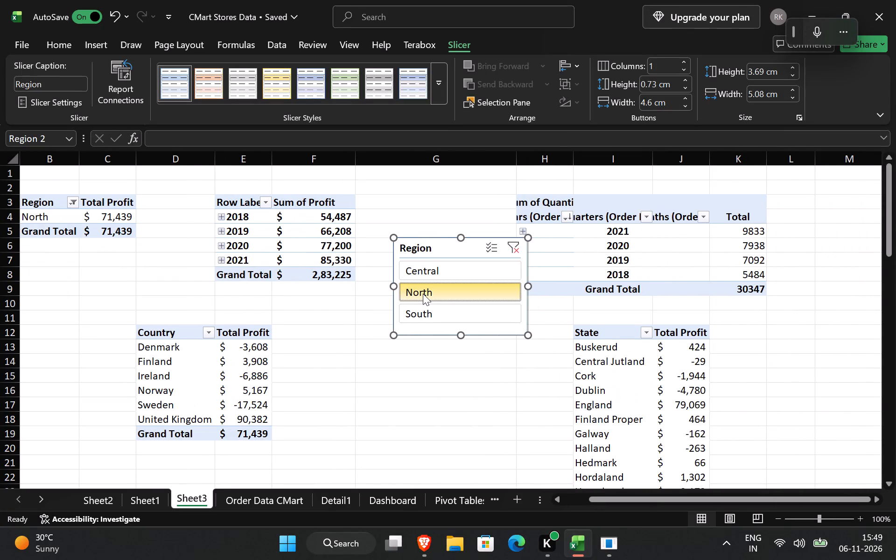
{"action": "left_click", "coordinate": [434, 314]}
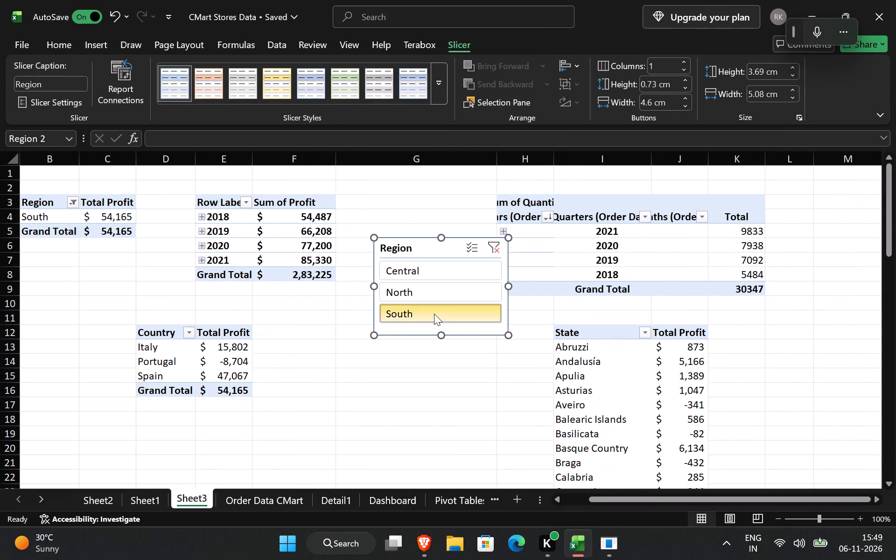
{"action": "left_click", "coordinate": [438, 292]}
{"action": "left_click", "coordinate": [434, 278]}
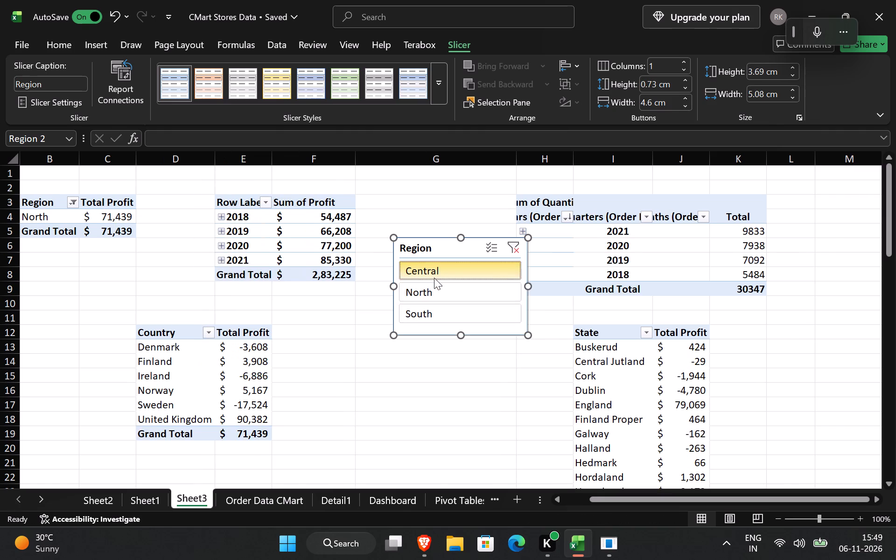
{"action": "left_click", "coordinate": [432, 301]}
{"action": "left_click", "coordinate": [433, 311]}
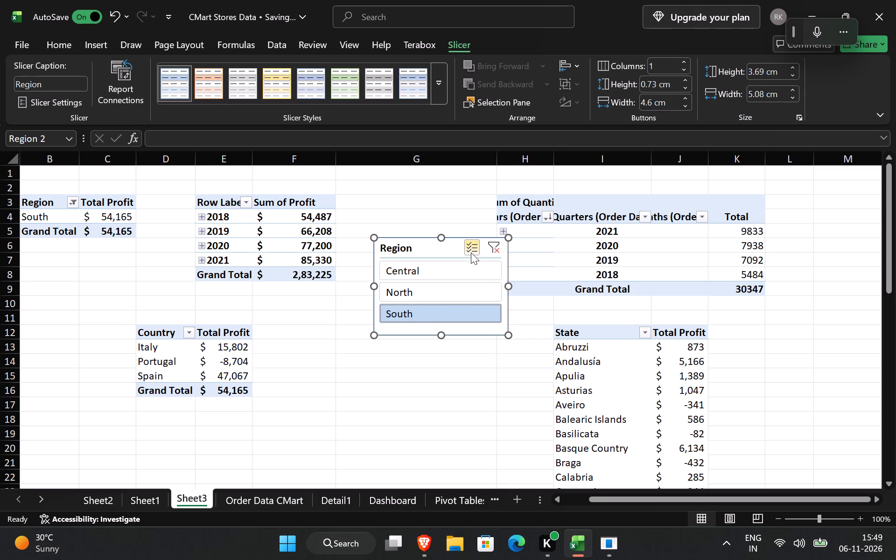
{"action": "left_click", "coordinate": [440, 270]}
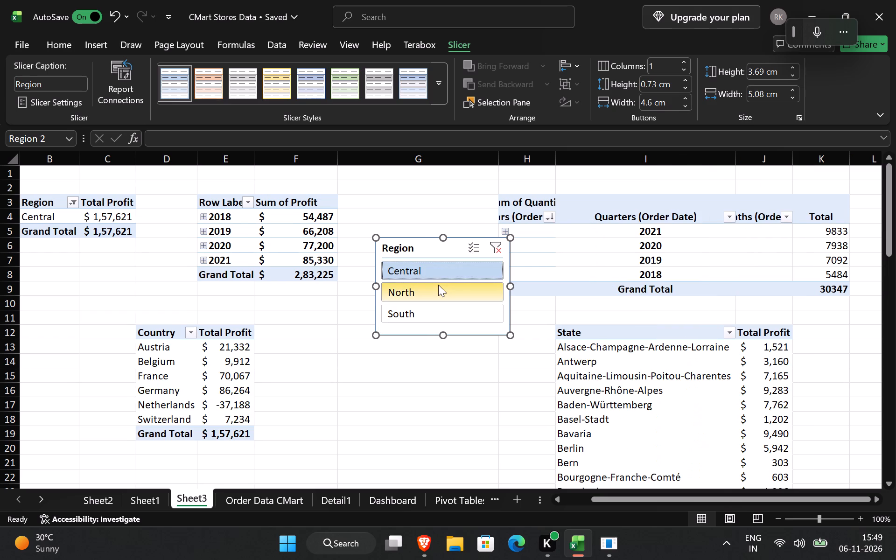
{"action": "left_click", "coordinate": [438, 285]}
{"action": "left_click", "coordinate": [437, 299]}
{"action": "left_click", "coordinate": [437, 311]}
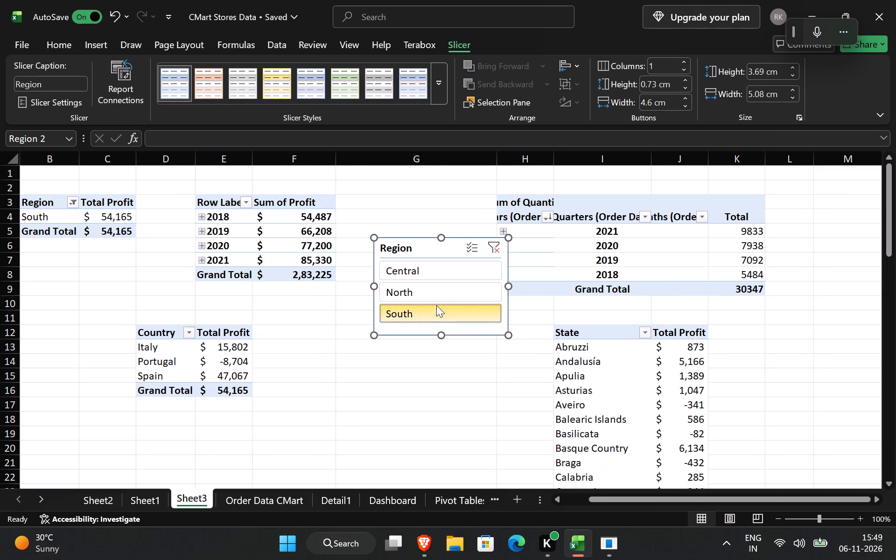
{"action": "left_click", "coordinate": [435, 276]}
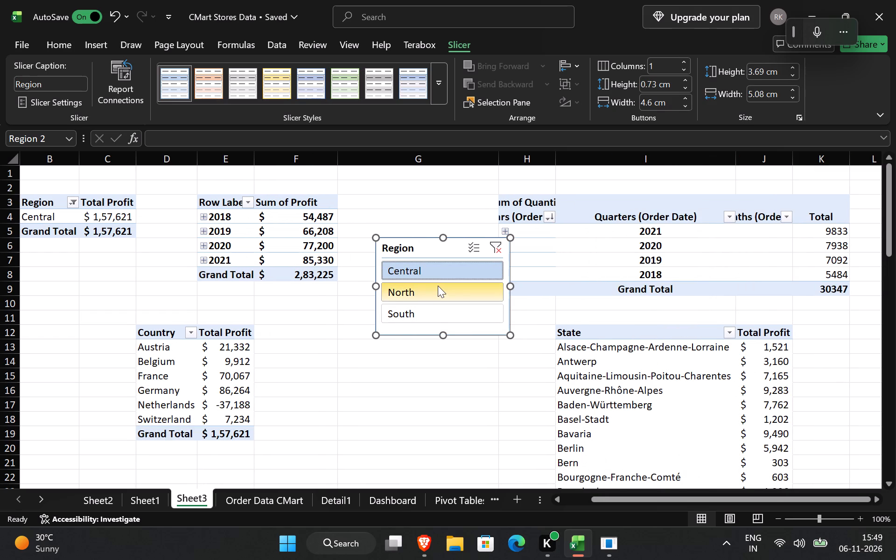
{"action": "left_click", "coordinate": [432, 315], "text": "shift"}
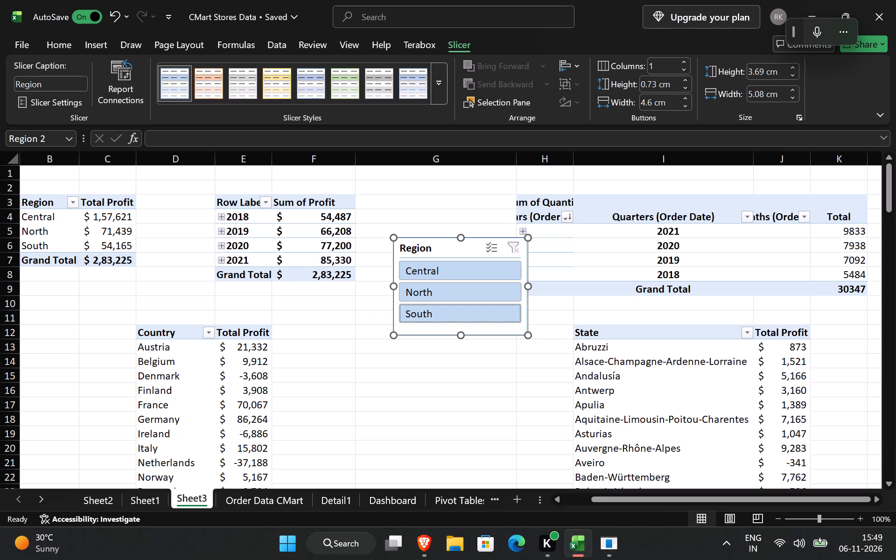
{"action": "left_click", "coordinate": [394, 406]}
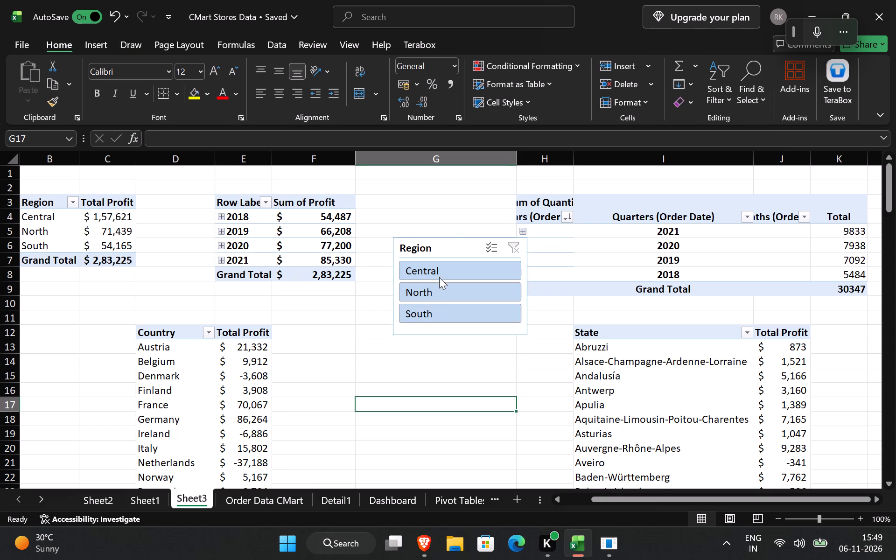
Filter the connected pivot tables again by Central, North and South, finishing on Central.
{"action": "left_click", "coordinate": [439, 277]}
{"action": "left_click", "coordinate": [458, 291]}
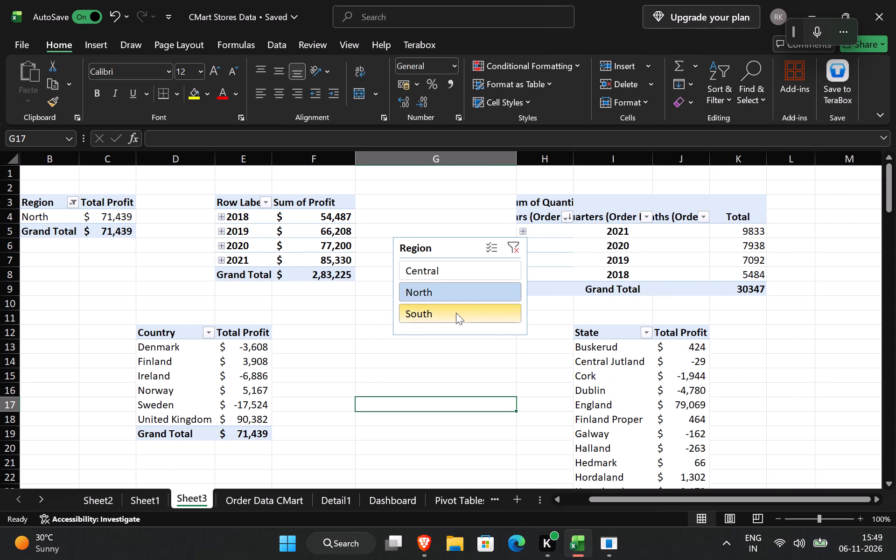
{"action": "left_click", "coordinate": [456, 313]}
{"action": "left_click", "coordinate": [447, 266]}
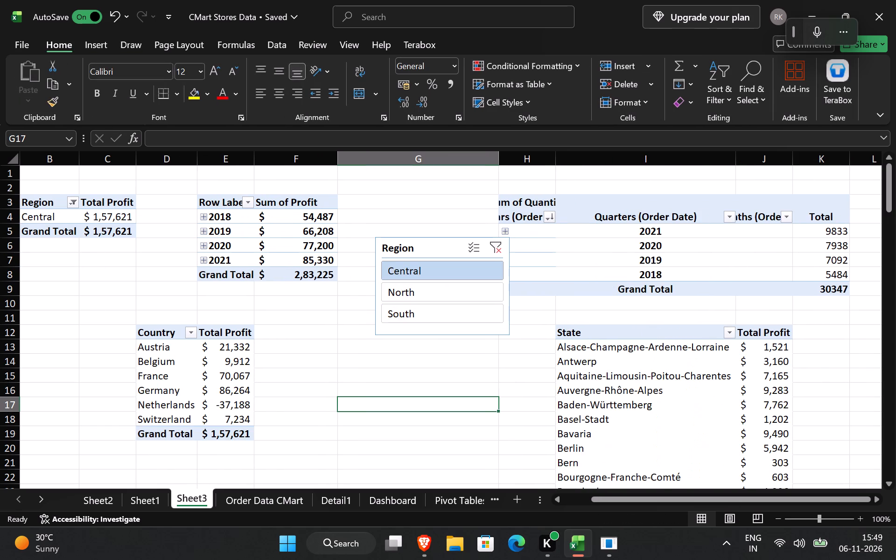
{"action": "left_click", "coordinate": [442, 377]}
Turn on multi-select in the Region slicer, test different region combinations, reselect all three regions and turn multi-select off.
{"action": "left_click", "coordinate": [477, 249]}
{"action": "left_click", "coordinate": [435, 294]}
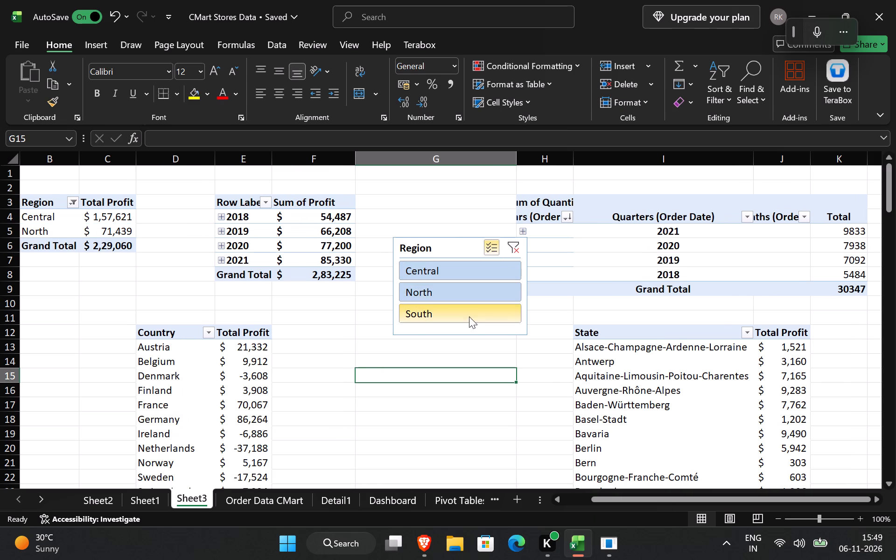
{"action": "left_click", "coordinate": [475, 312]}
{"action": "left_click", "coordinate": [454, 294]}
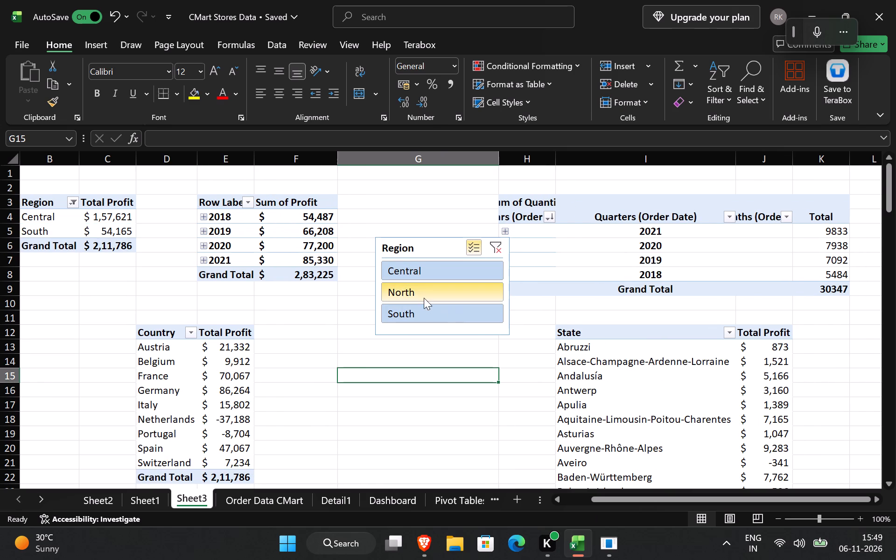
{"action": "left_click", "coordinate": [441, 272]}
{"action": "left_click", "coordinate": [435, 289]}
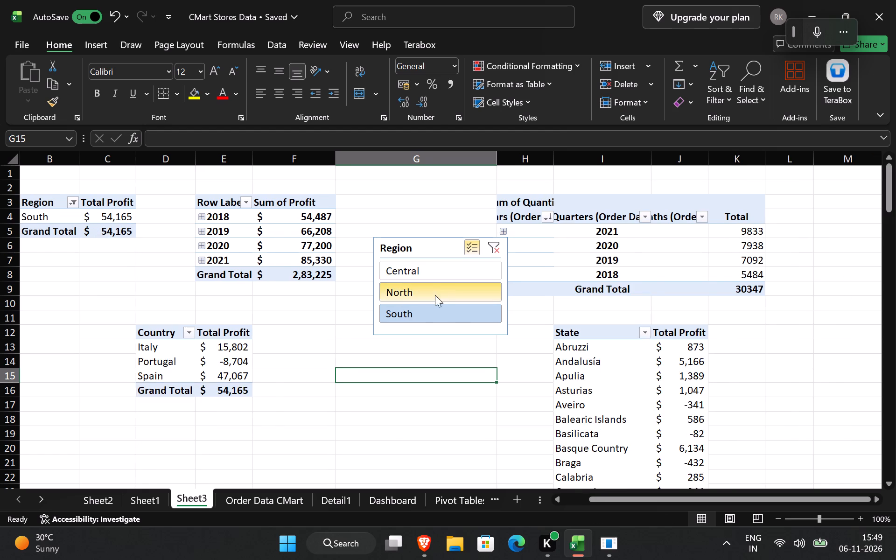
{"action": "left_click", "coordinate": [459, 273]}
{"action": "left_click", "coordinate": [461, 265]}
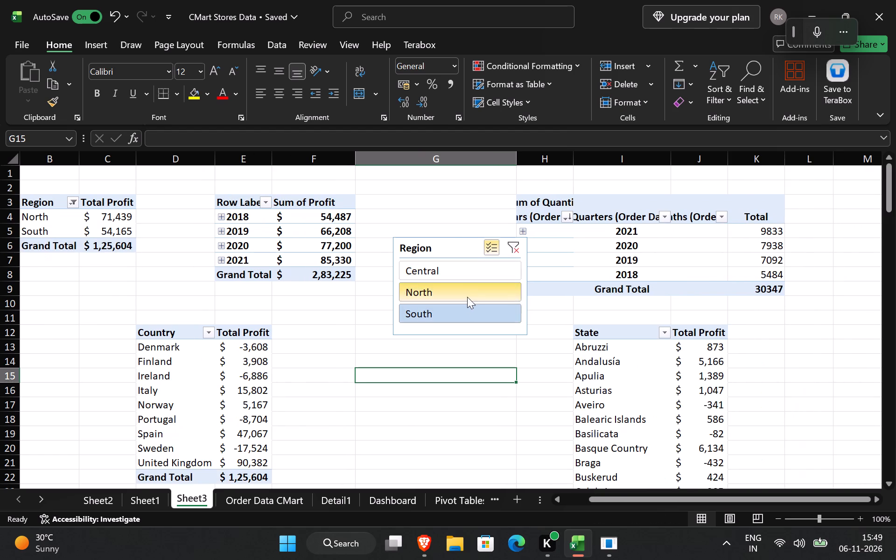
{"action": "left_click", "coordinate": [467, 291]}
{"action": "left_click", "coordinate": [467, 320]}
{"action": "left_click", "coordinate": [497, 244]}
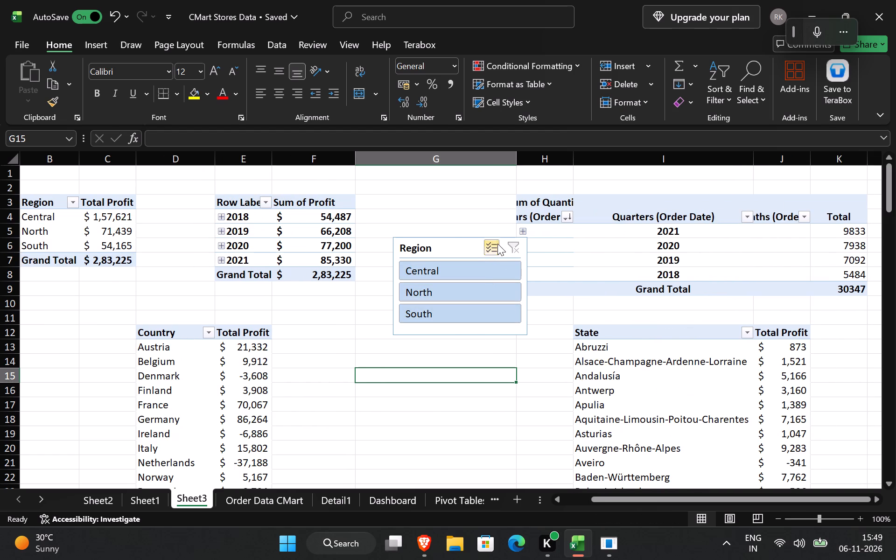
Filter the pivot tables to South, switch to Central, and clear the Region slicer's filter.
{"action": "left_click", "coordinate": [461, 443]}
{"action": "left_click", "coordinate": [466, 307]}
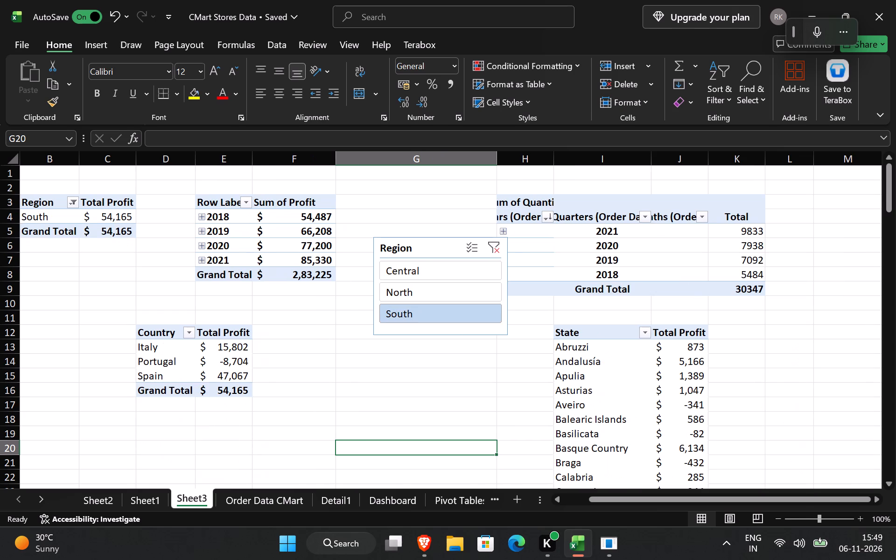
{"action": "left_click", "coordinate": [432, 279]}
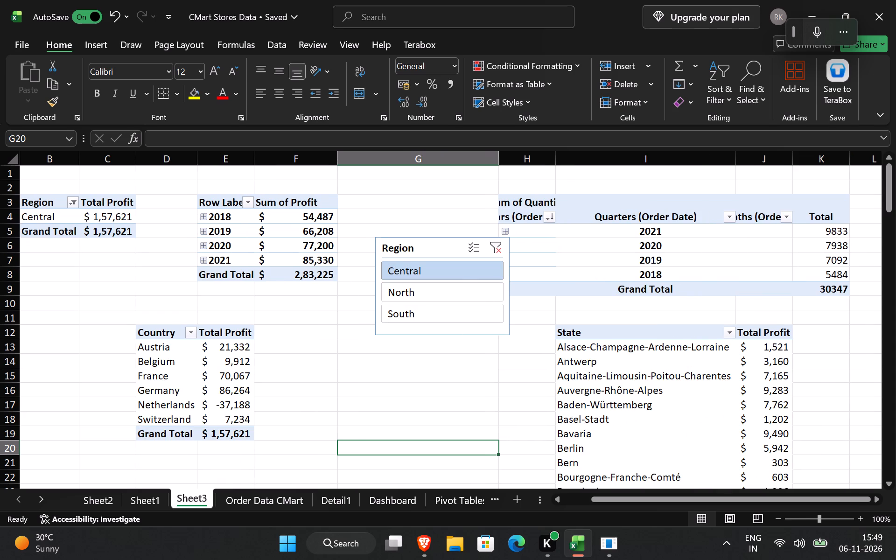
{"action": "left_click", "coordinate": [497, 244]}
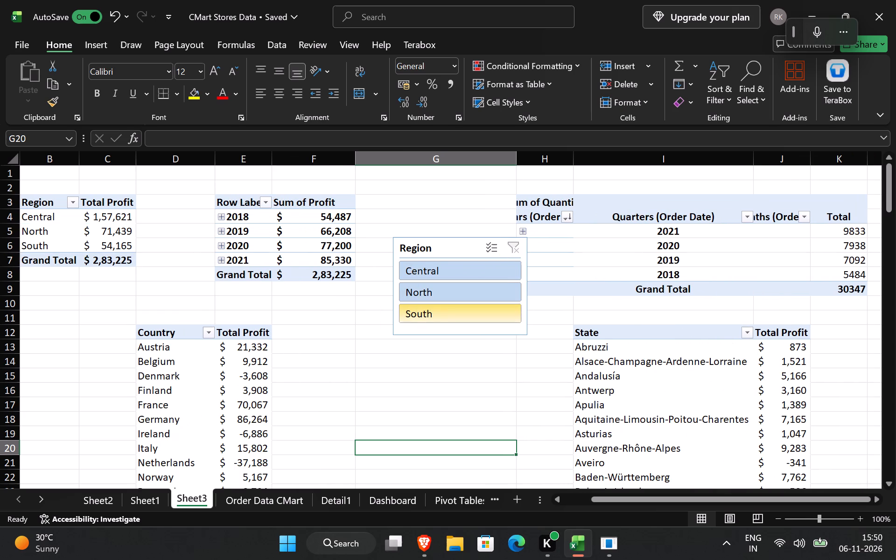
{"action": "left_click", "coordinate": [431, 396]}
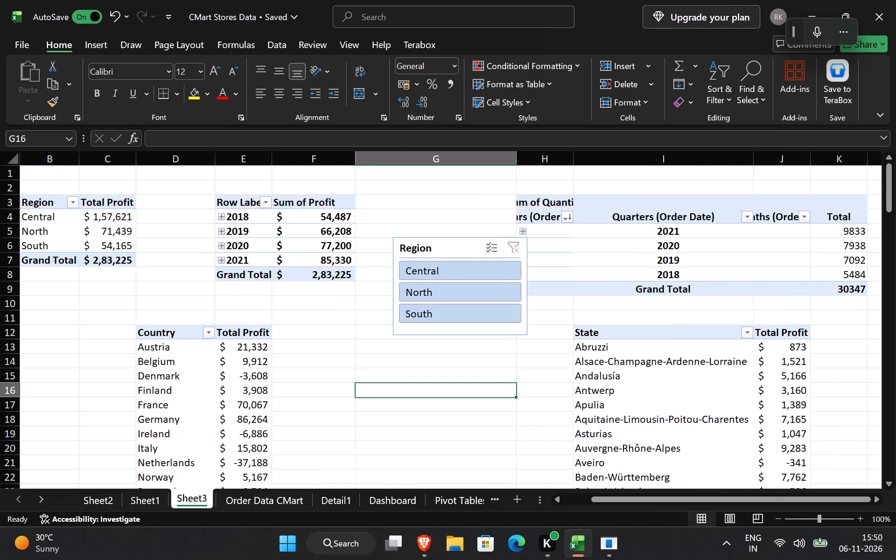
Switch to the Brave browser and resume the Excel course video.
{"action": "left_click", "coordinate": [428, 554]}
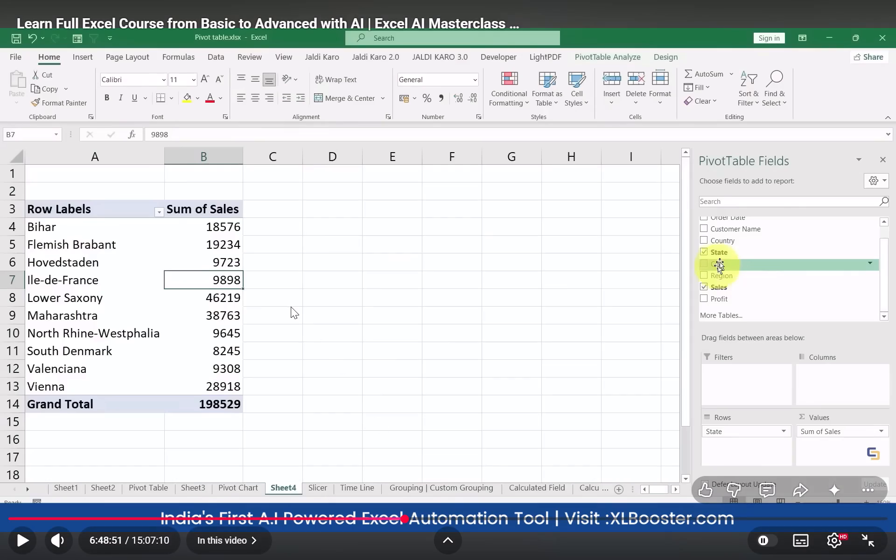
{"action": "left_click", "coordinate": [379, 402]}
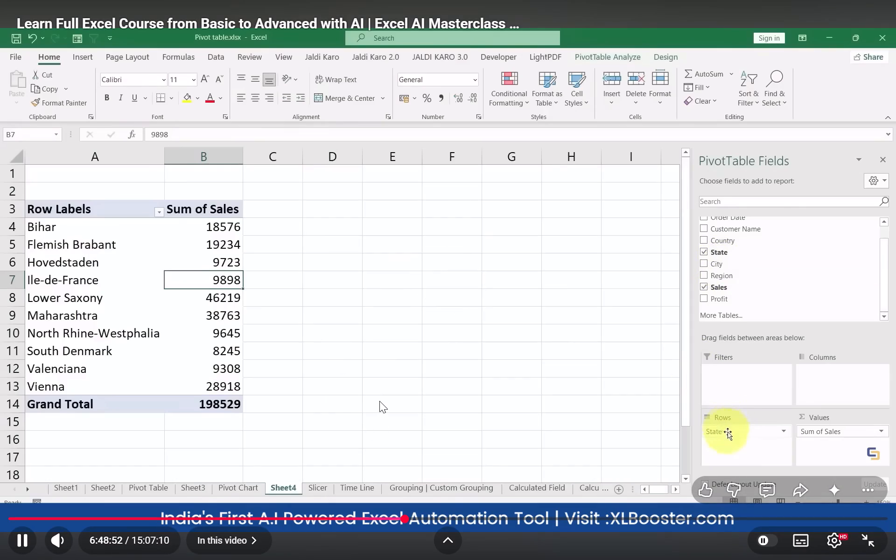
Skip forward through the course's slicer lesson to the part introducing Slicer Settings, and pause the video.
{"action": "key", "text": "Right"}
{"action": "key", "text": "Right"}
{"action": "key", "text": "Right"}
{"action": "key", "text": "Right"}
{"action": "key", "text": "Right"}
{"action": "key", "text": "Right"}
{"action": "key", "text": "Right"}
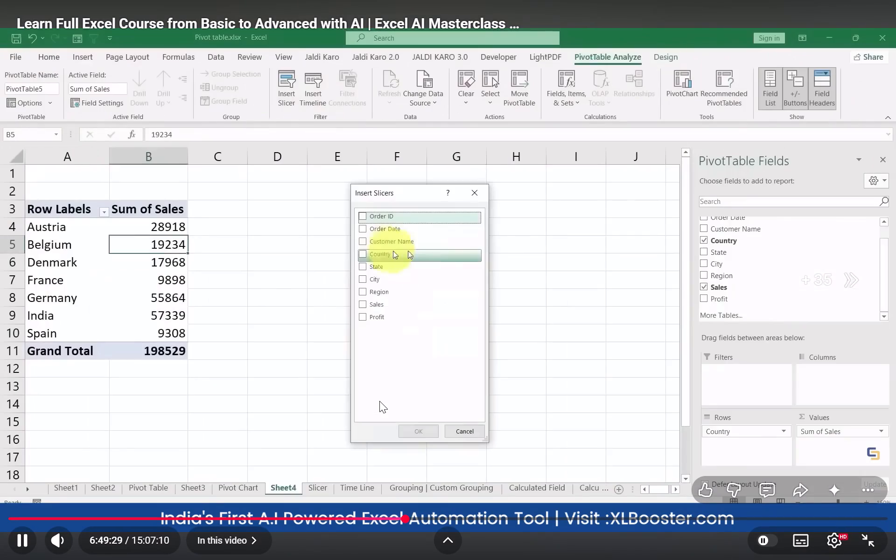
{"action": "key", "text": "Right"}
{"action": "key", "text": "Right"}
{"action": "key", "text": "Right"}
{"action": "key", "text": "Right"}
{"action": "key", "text": "Right"}
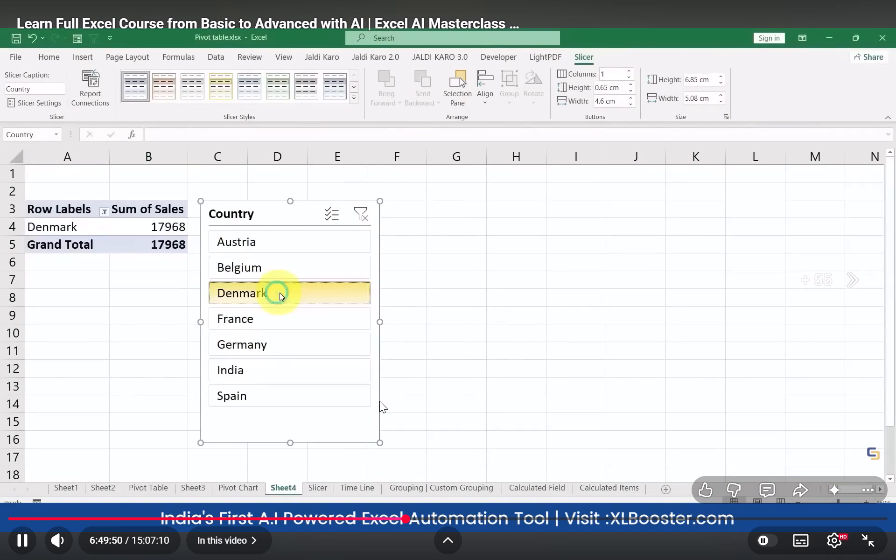
{"action": "key", "text": "Right"}
{"action": "key", "text": "Right"}
{"action": "key", "text": "Right"}
{"action": "key", "text": "Right"}
{"action": "key", "text": "Right"}
{"action": "key", "text": "Right"}
{"action": "key", "text": "Right"}
{"action": "key", "text": "Right"}
{"action": "key", "text": "Right"}
{"action": "key", "text": "Right"}
{"action": "key", "text": "Right"}
{"action": "key", "text": "Right"}
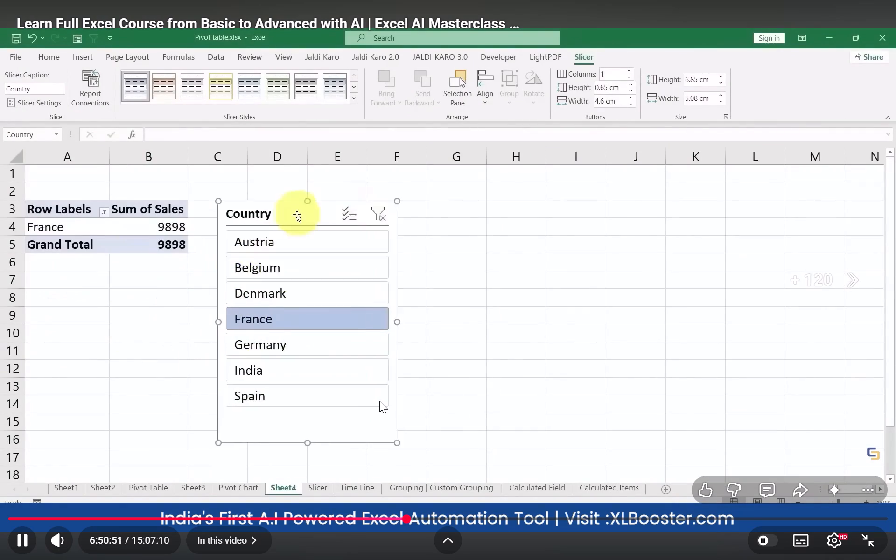
{"action": "key", "text": "Right"}
{"action": "key", "text": "Right"}
{"action": "key", "text": "Right"}
{"action": "key", "text": "Right"}
{"action": "key", "text": "Right"}
{"action": "key", "text": "Right"}
{"action": "key", "text": "Right"}
{"action": "key", "text": "Right"}
{"action": "key", "text": "Right"}
{"action": "key", "text": "Right"}
{"action": "key", "text": "Right"}
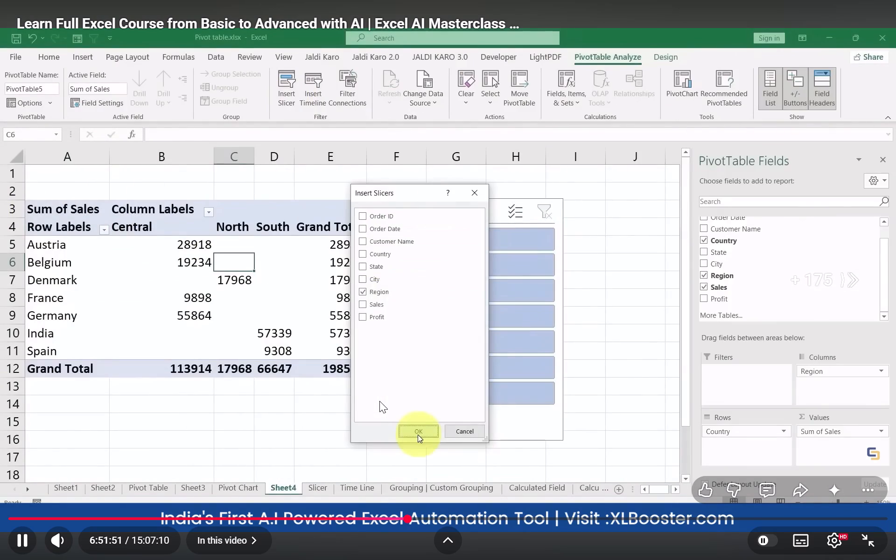
{"action": "key", "text": "Right"}
{"action": "key", "text": "Right"}
{"action": "key", "text": "Right"}
{"action": "key", "text": "Right"}
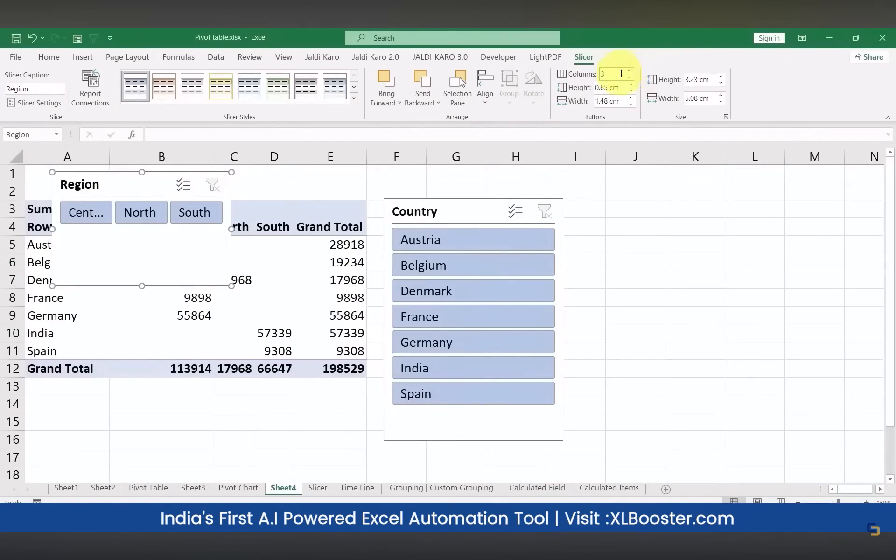
{"action": "key", "text": "Right"}
{"action": "key", "text": "Right"}
{"action": "key", "text": "Right"}
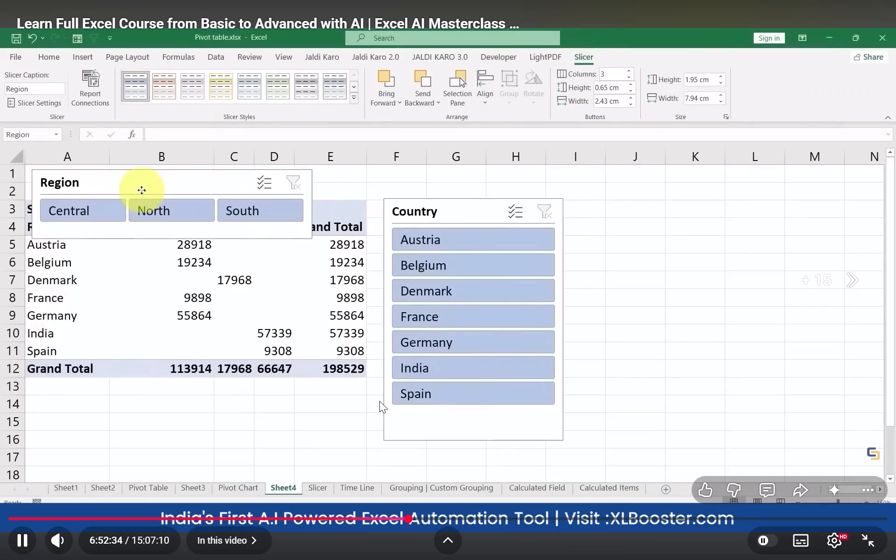
{"action": "key", "text": "Right"}
{"action": "key", "text": "Right"}
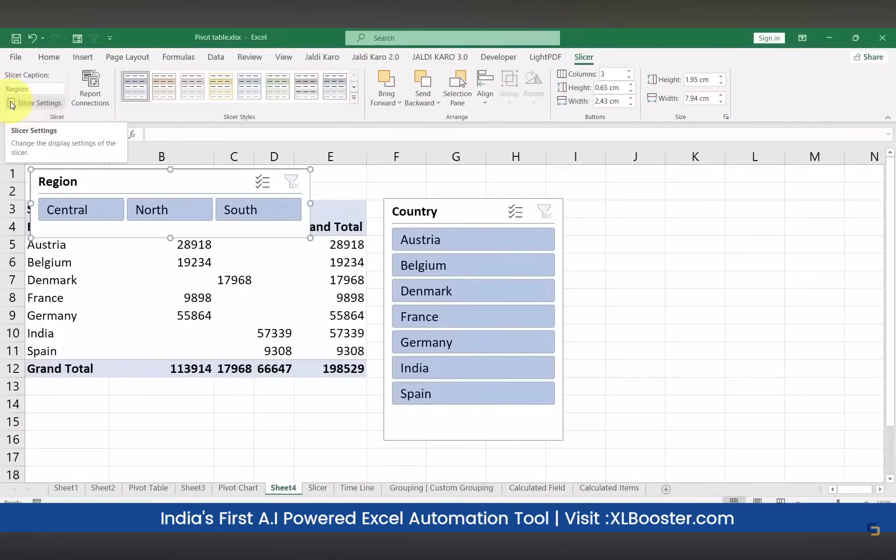
{"action": "key", "text": "space"}
Switch to Excel, lay out Sheet3's Region slicer in 3 columns, and shorten it to about 2 cm high.
{"action": "key", "text": "alt+Tab"}
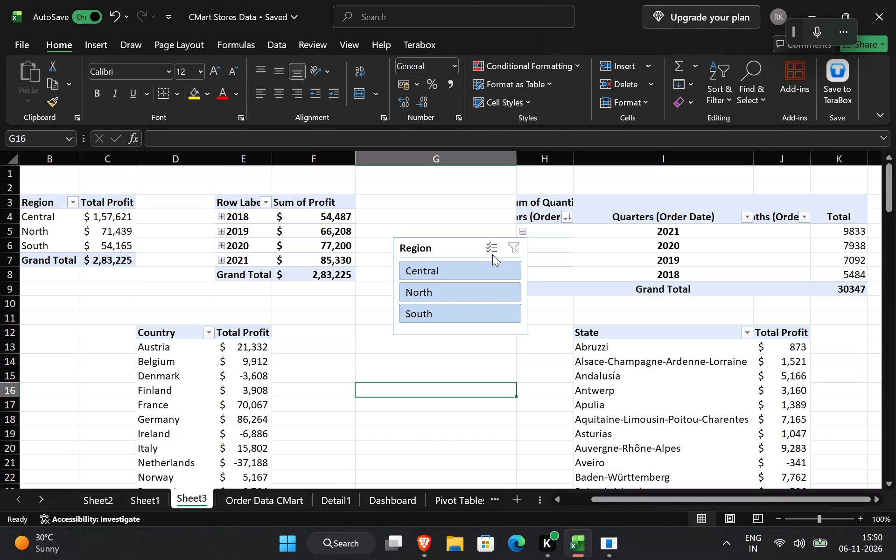
{"action": "left_click_drag", "start_coordinate": [469, 253], "coordinate": [448, 214]}
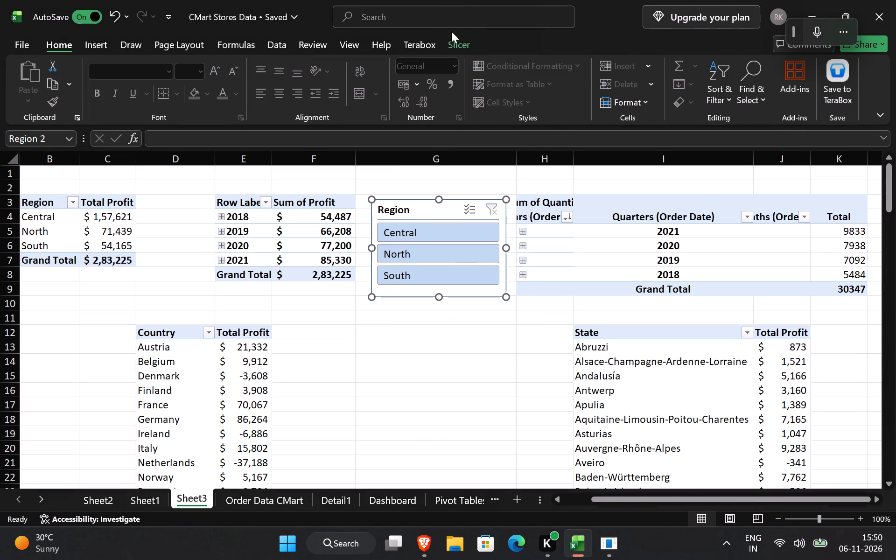
{"action": "left_click", "coordinate": [462, 41]}
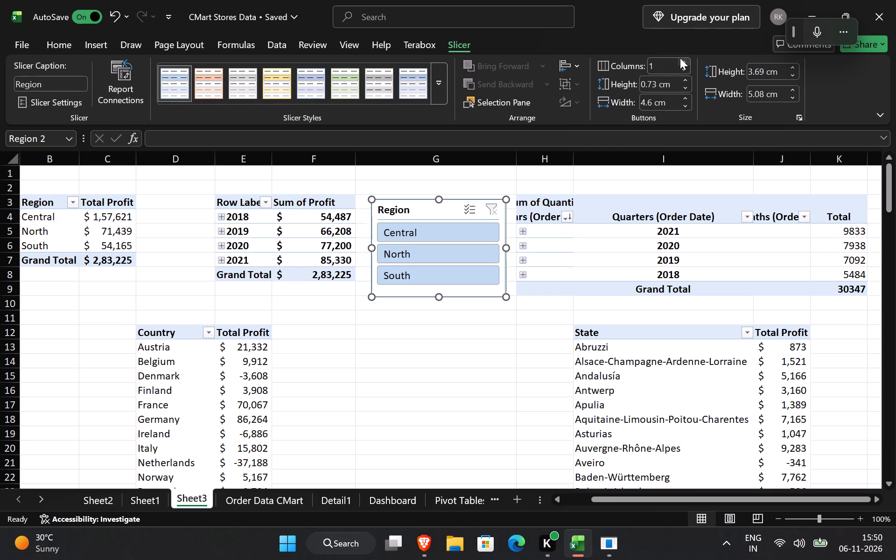
{"action": "double_click", "coordinate": [683, 60]}
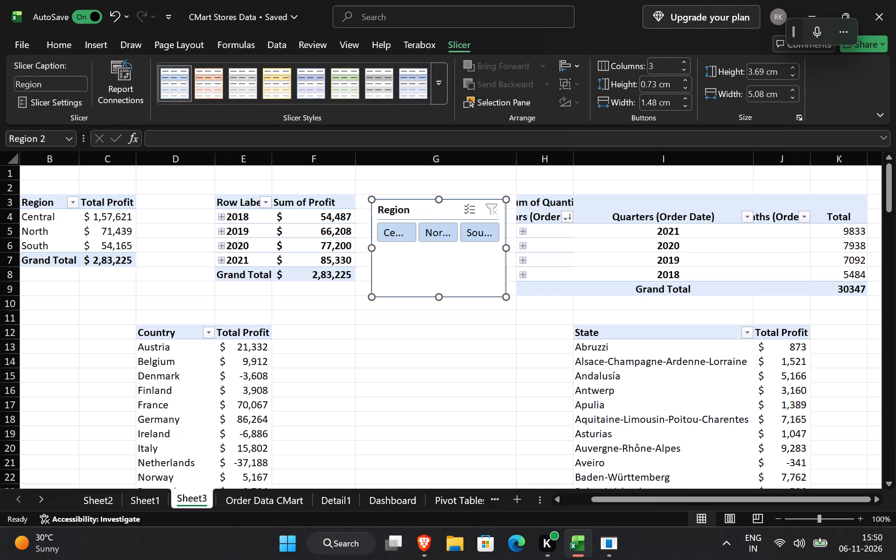
{"action": "left_click_drag", "start_coordinate": [441, 298], "coordinate": [450, 252]}
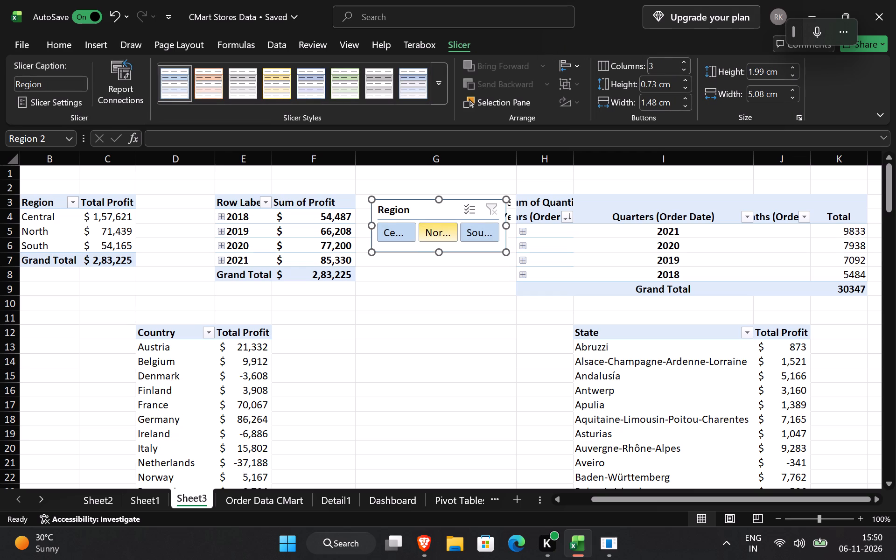
Move the Region slicer between the Country and State pivot tables and widen it to about 7.6 cm.
{"action": "left_click_drag", "start_coordinate": [453, 199], "coordinate": [428, 319]}
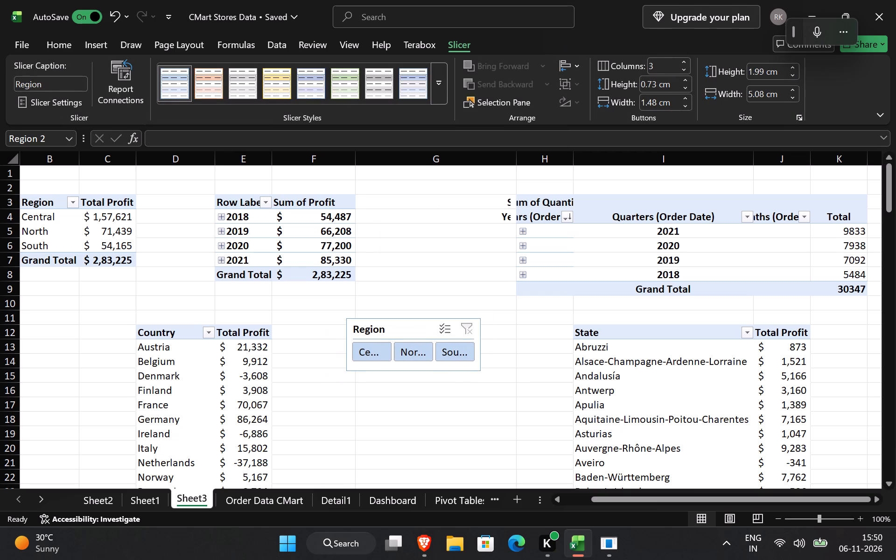
{"action": "left_click_drag", "start_coordinate": [428, 319], "coordinate": [435, 319]}
{"action": "left_click_drag", "start_coordinate": [488, 344], "coordinate": [512, 344]}
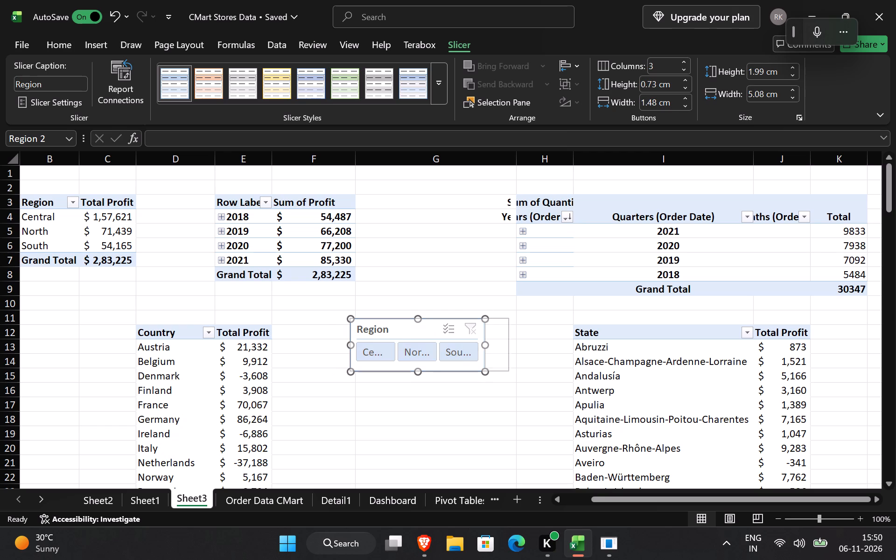
{"action": "left_click_drag", "start_coordinate": [512, 344], "coordinate": [529, 344]}
{"action": "left_click_drag", "start_coordinate": [352, 342], "coordinate": [330, 347]}
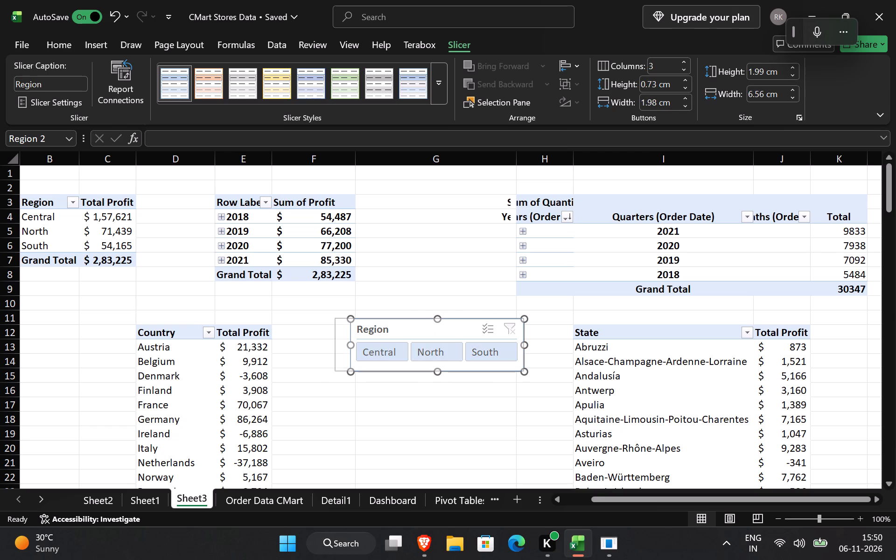
{"action": "left_click_drag", "start_coordinate": [330, 347], "coordinate": [323, 347]}
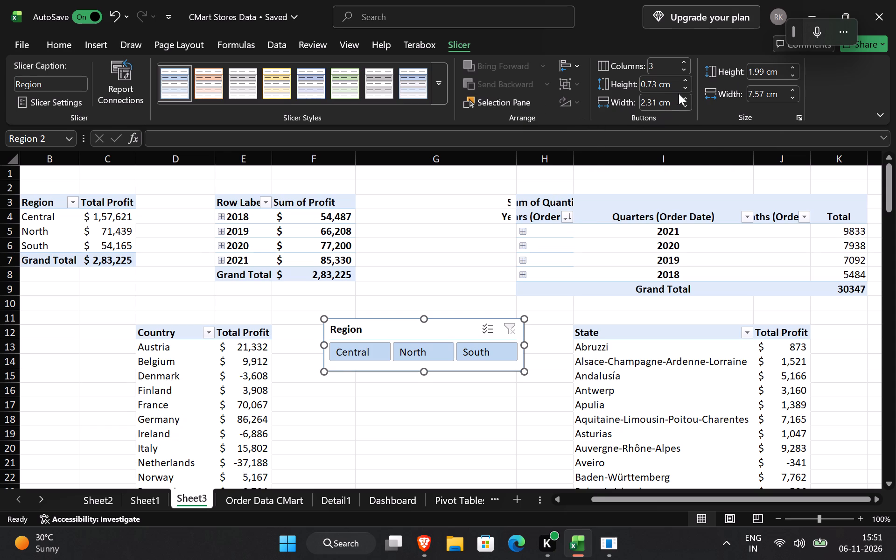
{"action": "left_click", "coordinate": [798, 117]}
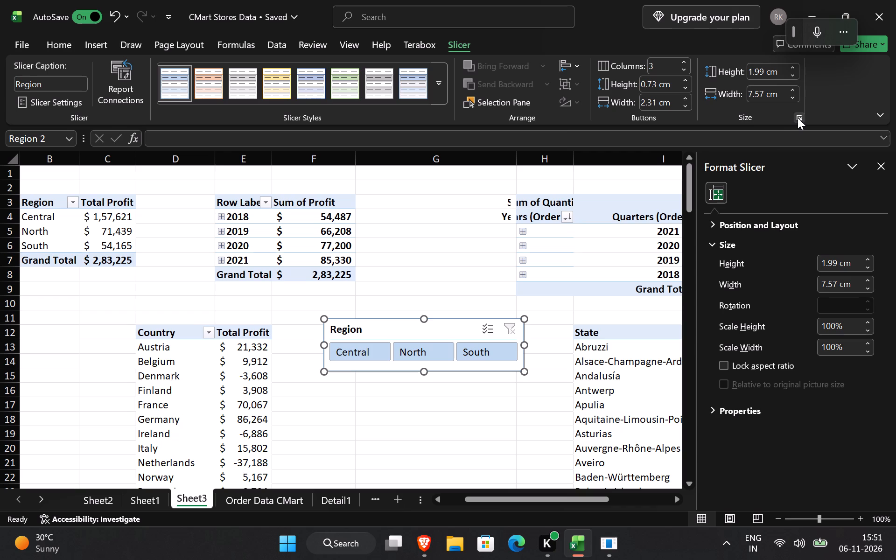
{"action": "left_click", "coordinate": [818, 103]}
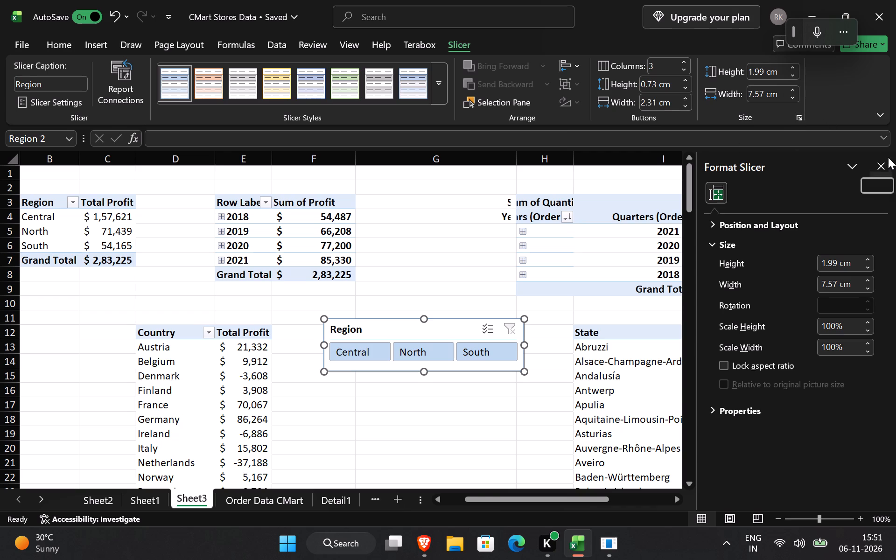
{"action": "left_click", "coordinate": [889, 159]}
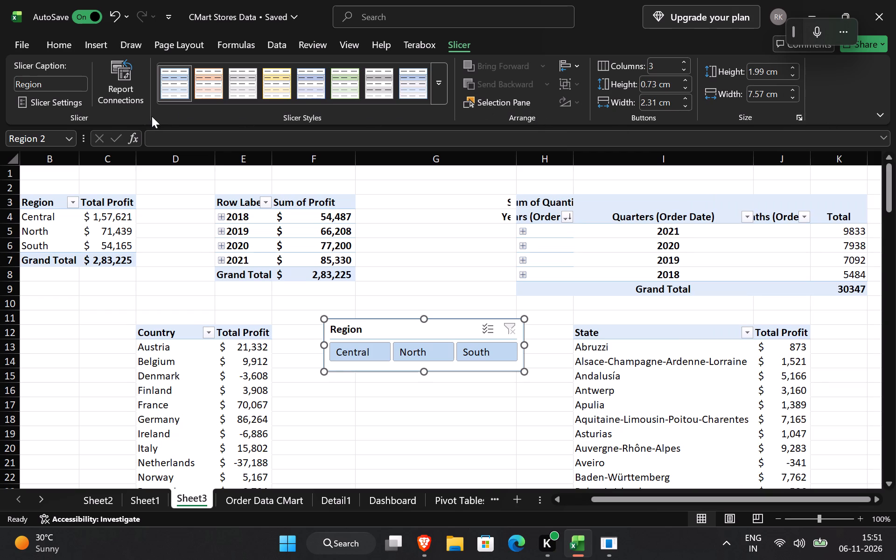
Set the Region slicer's items to sort in descending order (Z to A).
{"action": "left_click", "coordinate": [68, 103]}
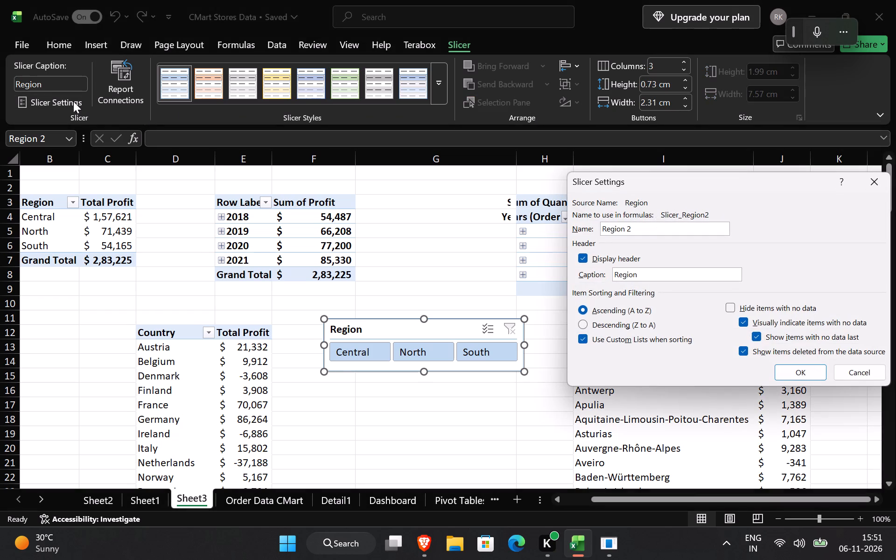
{"action": "left_click", "coordinate": [585, 322]}
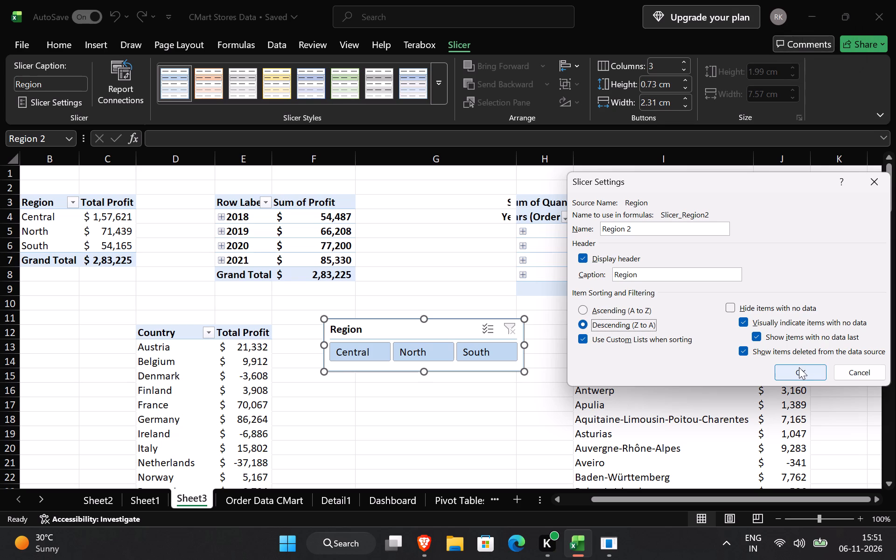
{"action": "left_click", "coordinate": [801, 374]}
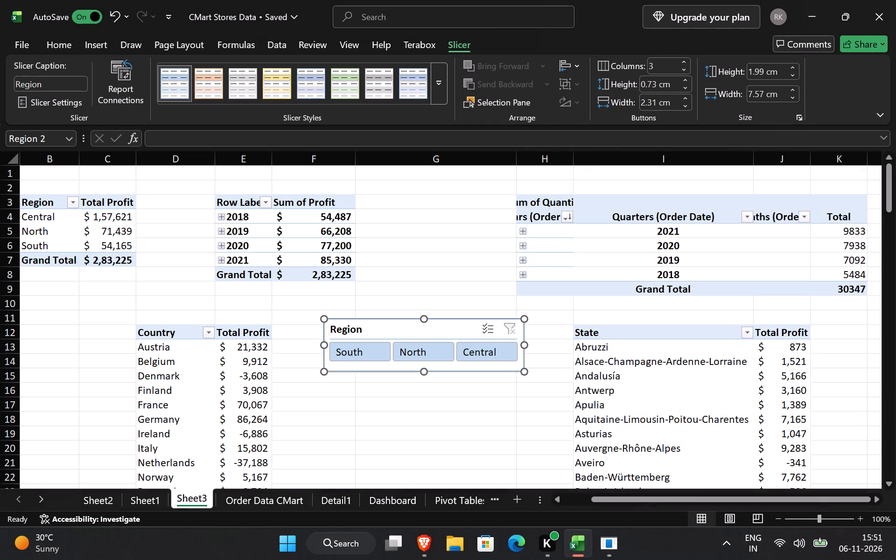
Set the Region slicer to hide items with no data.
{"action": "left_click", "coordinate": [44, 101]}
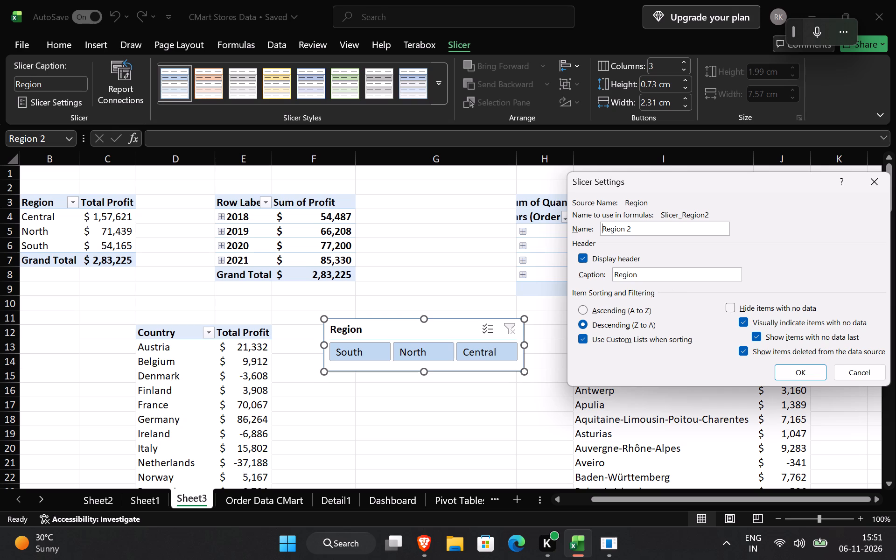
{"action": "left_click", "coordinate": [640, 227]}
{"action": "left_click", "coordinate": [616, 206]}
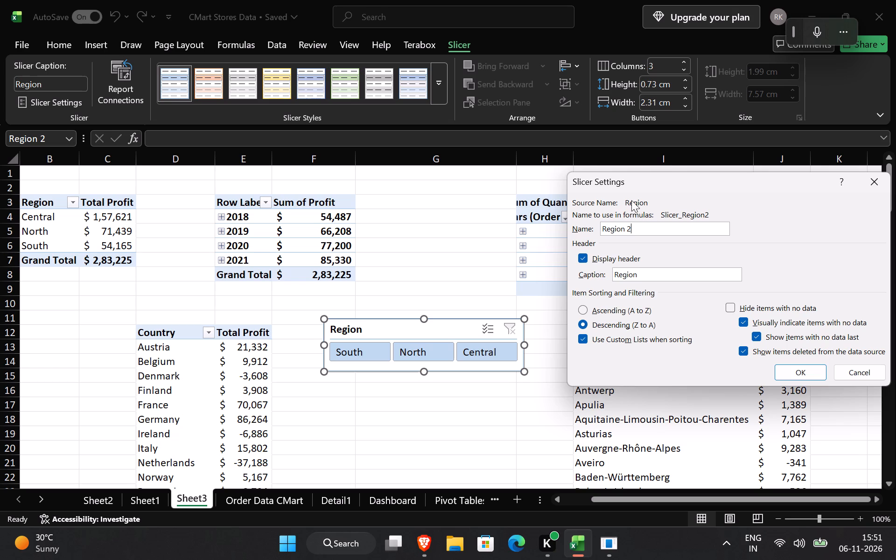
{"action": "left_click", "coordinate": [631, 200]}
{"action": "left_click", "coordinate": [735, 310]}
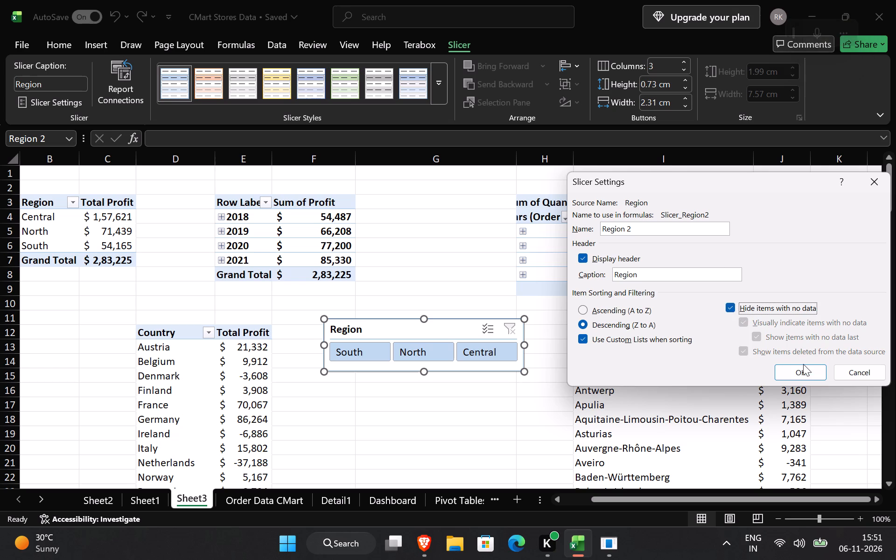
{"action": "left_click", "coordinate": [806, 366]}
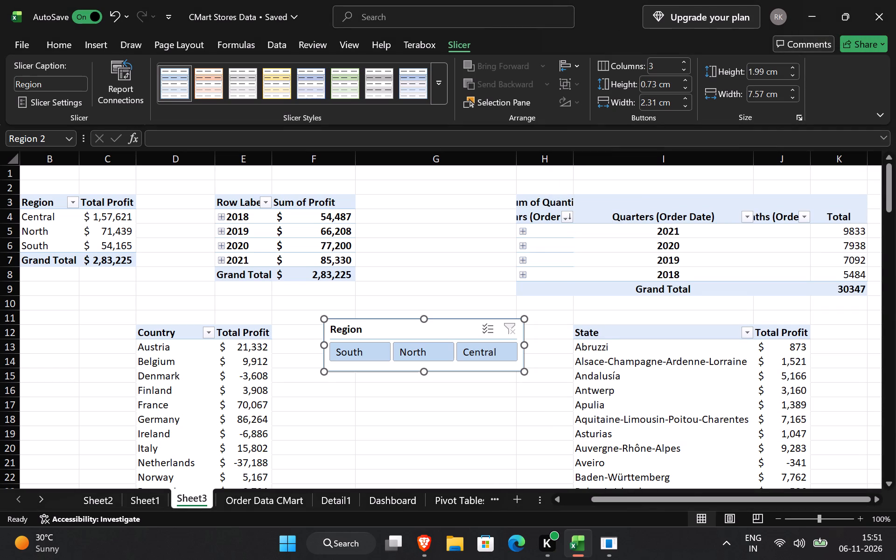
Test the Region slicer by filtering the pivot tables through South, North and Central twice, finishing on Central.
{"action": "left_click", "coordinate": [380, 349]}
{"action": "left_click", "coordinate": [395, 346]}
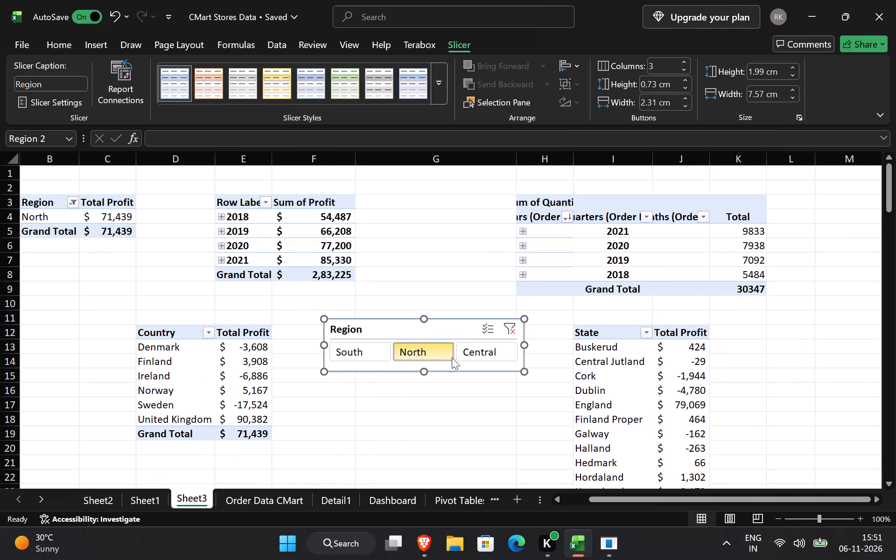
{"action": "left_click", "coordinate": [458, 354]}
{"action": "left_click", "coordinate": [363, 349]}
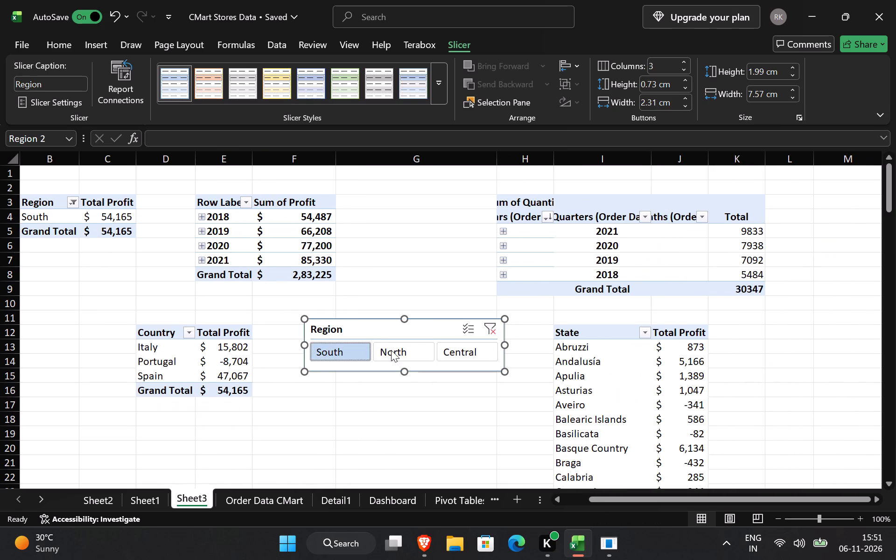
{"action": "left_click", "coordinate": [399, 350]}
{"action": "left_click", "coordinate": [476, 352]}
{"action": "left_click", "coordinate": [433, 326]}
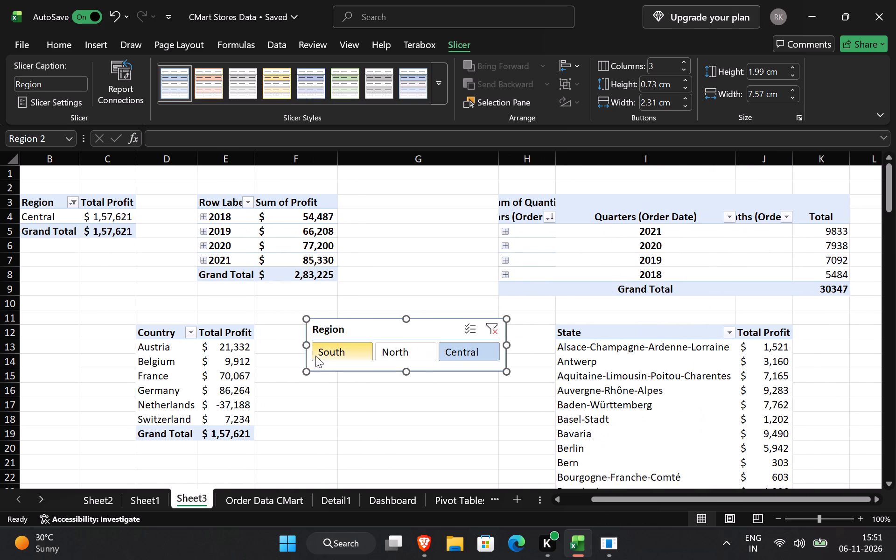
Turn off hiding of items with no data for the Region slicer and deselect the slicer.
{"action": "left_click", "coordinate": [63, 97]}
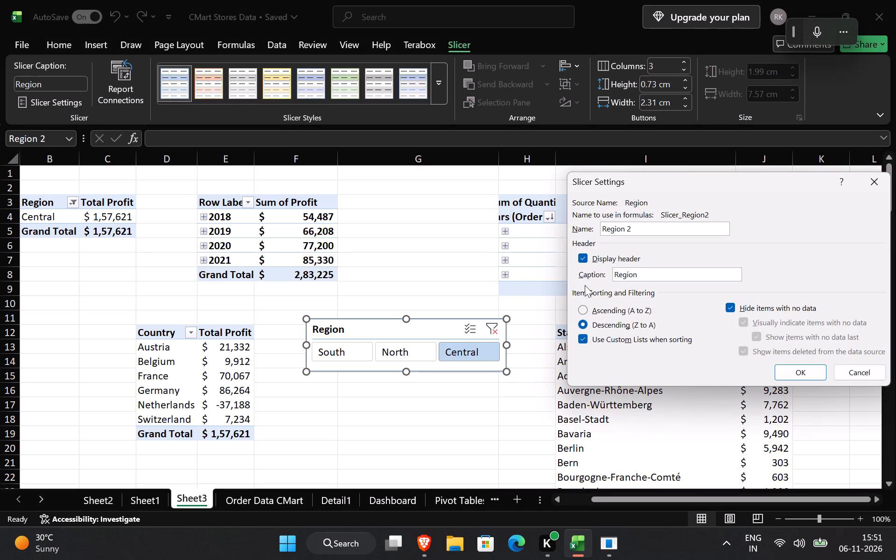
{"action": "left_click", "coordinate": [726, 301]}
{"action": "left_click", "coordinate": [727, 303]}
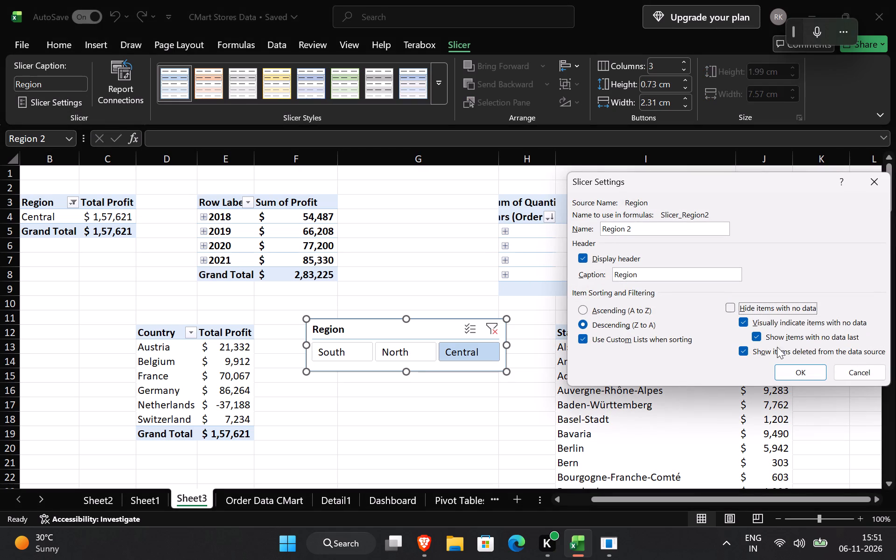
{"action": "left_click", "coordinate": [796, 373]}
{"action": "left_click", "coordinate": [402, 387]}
Filter the connected pivot tables by South, North and Central in turn, finish on South, and deselect the slicer.
{"action": "left_click", "coordinate": [357, 353]}
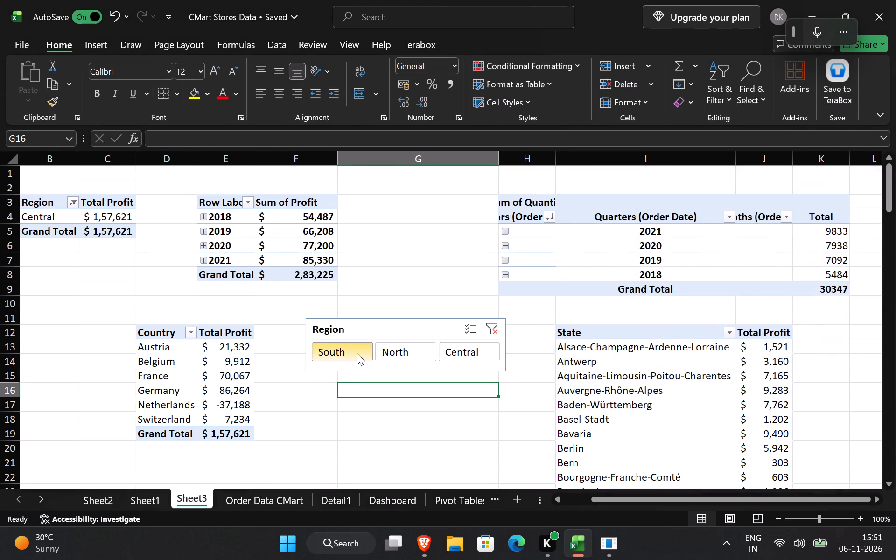
{"action": "left_click", "coordinate": [395, 357]}
{"action": "left_click", "coordinate": [403, 350]}
{"action": "left_click", "coordinate": [518, 352]}
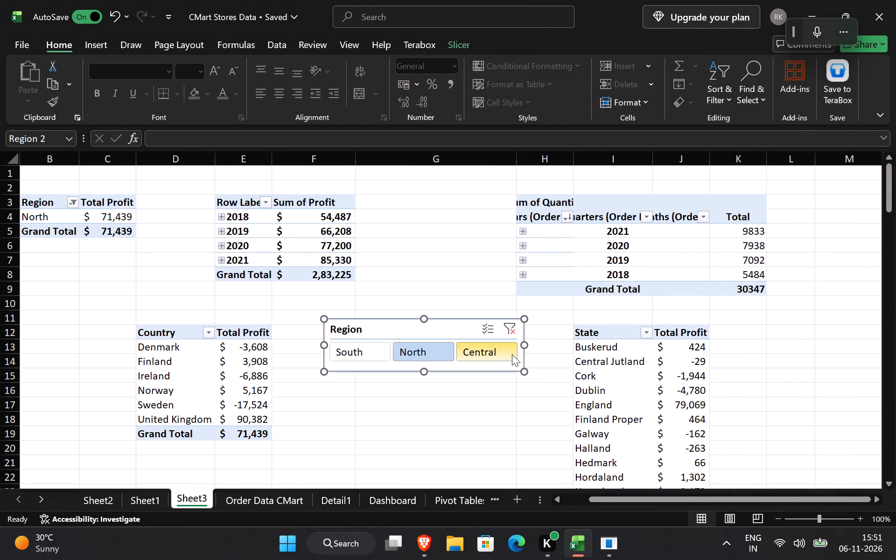
{"action": "left_click", "coordinate": [496, 355]}
{"action": "left_click", "coordinate": [341, 351]}
{"action": "left_click", "coordinate": [431, 402]}
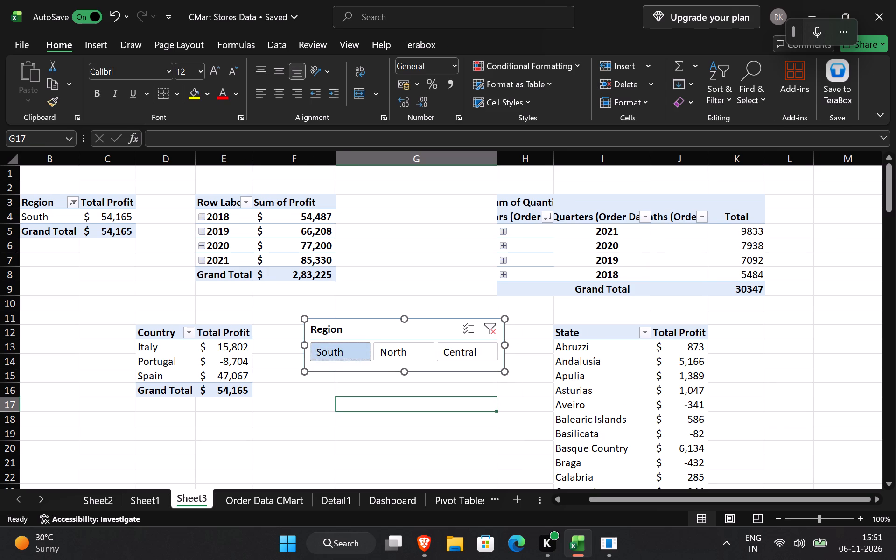
Test the Region slicer by filtering through North, Central, South, North and Central, then clear the region filter.
{"action": "left_click", "coordinate": [392, 354]}
{"action": "left_click", "coordinate": [460, 357]}
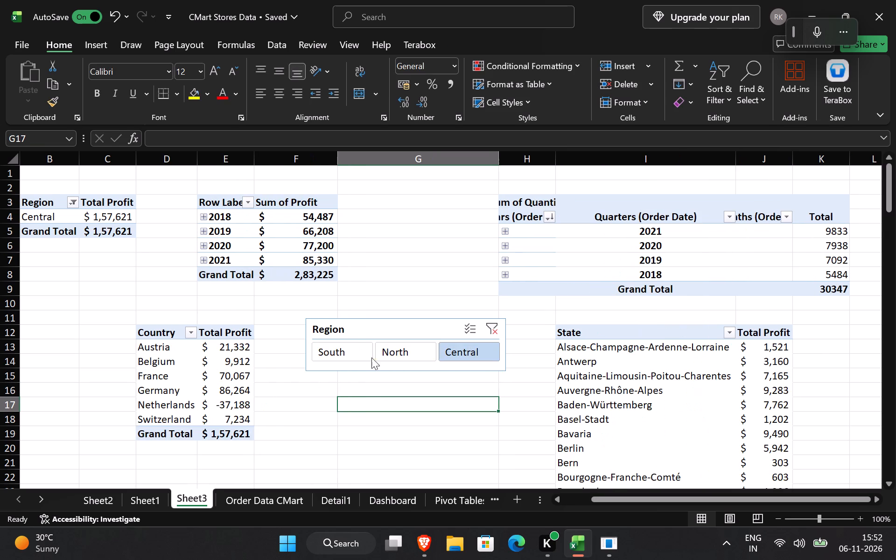
{"action": "left_click", "coordinate": [347, 350]}
{"action": "left_click", "coordinate": [421, 353]}
{"action": "left_click", "coordinate": [479, 351]}
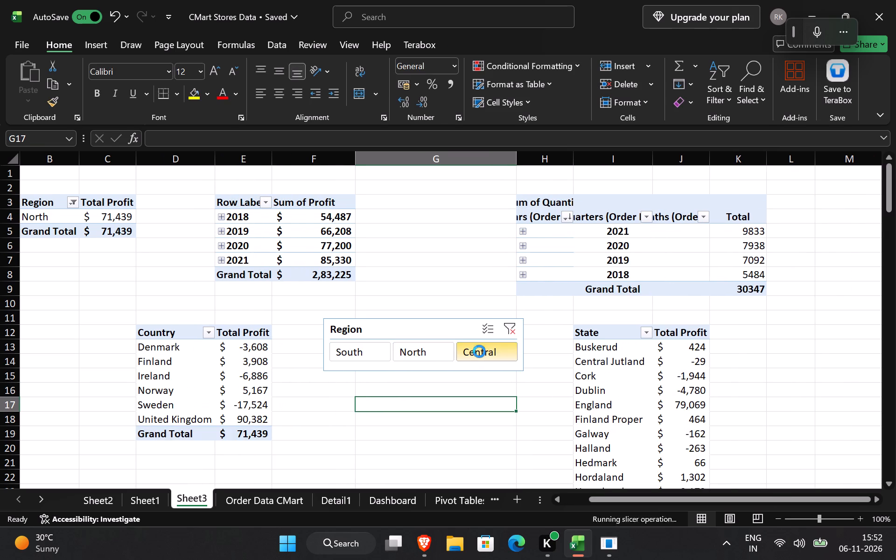
{"action": "left_click", "coordinate": [496, 334]}
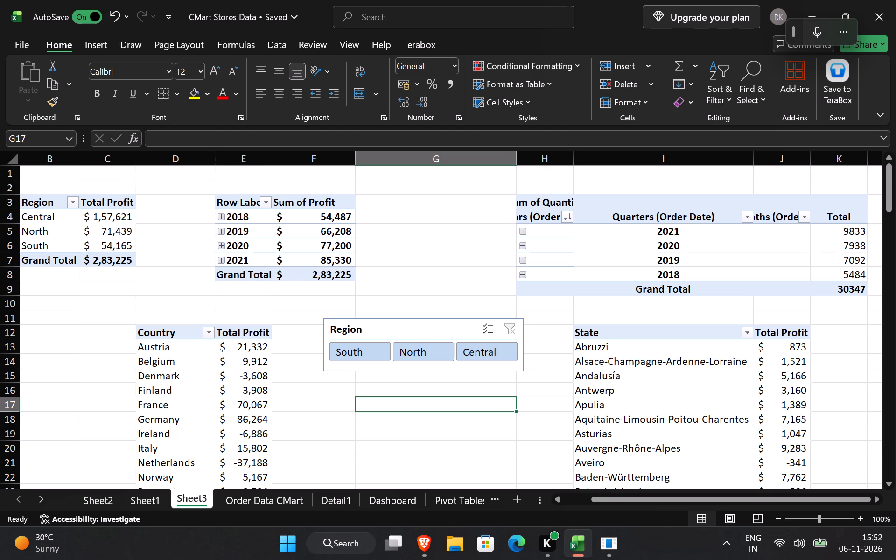
Turn off autofitting column widths on update in the PivotTable options of the Country_wise_profit table.
{"action": "left_click", "coordinate": [574, 268]}
{"action": "right_click", "coordinate": [569, 260]}
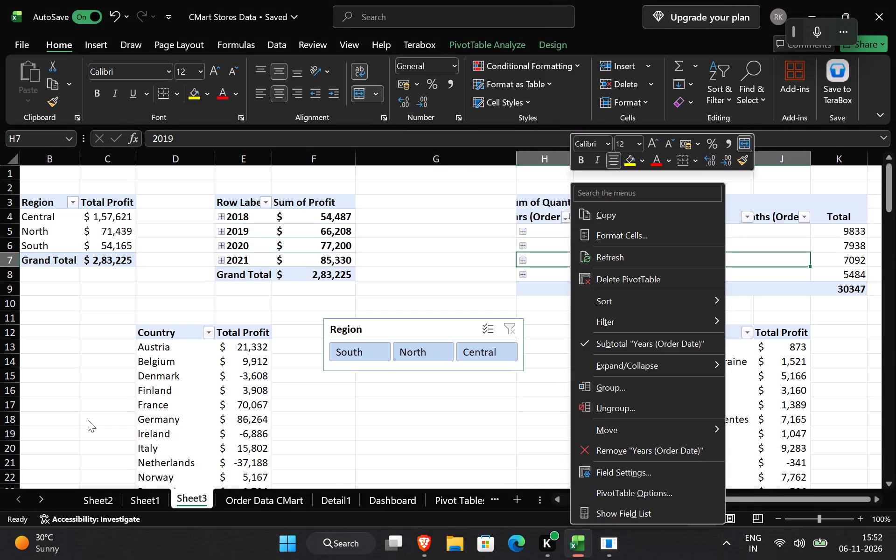
{"action": "left_click", "coordinate": [167, 389]}
{"action": "right_click", "coordinate": [167, 389]}
{"action": "left_click", "coordinate": [188, 350]}
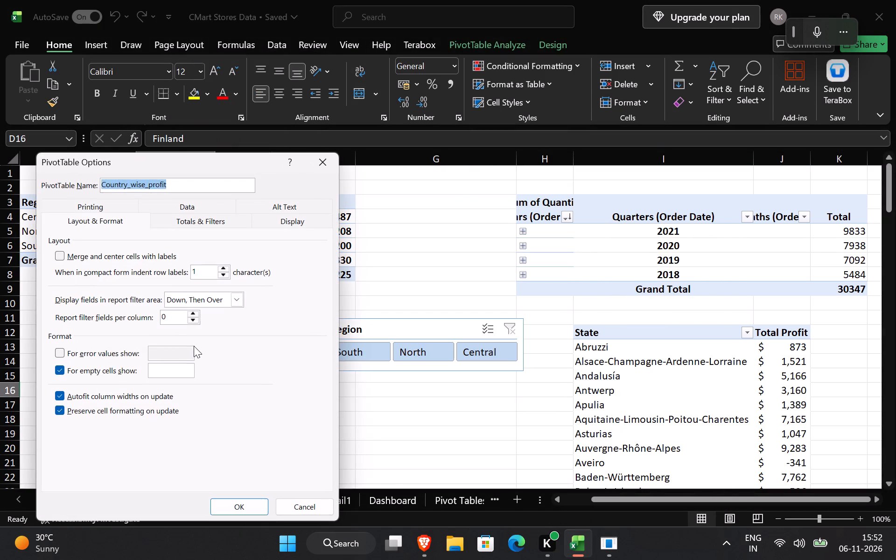
{"action": "left_click", "coordinate": [318, 222]}
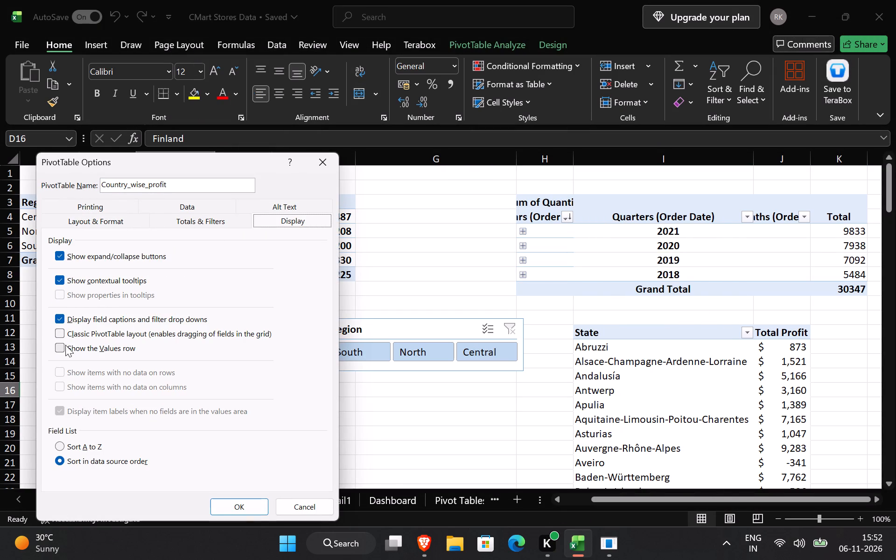
{"action": "left_click", "coordinate": [101, 217]}
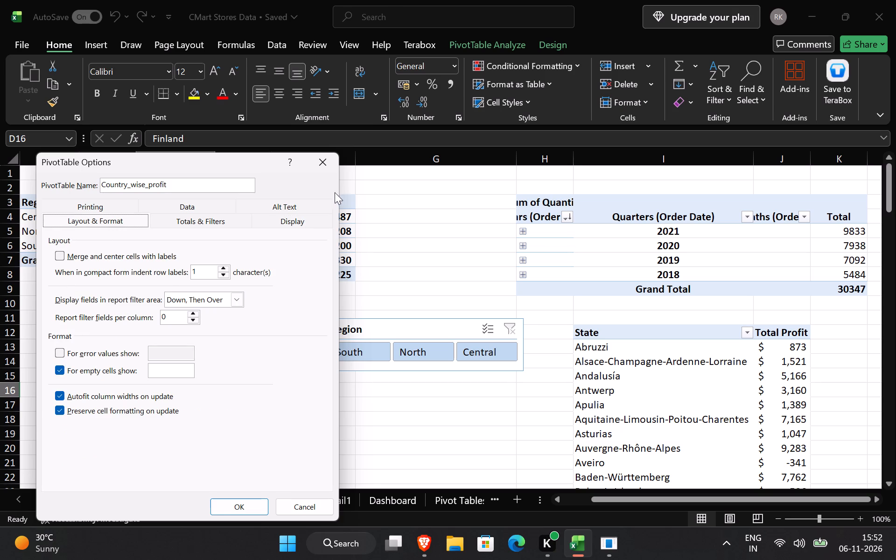
{"action": "left_click", "coordinate": [203, 219]}
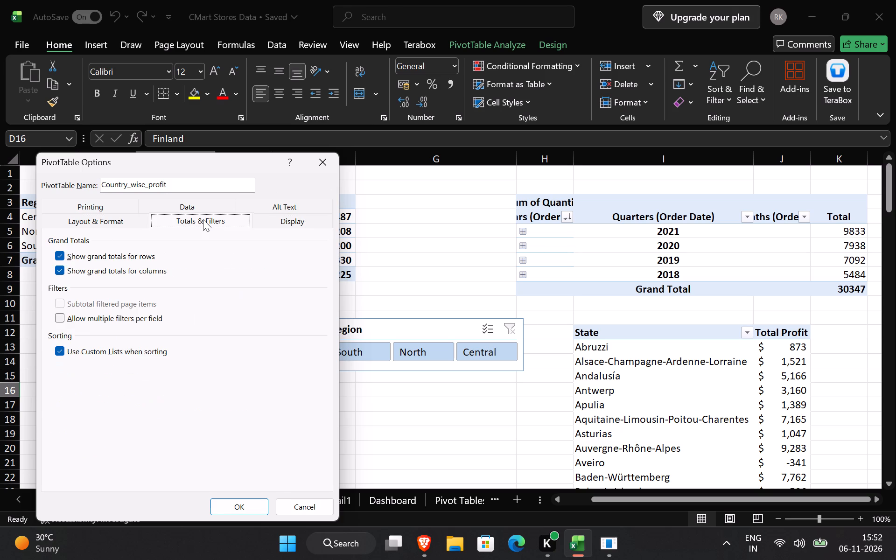
{"action": "left_click", "coordinate": [292, 226]}
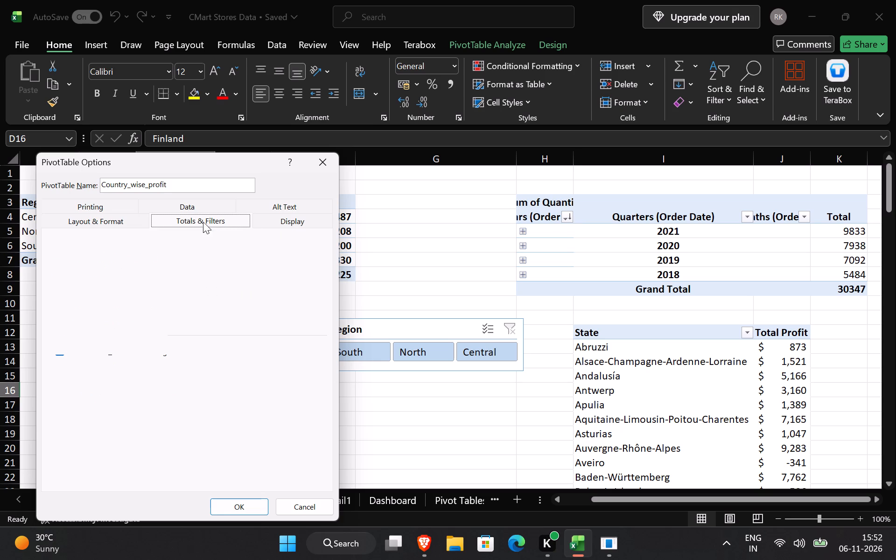
{"action": "left_click", "coordinate": [113, 215]}
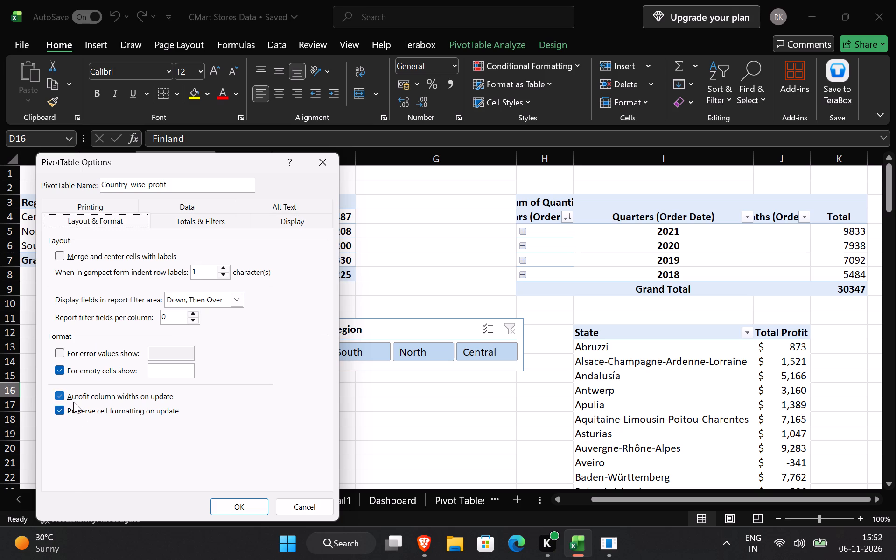
{"action": "left_click", "coordinate": [57, 391]}
{"action": "left_click", "coordinate": [228, 509]}
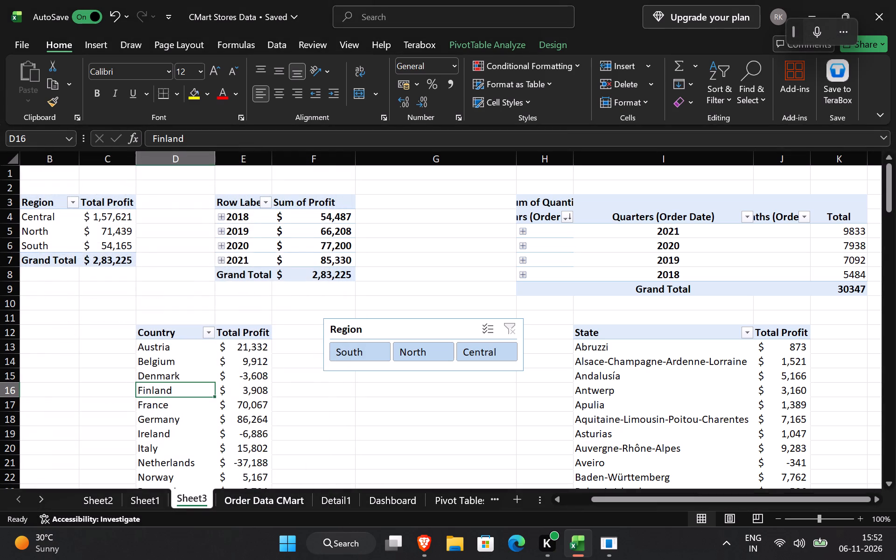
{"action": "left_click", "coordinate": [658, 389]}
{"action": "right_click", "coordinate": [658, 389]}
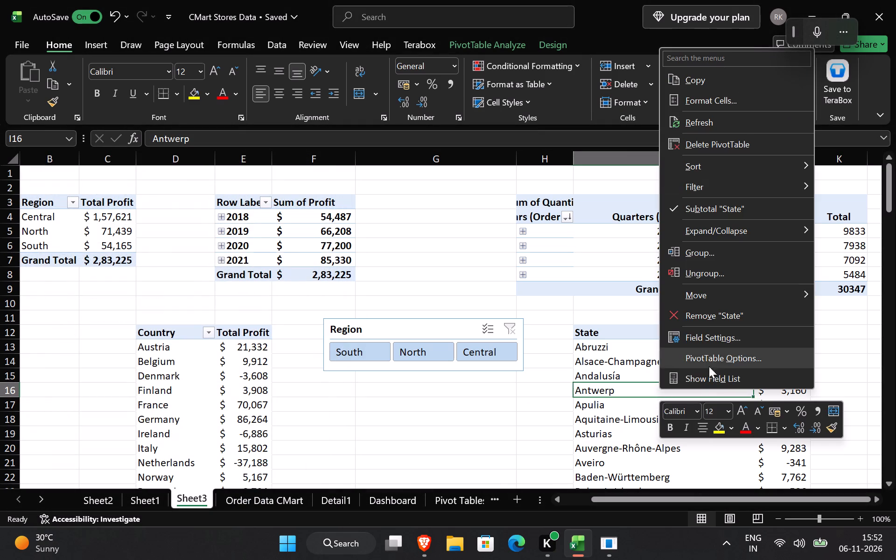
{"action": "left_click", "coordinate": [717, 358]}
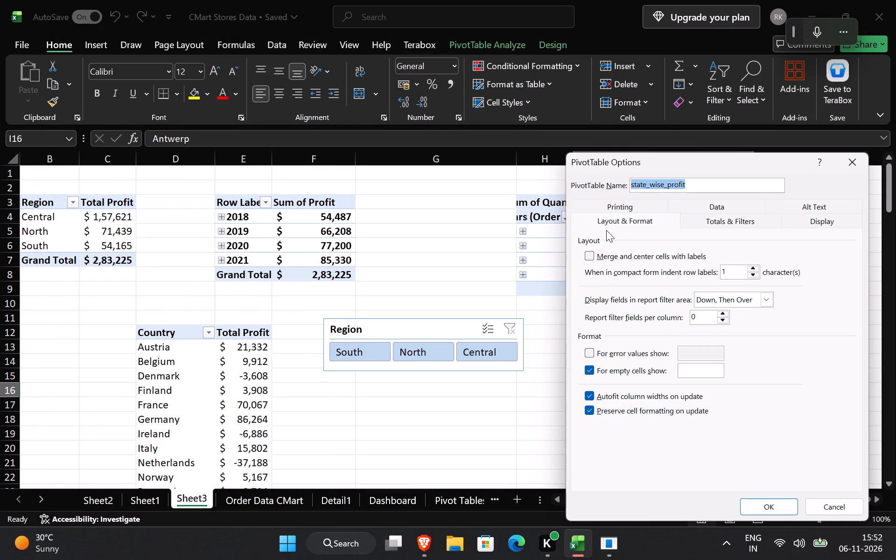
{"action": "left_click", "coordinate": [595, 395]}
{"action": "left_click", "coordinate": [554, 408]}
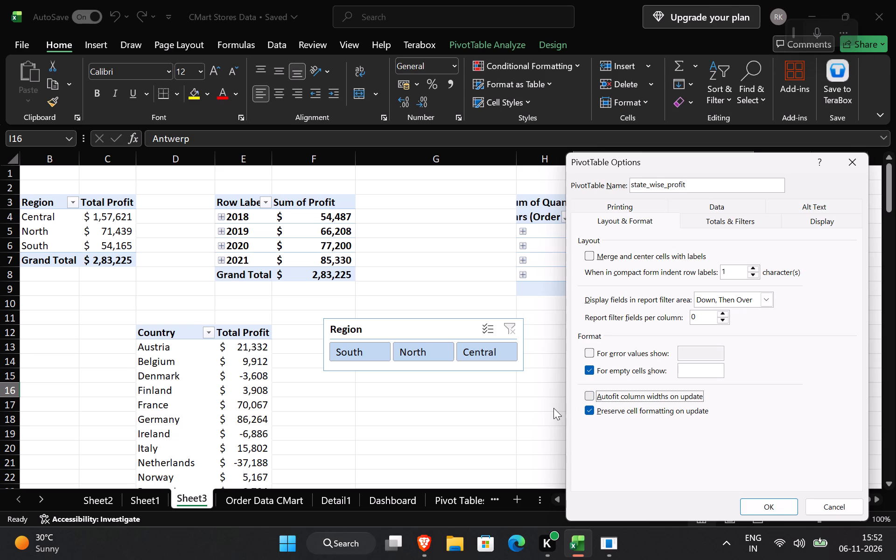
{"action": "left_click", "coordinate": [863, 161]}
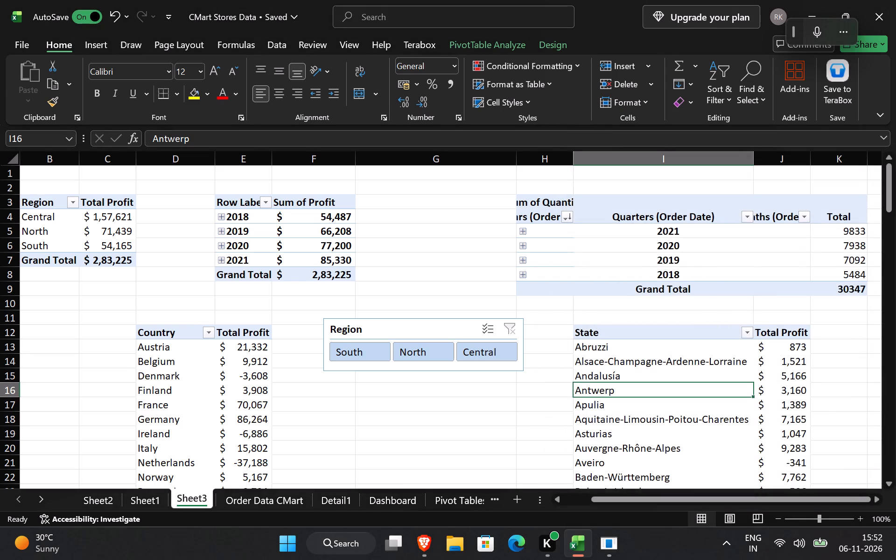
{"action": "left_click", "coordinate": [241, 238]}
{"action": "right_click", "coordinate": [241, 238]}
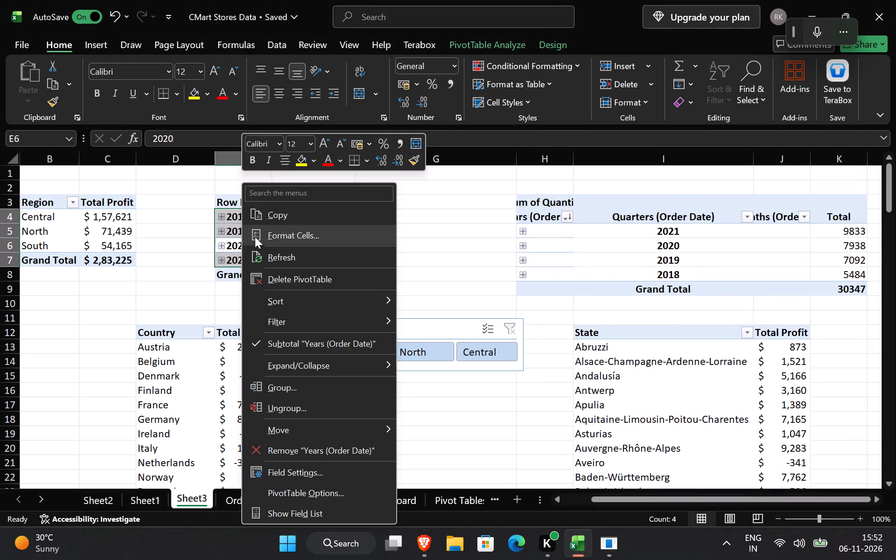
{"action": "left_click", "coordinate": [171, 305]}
Turn off autofitting column widths on update in the PivotTable options of the Region_wise_profit table.
{"action": "left_click", "coordinate": [80, 240]}
{"action": "right_click", "coordinate": [80, 240]}
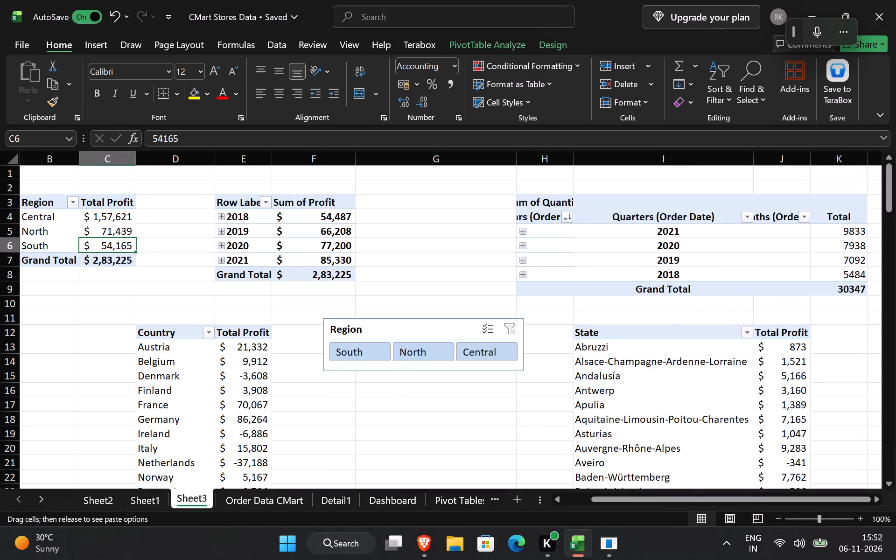
{"action": "left_click", "coordinate": [73, 228]}
{"action": "right_click", "coordinate": [87, 222]}
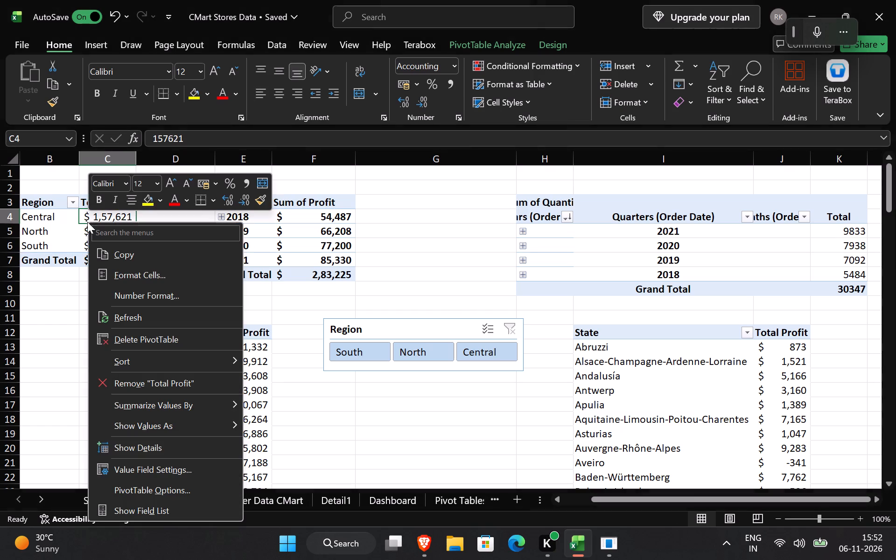
{"action": "left_click", "coordinate": [151, 486]}
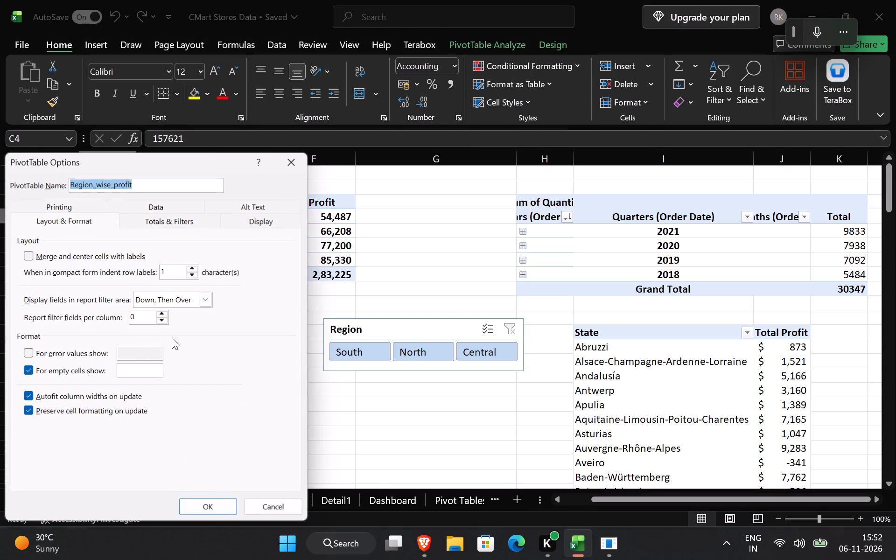
{"action": "left_click", "coordinate": [28, 398]}
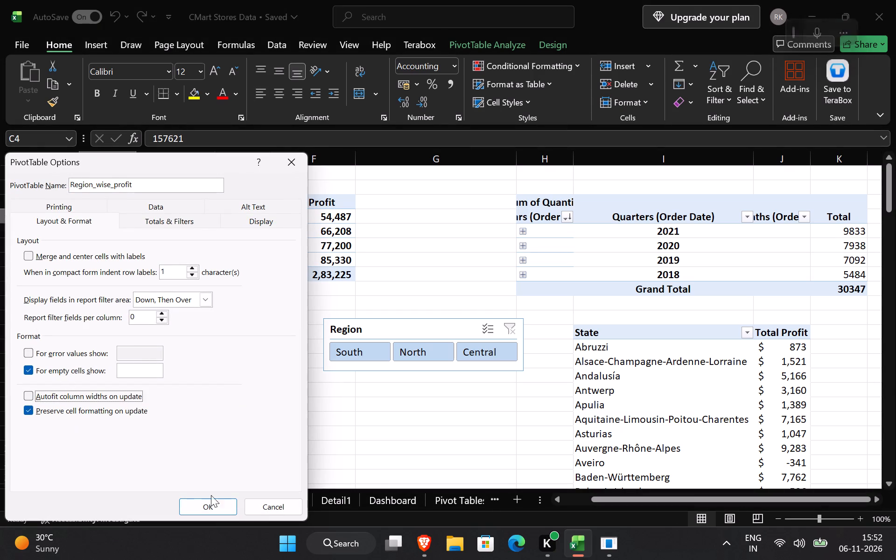
{"action": "left_click", "coordinate": [234, 509]}
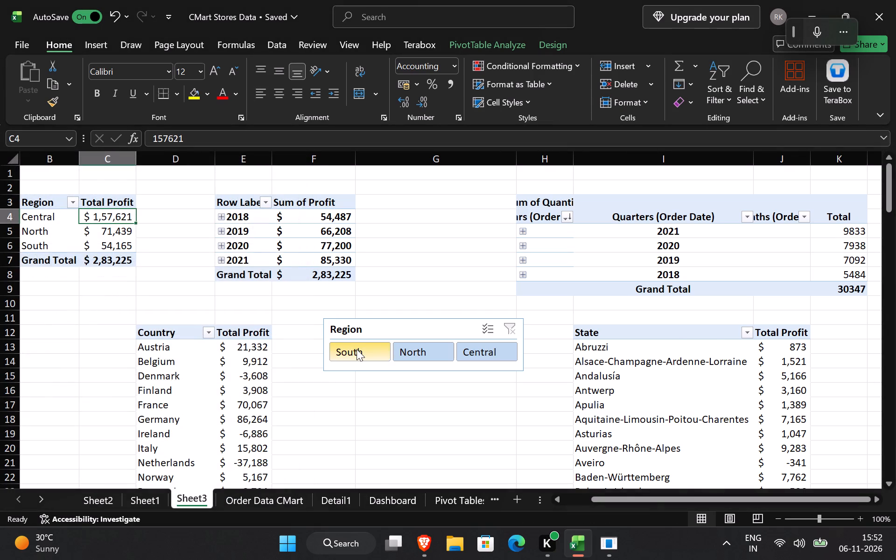
Test the Region slicer by switching repeatedly between South, North and Central, and finish with all three regions selected.
{"action": "left_click", "coordinate": [357, 349]}
{"action": "left_click", "coordinate": [418, 339]}
{"action": "left_click", "coordinate": [420, 349]}
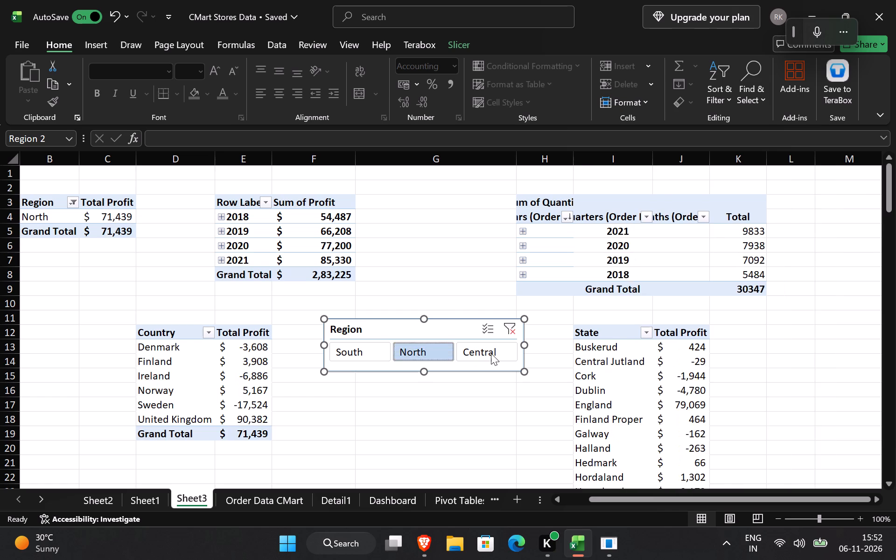
{"action": "left_click", "coordinate": [491, 353]}
{"action": "left_click", "coordinate": [437, 353]}
{"action": "left_click", "coordinate": [378, 352]}
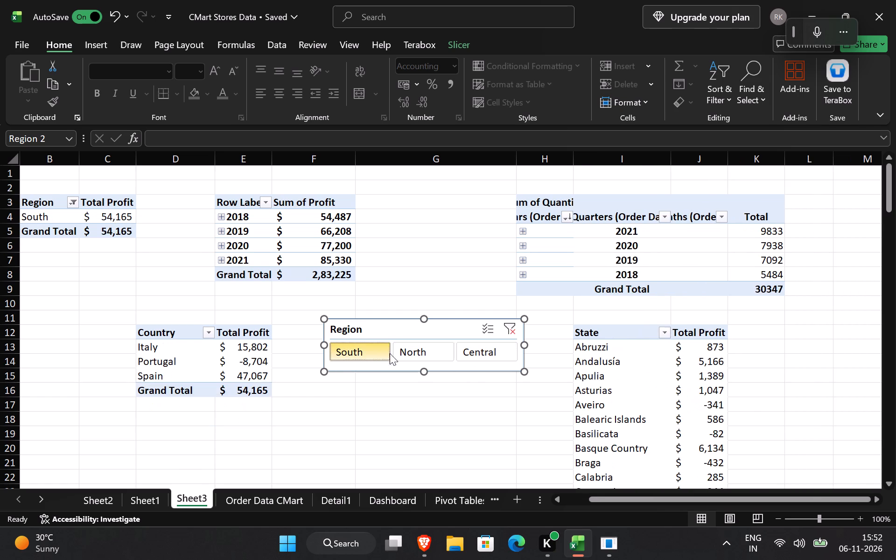
{"action": "left_click", "coordinate": [434, 354]}
{"action": "left_click", "coordinate": [486, 354]}
{"action": "double_click", "coordinate": [366, 354]}
{"action": "left_click_drag", "start_coordinate": [386, 355], "coordinate": [476, 357]}
{"action": "left_click", "coordinate": [417, 421]}
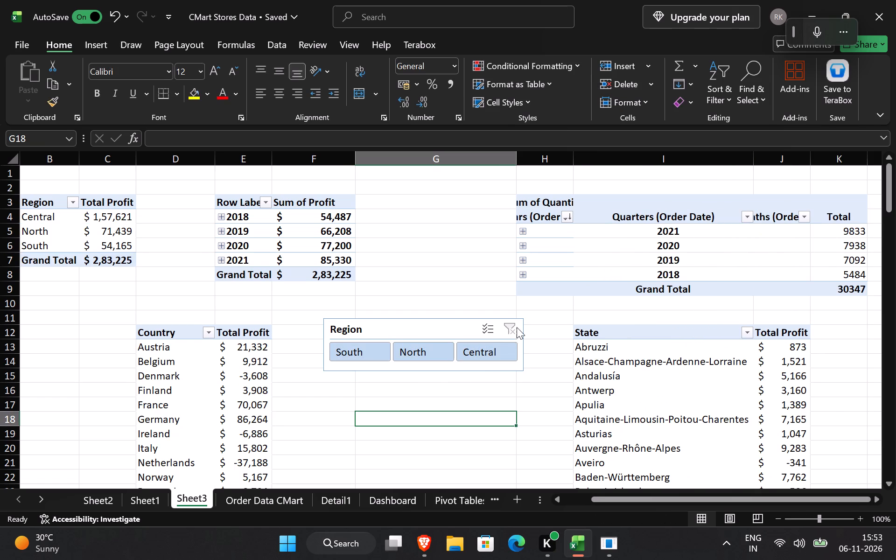
{"action": "left_click", "coordinate": [517, 327]}
Check the column-width autofit setting in the PivotTable options of the yearly quantity pivot table.
{"action": "left_click", "coordinate": [551, 263]}
{"action": "left_click", "coordinate": [601, 207]}
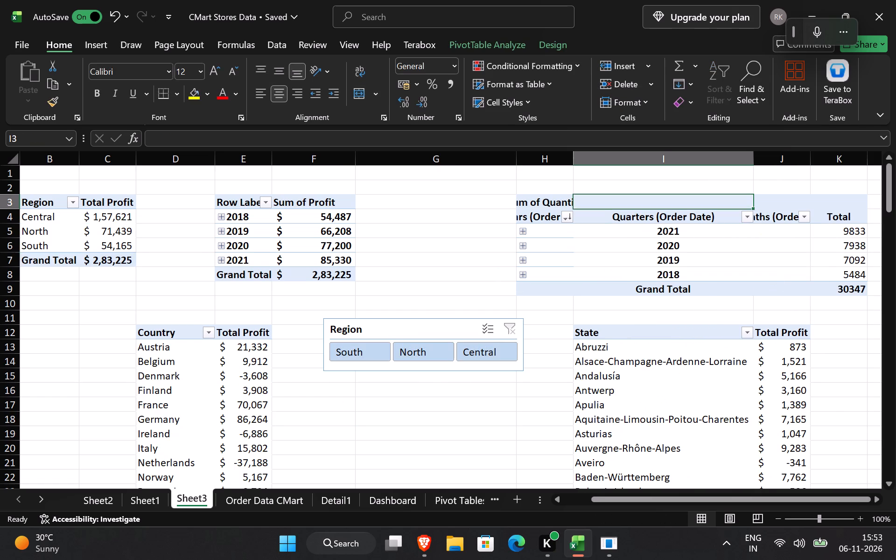
{"action": "right_click", "coordinate": [601, 207]}
{"action": "left_click", "coordinate": [587, 237]}
{"action": "right_click", "coordinate": [587, 238]}
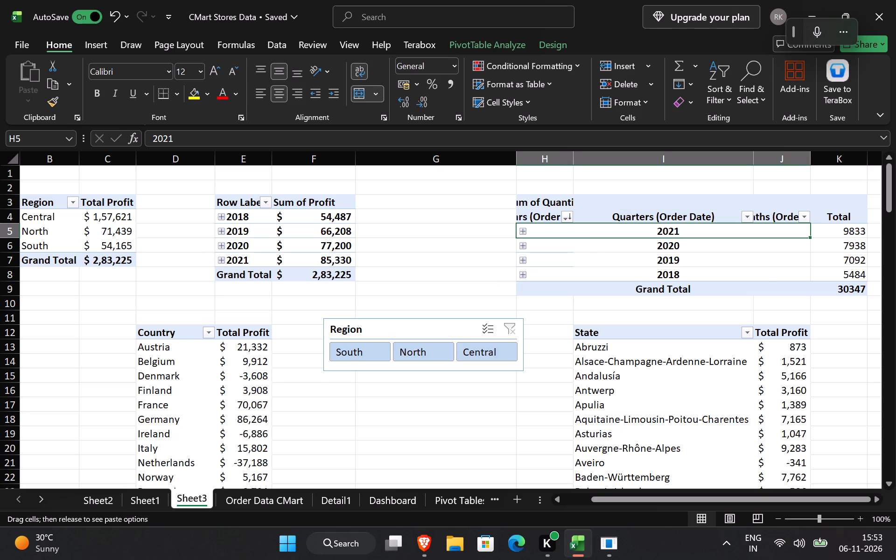
{"action": "right_click", "coordinate": [588, 245]}
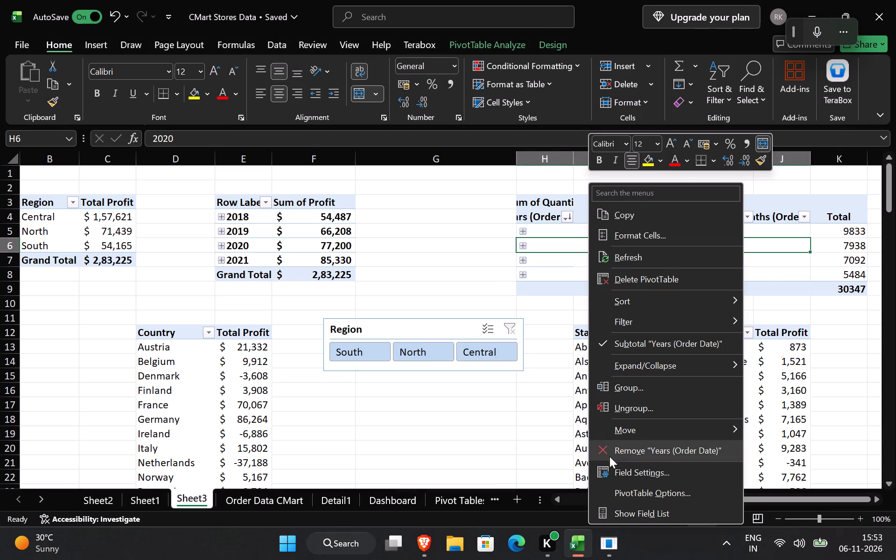
{"action": "left_click", "coordinate": [626, 491]}
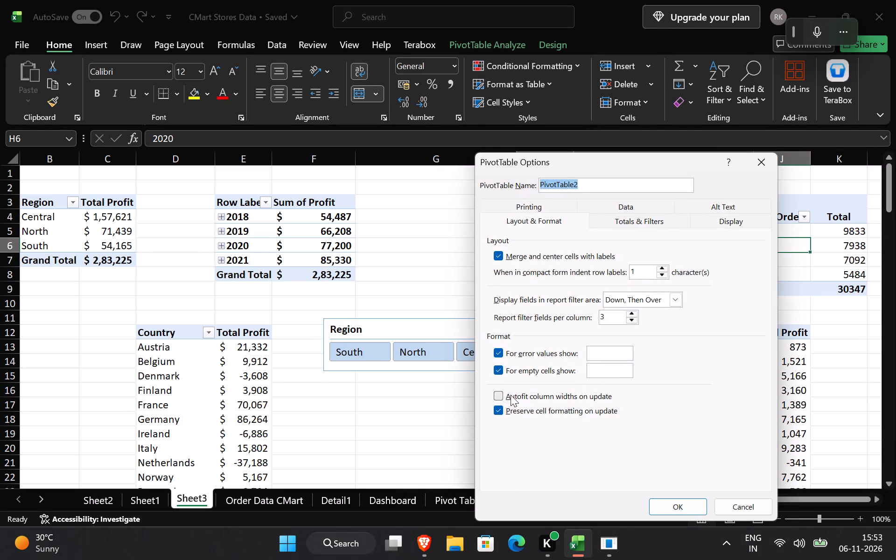
{"action": "left_click", "coordinate": [669, 512]}
{"action": "left_click", "coordinate": [469, 276]}
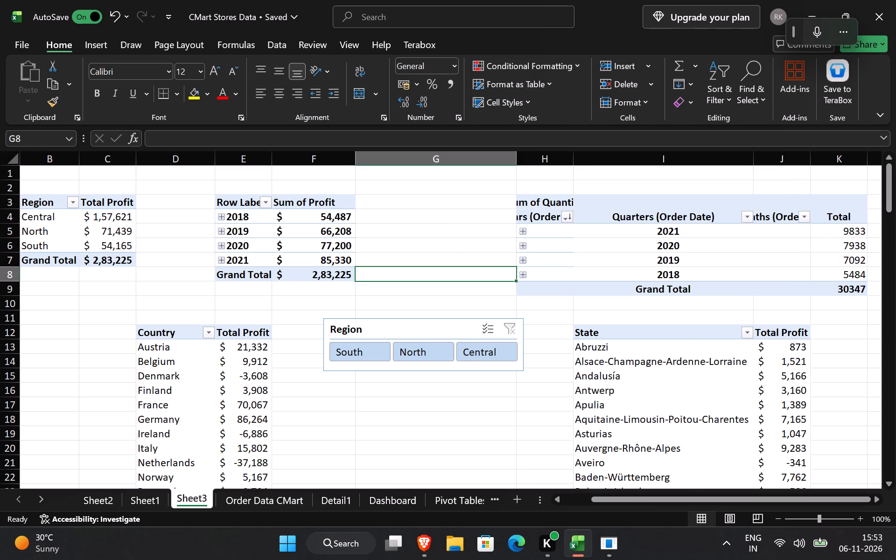
Filter the connected pivot tables through North, Central and South twice, finishing on South, while watching the column widths.
{"action": "left_click", "coordinate": [433, 348]}
{"action": "left_click", "coordinate": [480, 349]}
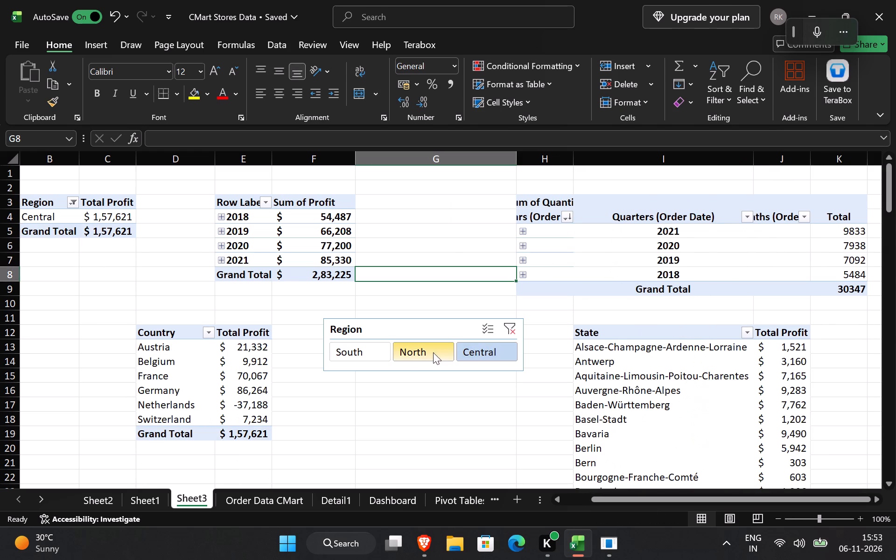
{"action": "left_click", "coordinate": [357, 353]}
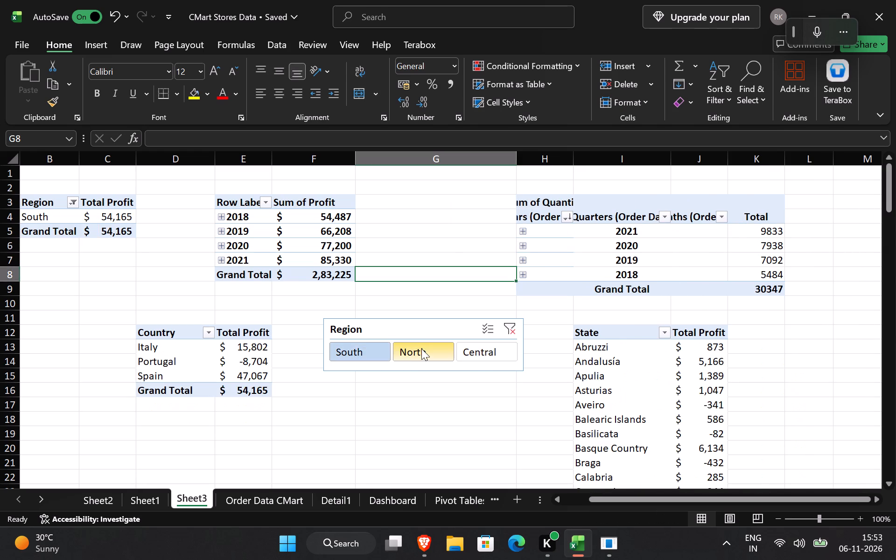
{"action": "left_click", "coordinate": [421, 349]}
{"action": "left_click", "coordinate": [485, 348]}
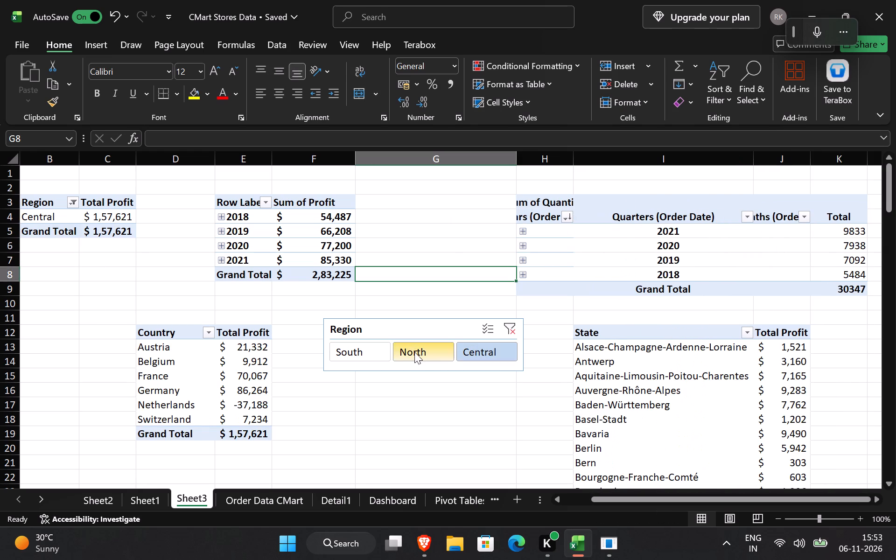
{"action": "left_click", "coordinate": [370, 351]}
Check the layout and format options of the state_wise_profit pivot table and leave them without applying changes.
{"action": "left_click_drag", "start_coordinate": [646, 364], "coordinate": [648, 370]}
{"action": "right_click", "coordinate": [649, 364]}
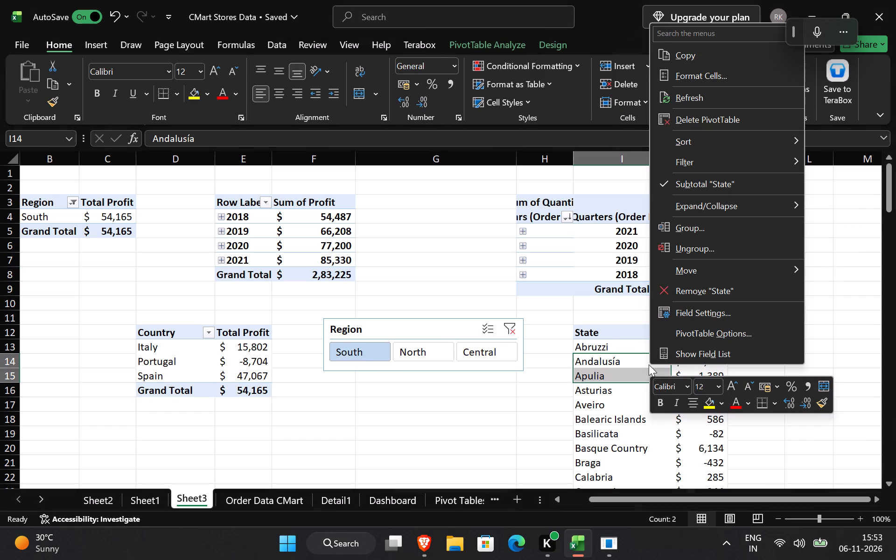
{"action": "left_click", "coordinate": [681, 339]}
{"action": "left_click", "coordinate": [426, 432]}
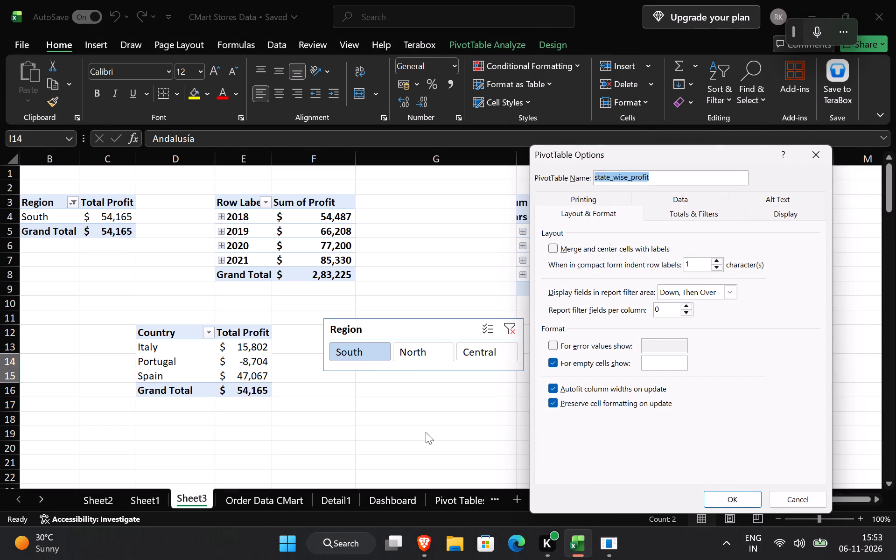
{"action": "left_click", "coordinate": [798, 488]}
{"action": "left_click", "coordinate": [795, 501]}
{"action": "left_click", "coordinate": [347, 434]}
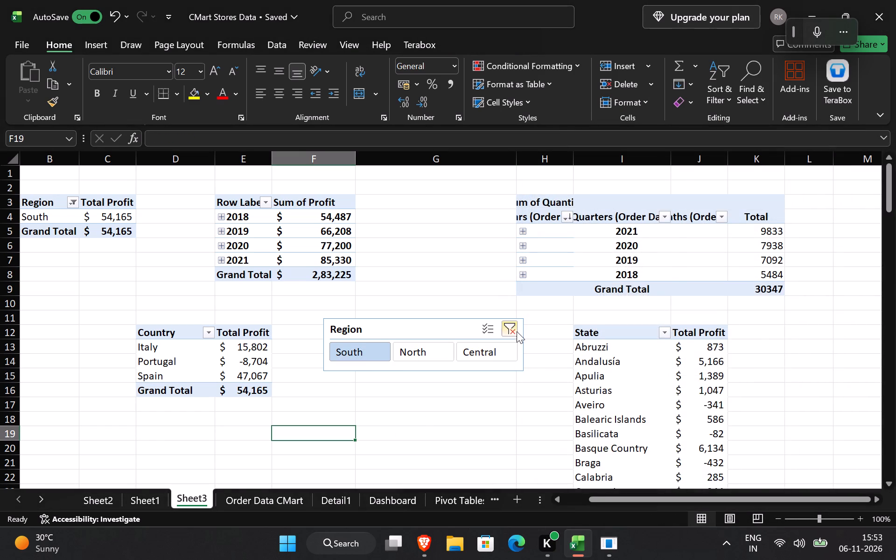
Clear the Region slicer filter and turn off column-width autofit on update for the state_wise_profit pivot table.
{"action": "left_click", "coordinate": [517, 331]}
{"action": "left_click", "coordinate": [476, 407]}
{"action": "left_click", "coordinate": [690, 348]}
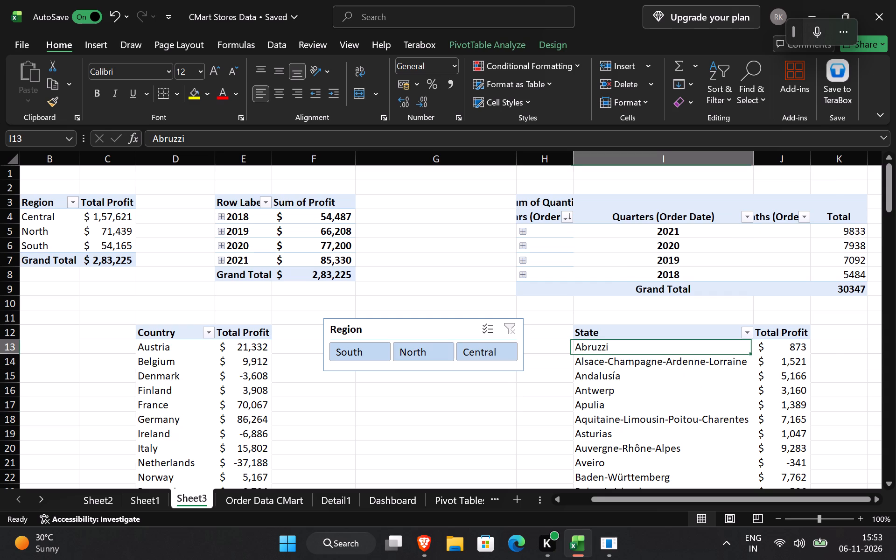
{"action": "right_click", "coordinate": [678, 370]}
{"action": "left_click", "coordinate": [703, 338]}
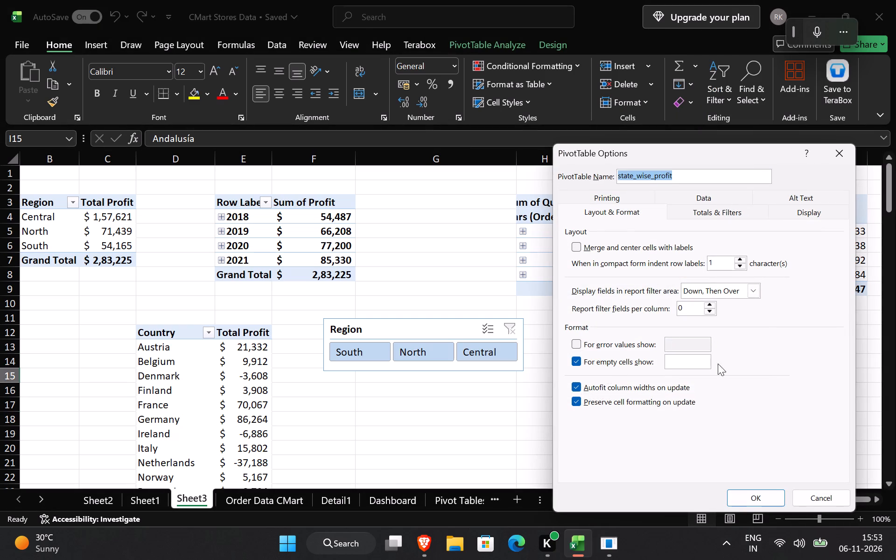
{"action": "left_click", "coordinate": [576, 387]}
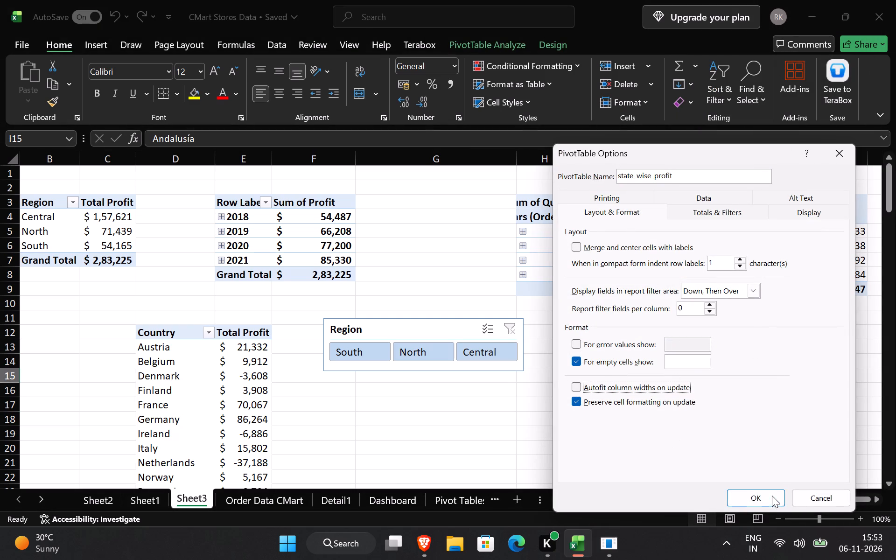
{"action": "left_click", "coordinate": [772, 496]}
Filter through Central, North and South with the Region slicer, finishing on Central, to check the state table's column widths.
{"action": "left_click", "coordinate": [508, 440]}
{"action": "left_click", "coordinate": [476, 356]}
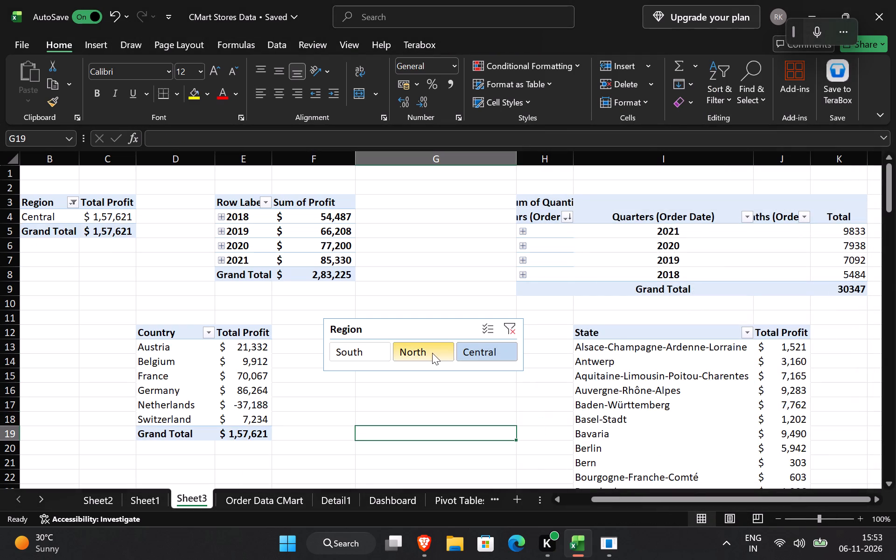
{"action": "left_click", "coordinate": [432, 353]}
{"action": "left_click", "coordinate": [383, 348]}
{"action": "left_click", "coordinate": [426, 348]}
{"action": "left_click", "coordinate": [493, 350]}
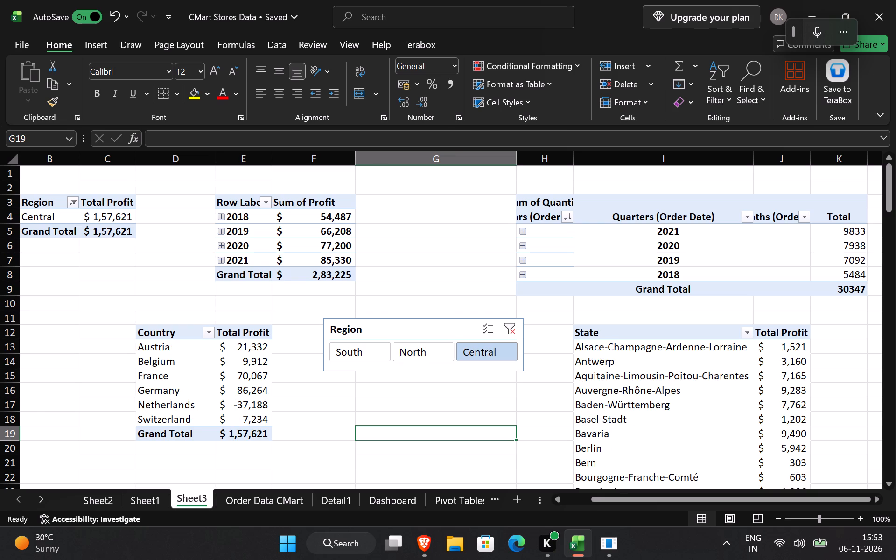
Review the Region slicer's settings for header, sorting and items with no data, and leave them without changes.
{"action": "left_click", "coordinate": [418, 334]}
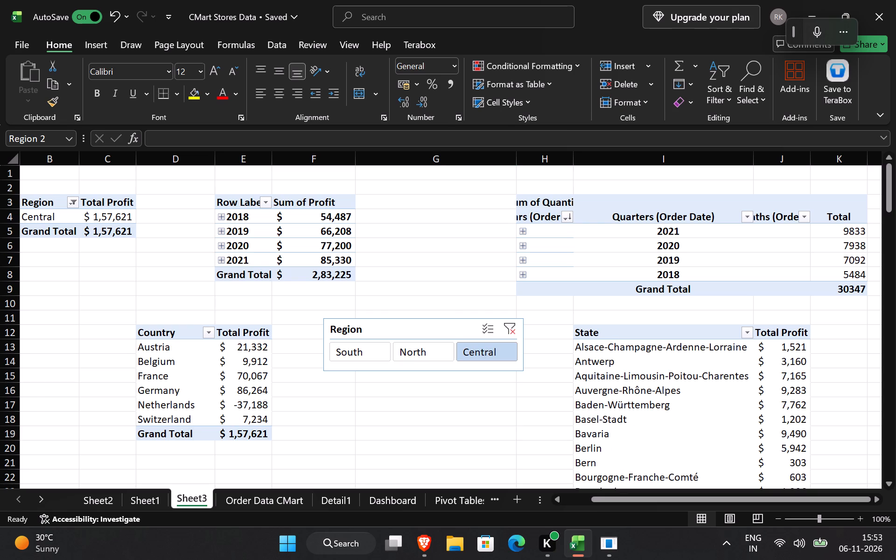
{"action": "right_click", "coordinate": [418, 334]}
{"action": "left_click", "coordinate": [453, 46]}
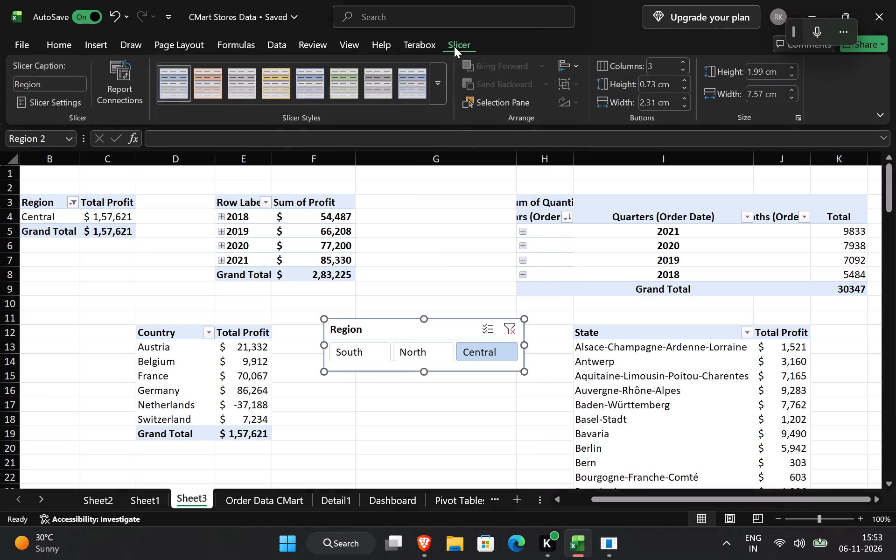
{"action": "left_click", "coordinate": [77, 106]}
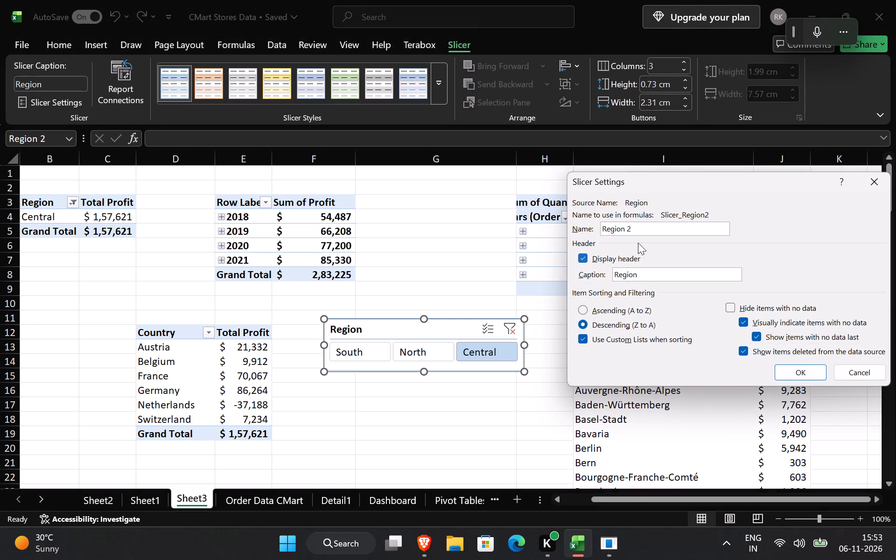
{"action": "left_click", "coordinate": [882, 179]}
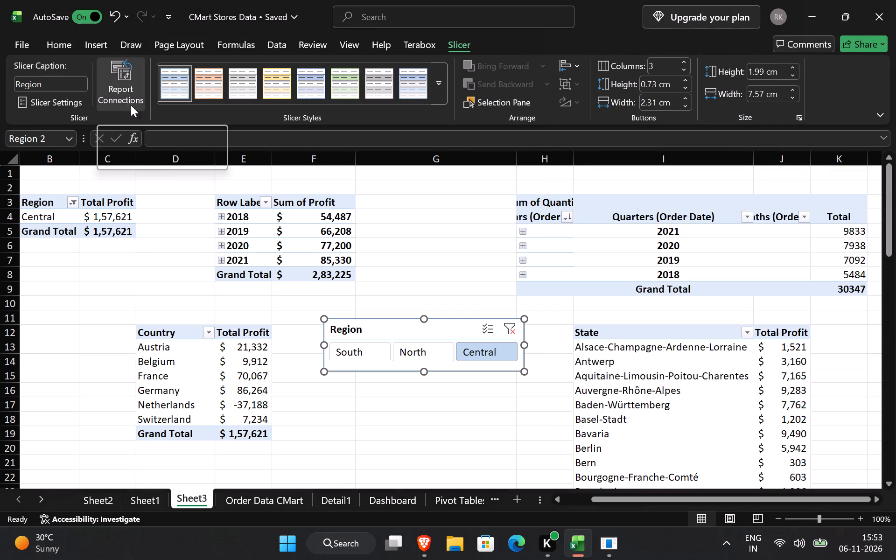
Switch the Region slicer repeatedly between South, North and Central, finishing on Central, while watching the pivot tables' column widths.
{"action": "left_click", "coordinate": [364, 355]}
{"action": "left_click", "coordinate": [417, 352]}
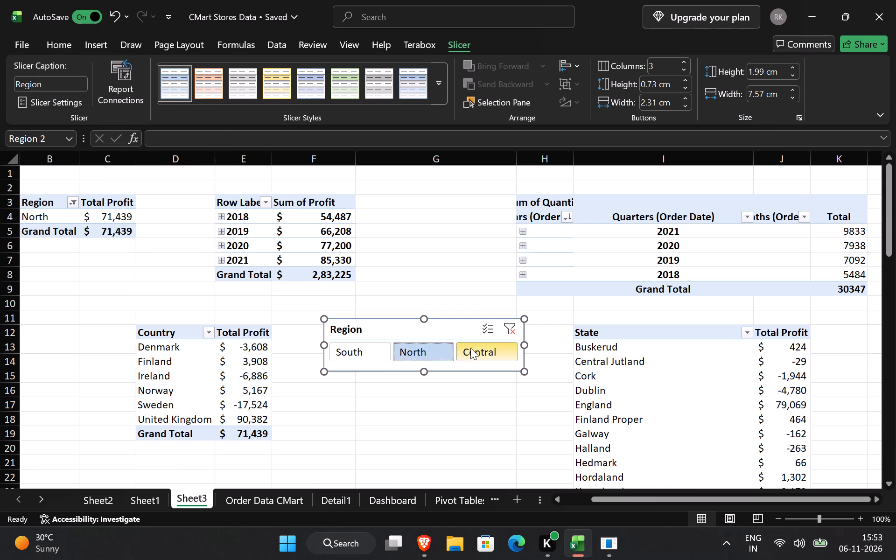
{"action": "left_click", "coordinate": [471, 348]}
{"action": "left_click", "coordinate": [420, 345]}
{"action": "left_click", "coordinate": [343, 344]}
{"action": "left_click", "coordinate": [394, 350]}
{"action": "left_click", "coordinate": [490, 350]}
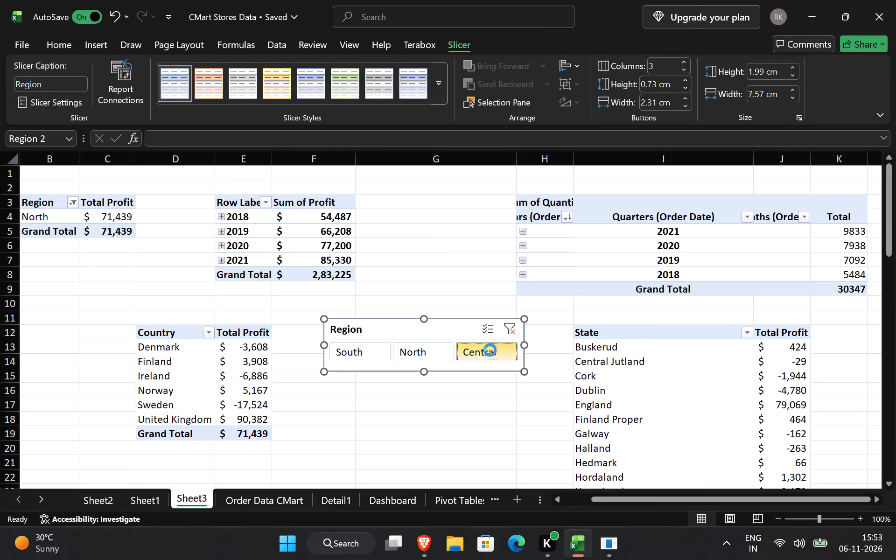
{"action": "left_click", "coordinate": [347, 350]}
{"action": "left_click", "coordinate": [394, 350]}
{"action": "left_click", "coordinate": [494, 350]}
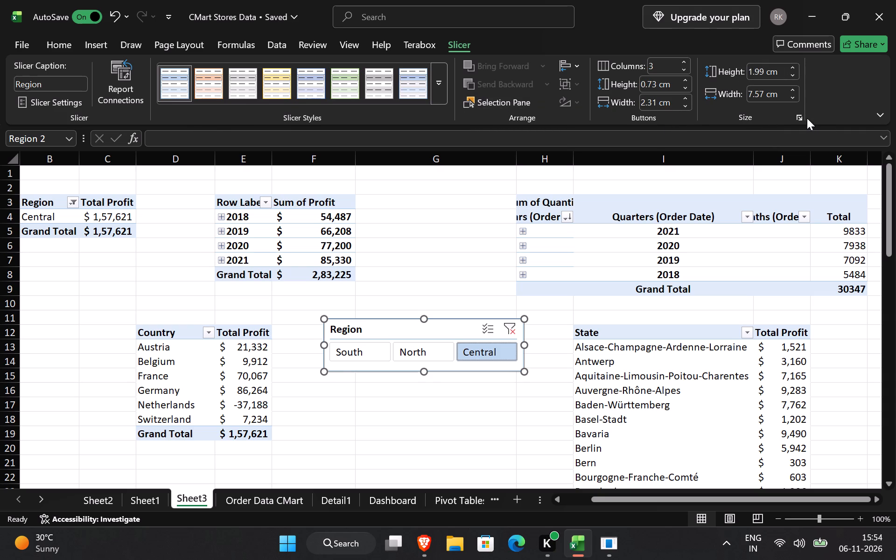
Look over the Region slicer's size and position formatting options and close them without changes.
{"action": "left_click", "coordinate": [795, 115]}
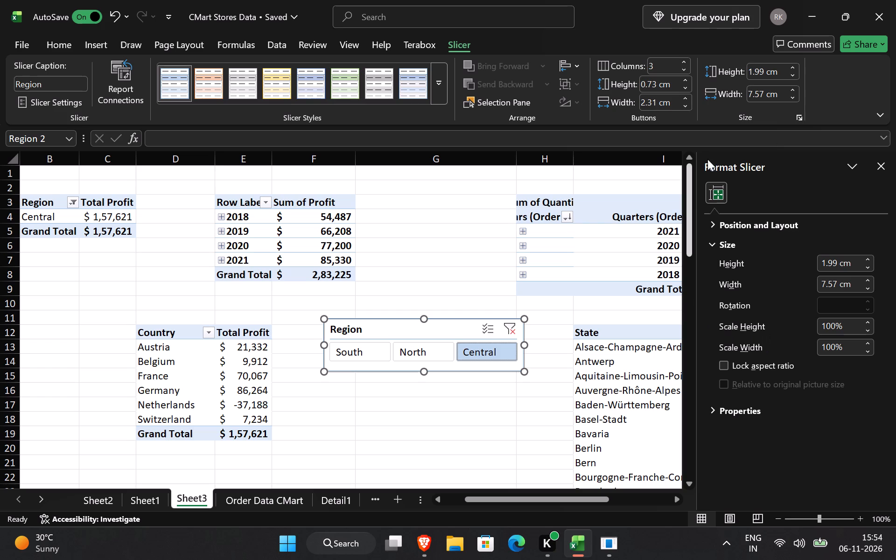
{"action": "left_click", "coordinate": [582, 154]}
{"action": "left_click", "coordinate": [515, 170]}
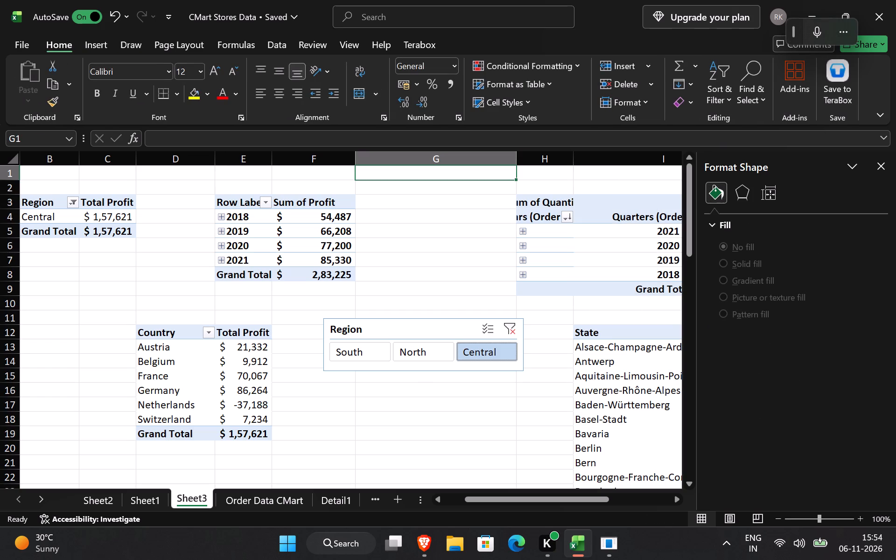
{"action": "left_click", "coordinate": [454, 223]}
{"action": "left_click", "coordinate": [892, 168]}
{"action": "left_click", "coordinate": [885, 167]}
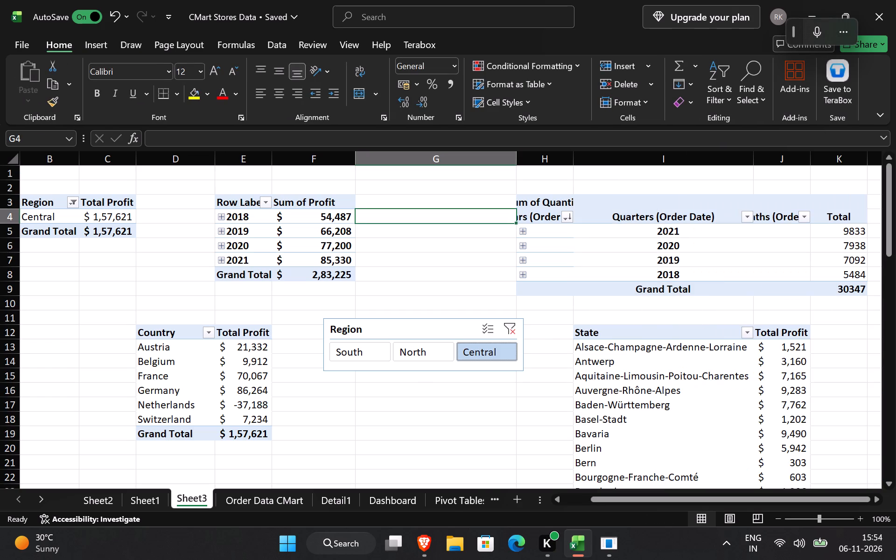
Check the column-width autofit setting in the PivotTable options of the Country_wise_profit pivot table.
{"action": "left_click", "coordinate": [464, 406]}
{"action": "left_click", "coordinate": [222, 358]}
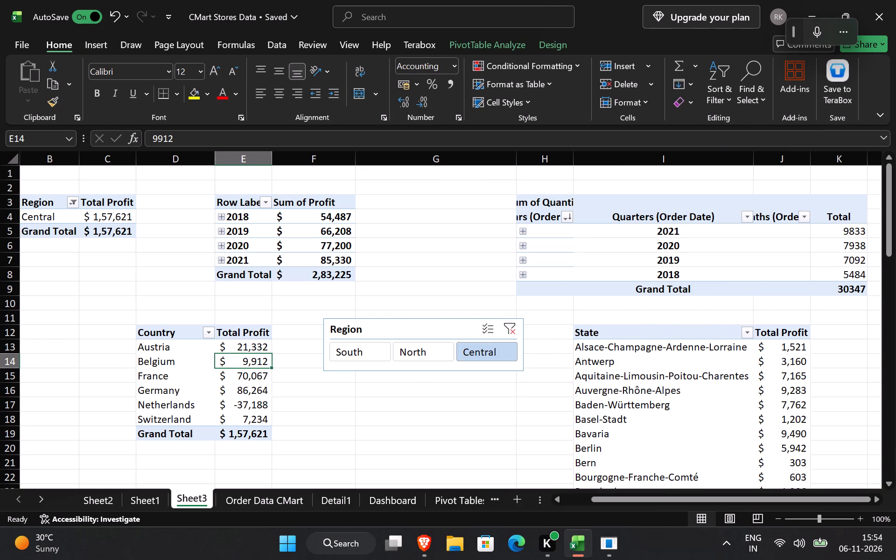
{"action": "left_click", "coordinate": [189, 363]}
{"action": "right_click", "coordinate": [189, 360]}
{"action": "left_click", "coordinate": [235, 331]}
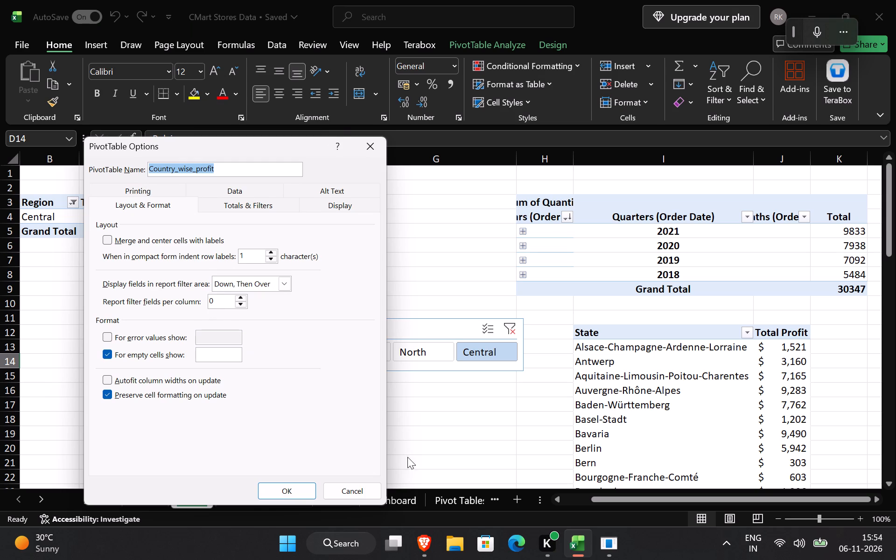
Switch to the Excel course video in Brave and skip ahead through hiding the slicer header, filtering with slicers and repositioning them.
{"action": "left_click", "coordinate": [432, 546]}
{"action": "left_click", "coordinate": [378, 315]}
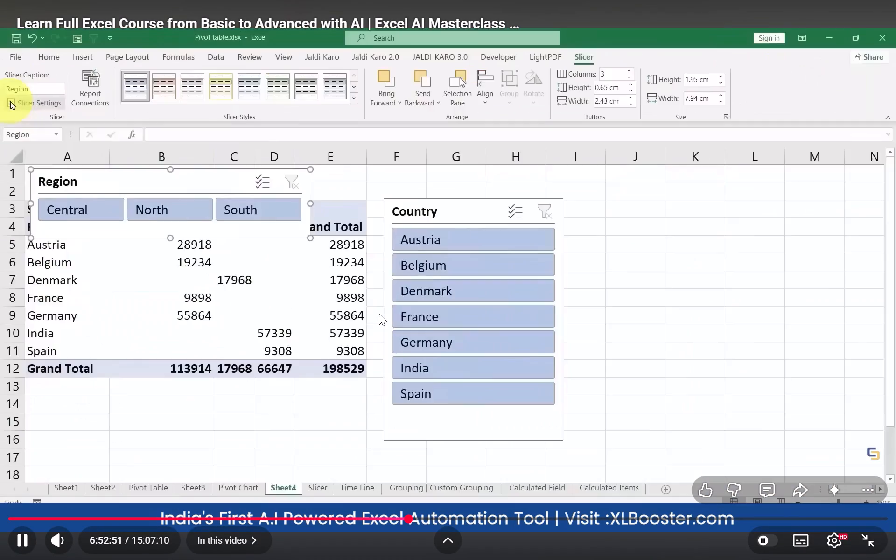
{"action": "key", "text": "Right"}
{"action": "key", "text": "Right"}
{"action": "key", "text": "Right"}
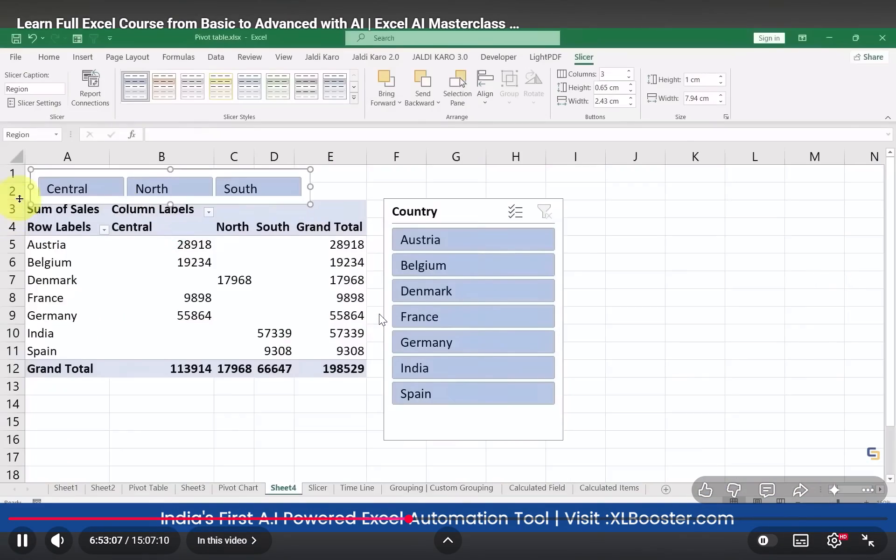
{"action": "key", "text": "Right"}
{"action": "key", "text": "Right"}
{"action": "key", "text": "Right"}
{"action": "key", "text": "Right"}
{"action": "key", "text": "Right"}
{"action": "key", "text": "Right"}
{"action": "key", "text": "Right"}
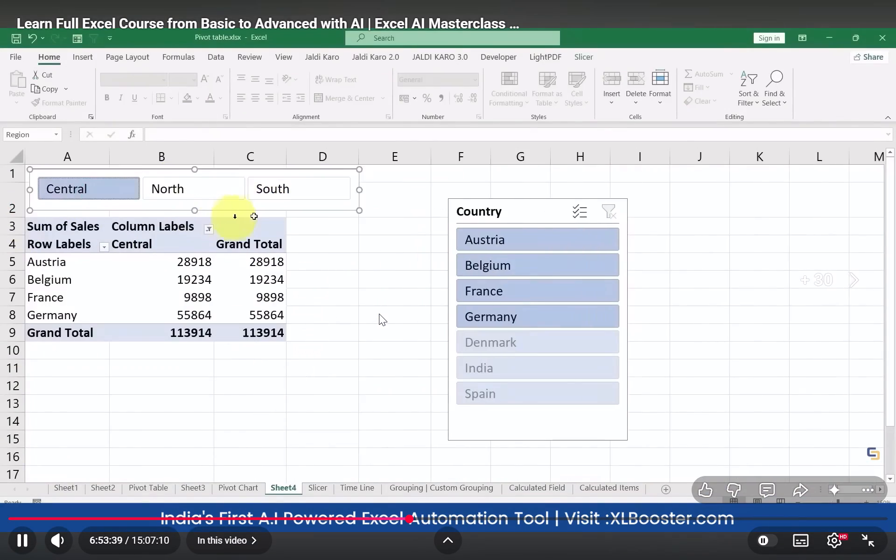
{"action": "key", "text": "Right"}
{"action": "key", "text": "Right"}
{"action": "key", "text": "Right"}
{"action": "key", "text": "Right"}
{"action": "key", "text": "Right"}
{"action": "key", "text": "Right"}
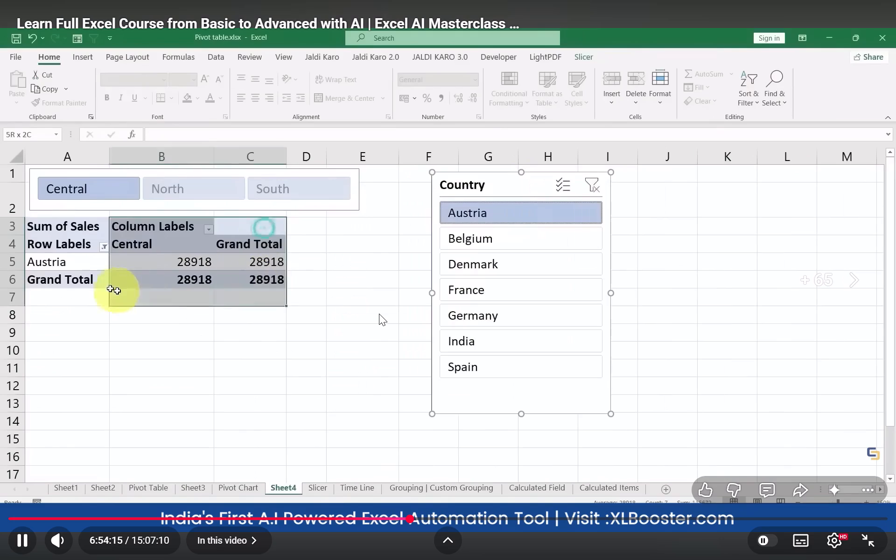
{"action": "key", "text": "Right"}
{"action": "key", "text": "Right"}
{"action": "key", "text": "Right"}
{"action": "key", "text": "Right"}
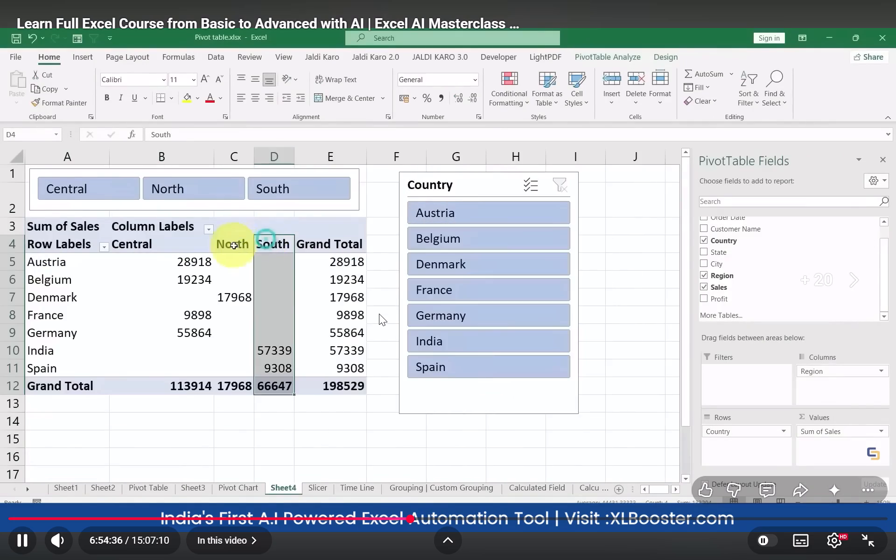
{"action": "key", "text": "Right"}
{"action": "key", "text": "Right"}
{"action": "key", "text": "Right"}
{"action": "key", "text": "Right"}
{"action": "key", "text": "Right"}
{"action": "key", "text": "Right"}
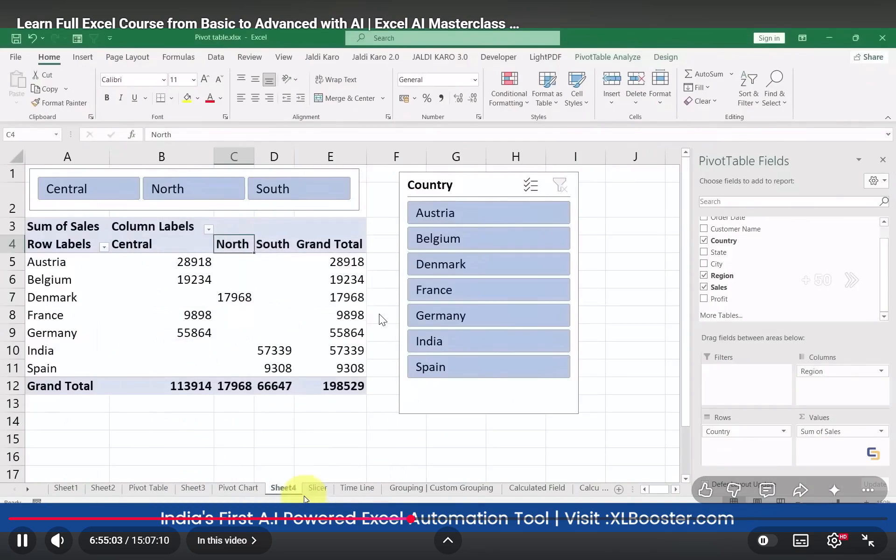
{"action": "key", "text": "Right"}
{"action": "key", "text": "Right"}
{"action": "key", "text": "Right"}
{"action": "key", "text": "Right"}
{"action": "key", "text": "Right"}
{"action": "key", "text": "Right"}
{"action": "key", "text": "Right"}
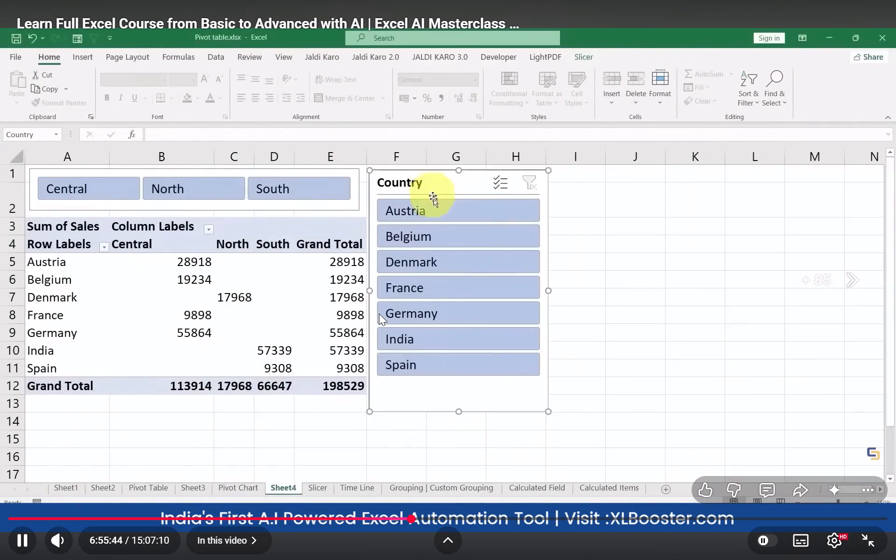
Skip forward through the video's part on slicer styling, button sizing, sorting and Slicer Settings such as hiding items with no data.
{"action": "key", "text": "Right"}
{"action": "key", "text": "Right"}
{"action": "key", "text": "Right"}
{"action": "key", "text": "Right"}
{"action": "key", "text": "Right"}
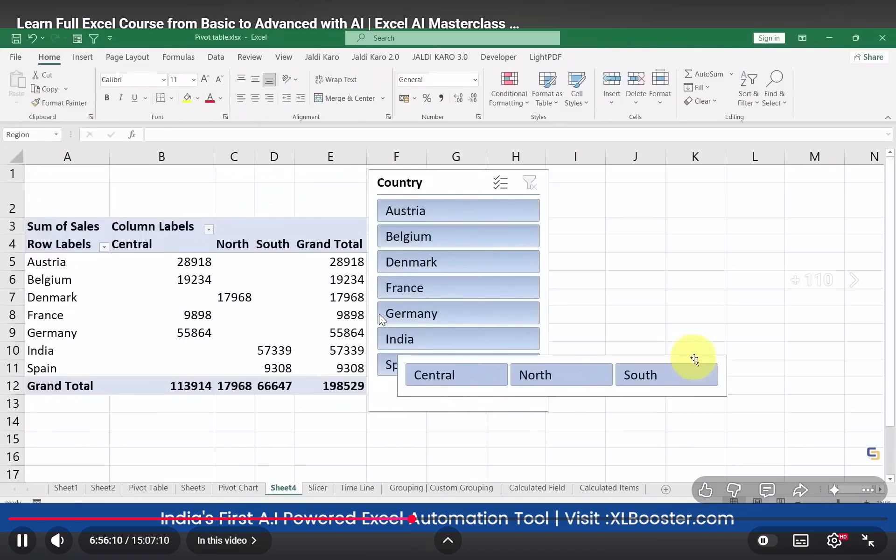
{"action": "key", "text": "Right"}
{"action": "key", "text": "Right"}
{"action": "key", "text": "Right"}
{"action": "key", "text": "Right"}
{"action": "key", "text": "Right"}
{"action": "key", "text": "Right"}
{"action": "key", "text": "Right"}
{"action": "key", "text": "Right"}
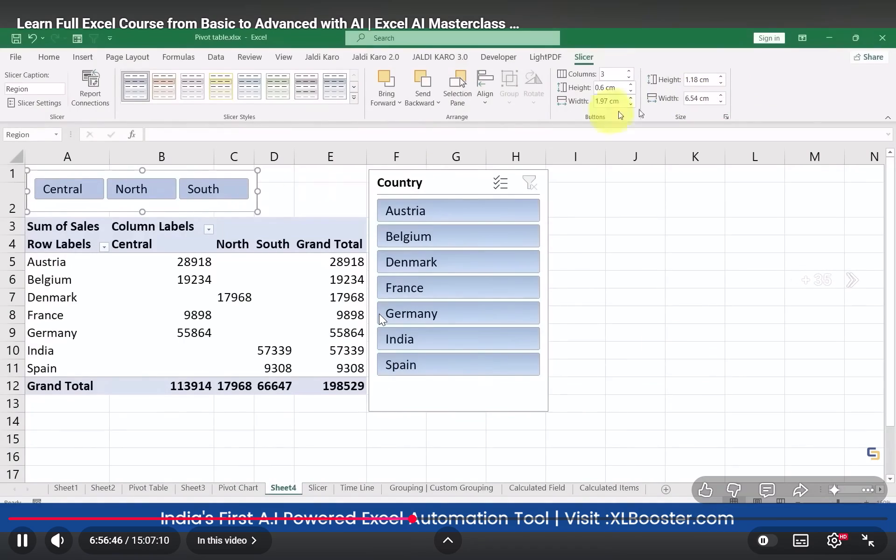
{"action": "key", "text": "Right"}
{"action": "key", "text": "Right"}
{"action": "key", "text": "Right"}
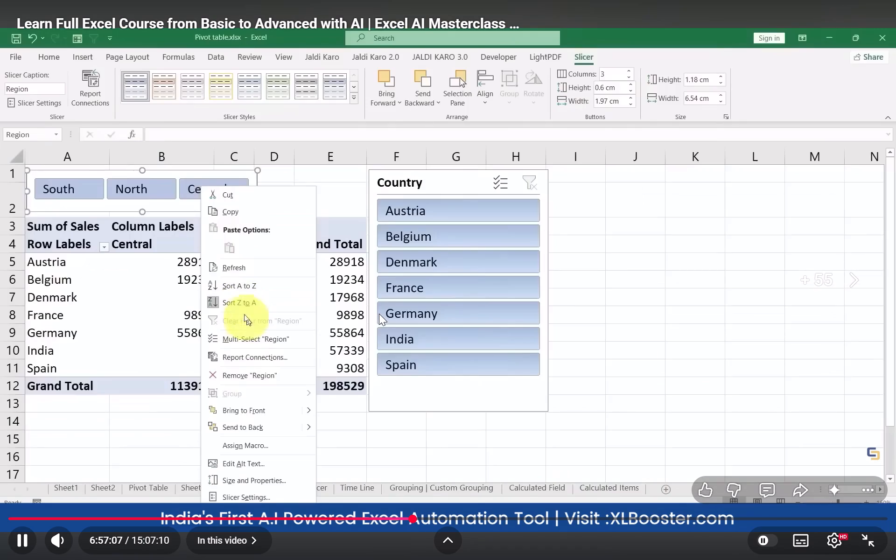
{"action": "key", "text": "Right"}
{"action": "key", "text": "Right"}
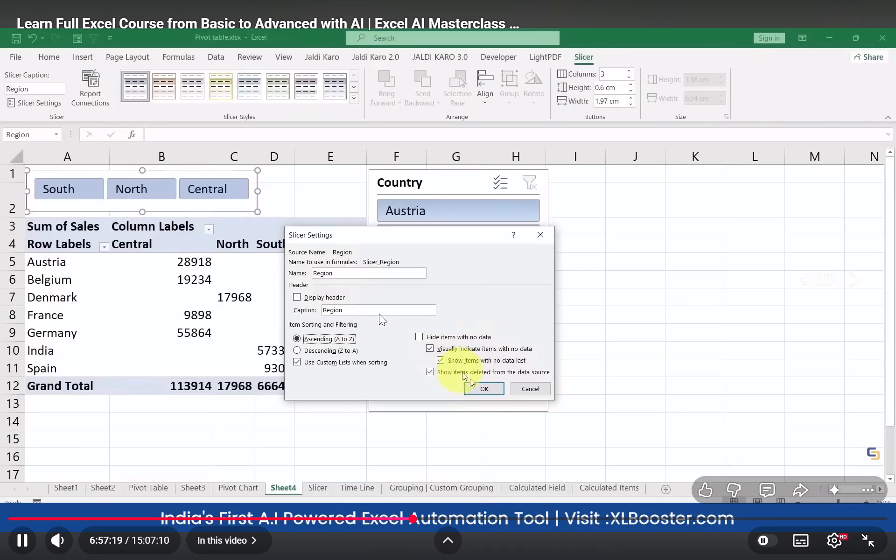
{"action": "key", "text": "Right"}
{"action": "key", "text": "Right"}
{"action": "key", "text": "Right"}
{"action": "key", "text": "Right"}
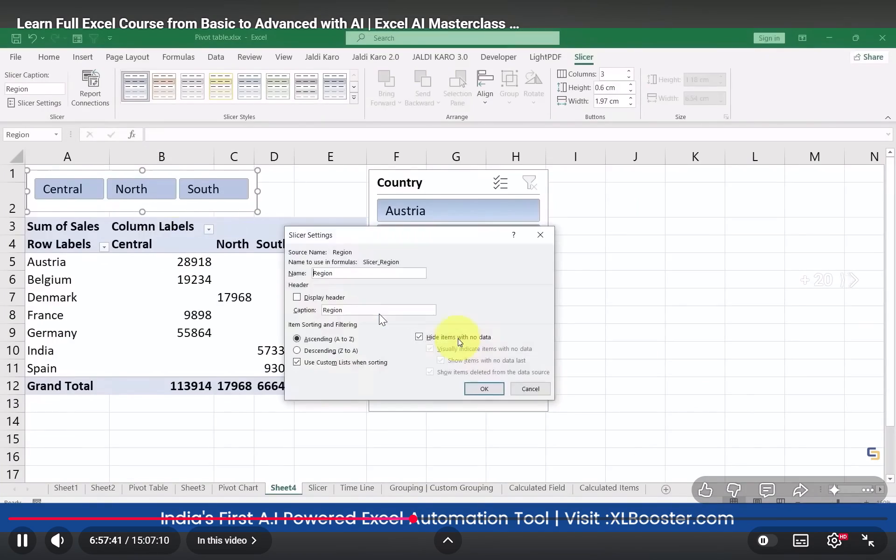
{"action": "key", "text": "Right"}
{"action": "key", "text": "Right"}
{"action": "key", "text": "Right"}
{"action": "key", "text": "Right"}
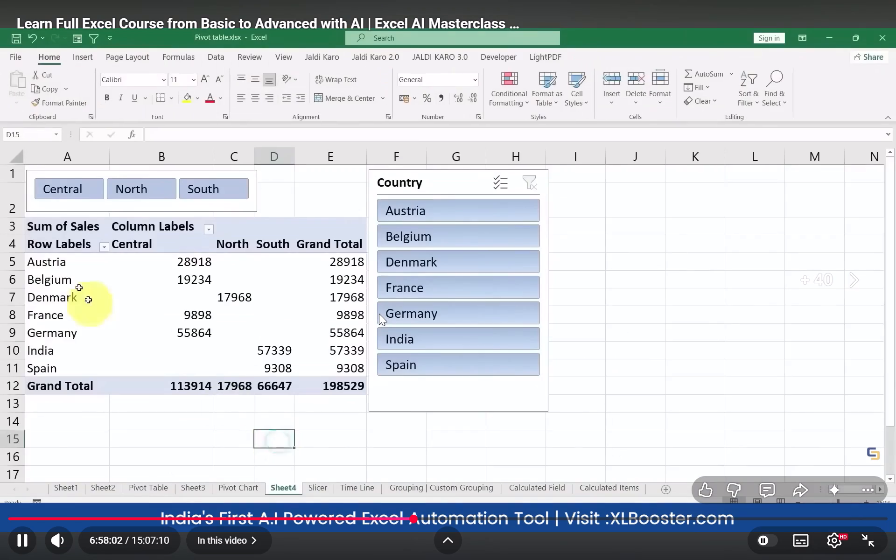
Skip forward through the video's part on building further pivot tables by state and city on the same sheet beside the slicers.
{"action": "key", "text": "Right"}
{"action": "key", "text": "Right"}
{"action": "key", "text": "Right"}
{"action": "key", "text": "Right"}
{"action": "key", "text": "Right"}
{"action": "key", "text": "Right"}
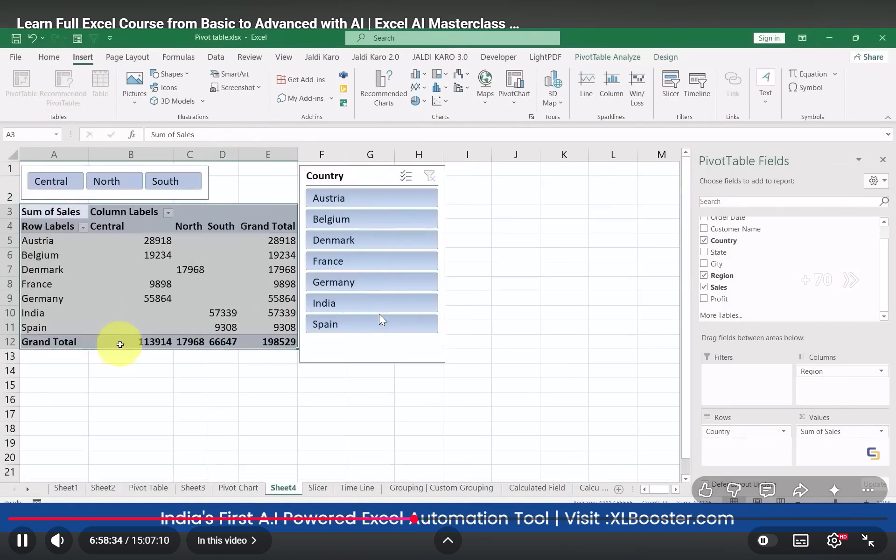
{"action": "key", "text": "Right"}
{"action": "key", "text": "Right"}
{"action": "key", "text": "Right"}
{"action": "key", "text": "Right"}
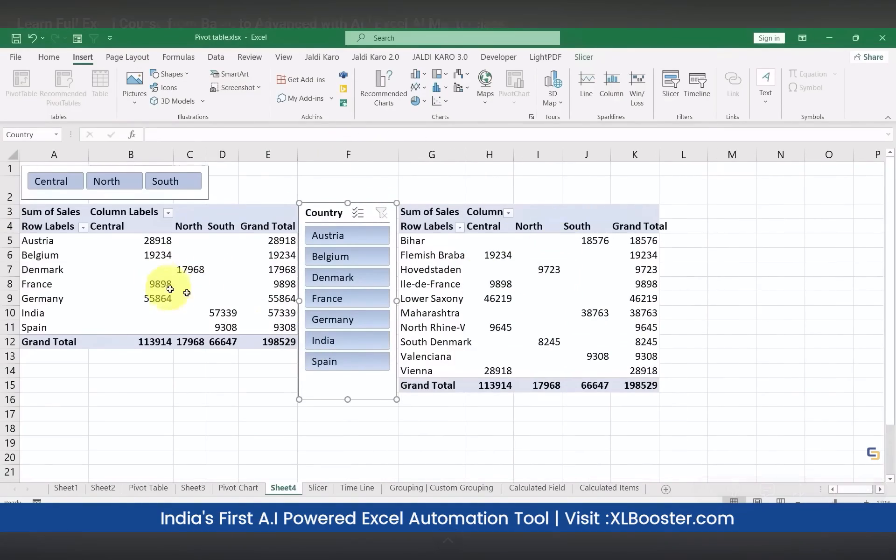
{"action": "key", "text": "Right"}
{"action": "key", "text": "Right"}
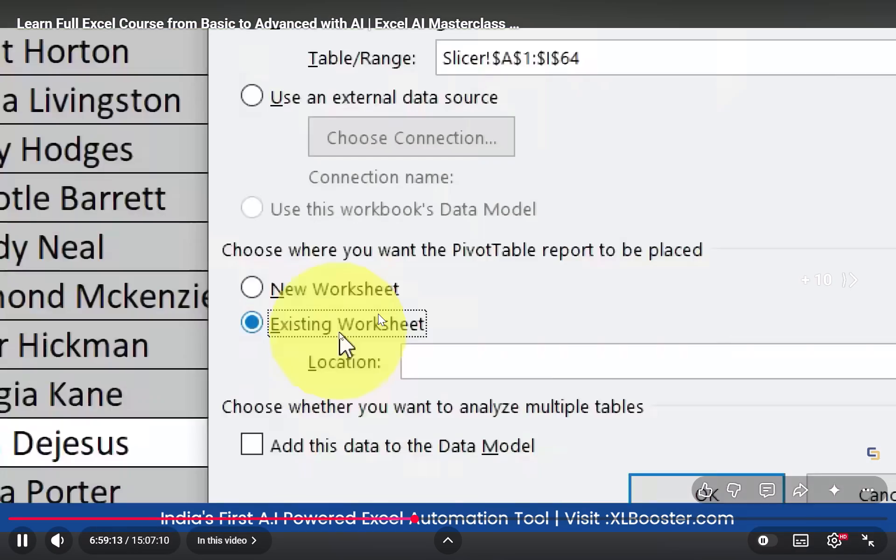
{"action": "key", "text": "Right"}
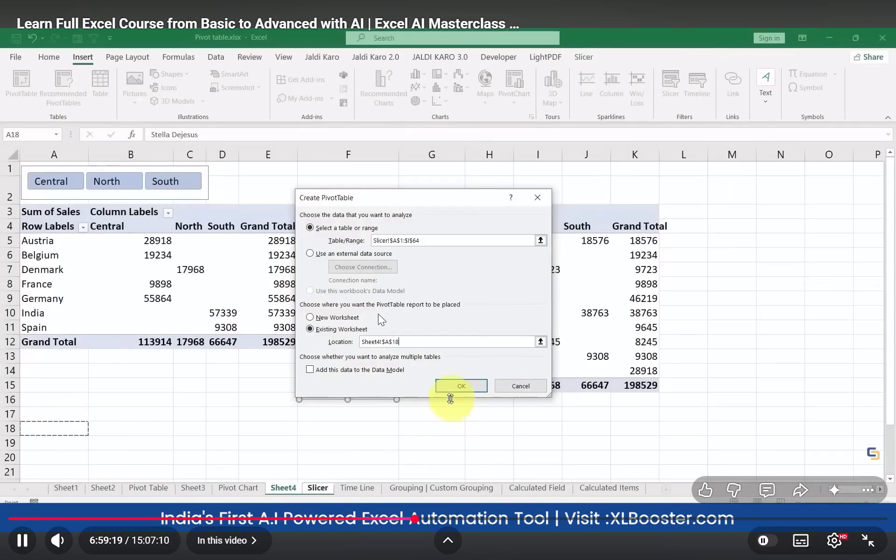
{"action": "key", "text": "Right"}
{"action": "key", "text": "Right"}
{"action": "key", "text": "Right"}
{"action": "key", "text": "Right"}
{"action": "key", "text": "Right"}
{"action": "key", "text": "Right"}
{"action": "key", "text": "Right"}
{"action": "key", "text": "Right"}
{"action": "key", "text": "Right"}
{"action": "key", "text": "Right"}
{"action": "key", "text": "Right"}
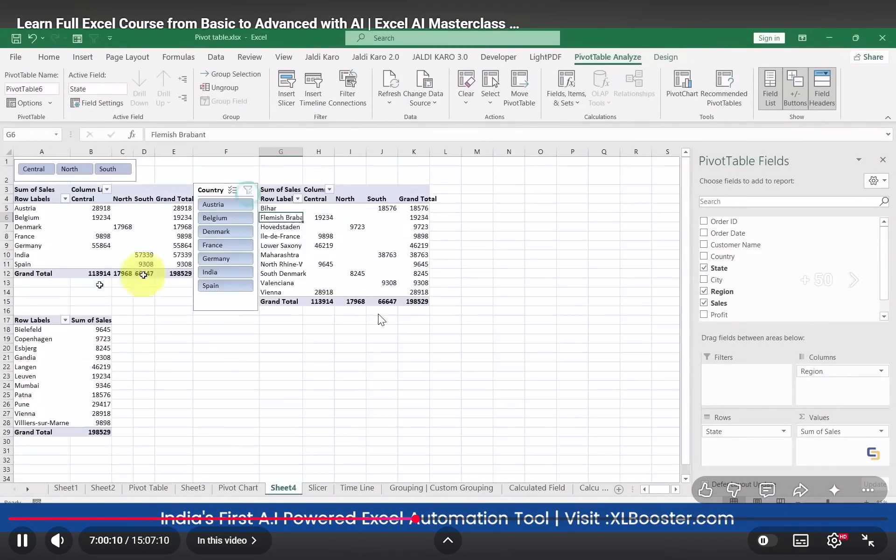
Skip through the part on Report Connections, linking the Country slicer to several pivot tables and filtering them together.
{"action": "key", "text": "Right"}
{"action": "key", "text": "Right"}
{"action": "key", "text": "Right"}
{"action": "key", "text": "Right"}
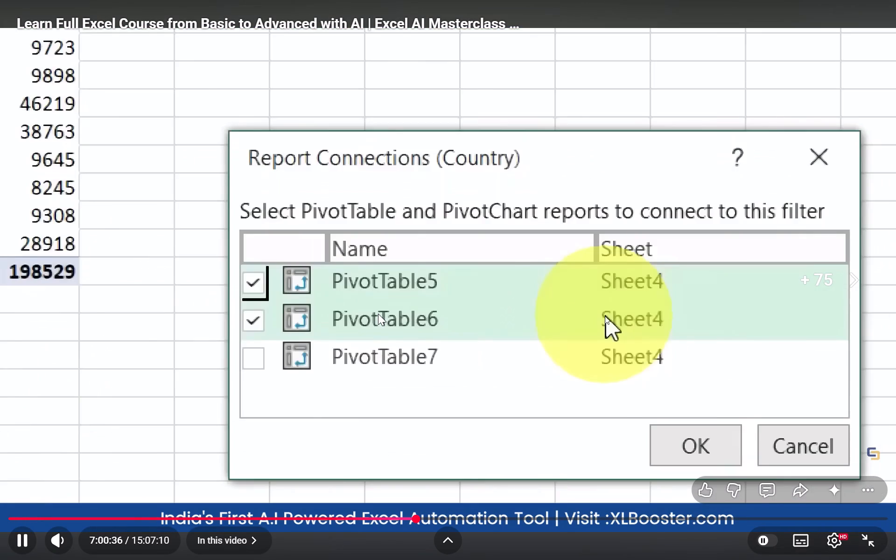
{"action": "key", "text": "Right"}
{"action": "key", "text": "Right"}
{"action": "key", "text": "Right"}
{"action": "key", "text": "Right"}
{"action": "key", "text": "Right"}
{"action": "key", "text": "Right"}
{"action": "key", "text": "Right"}
{"action": "key", "text": "Right"}
{"action": "key", "text": "Right"}
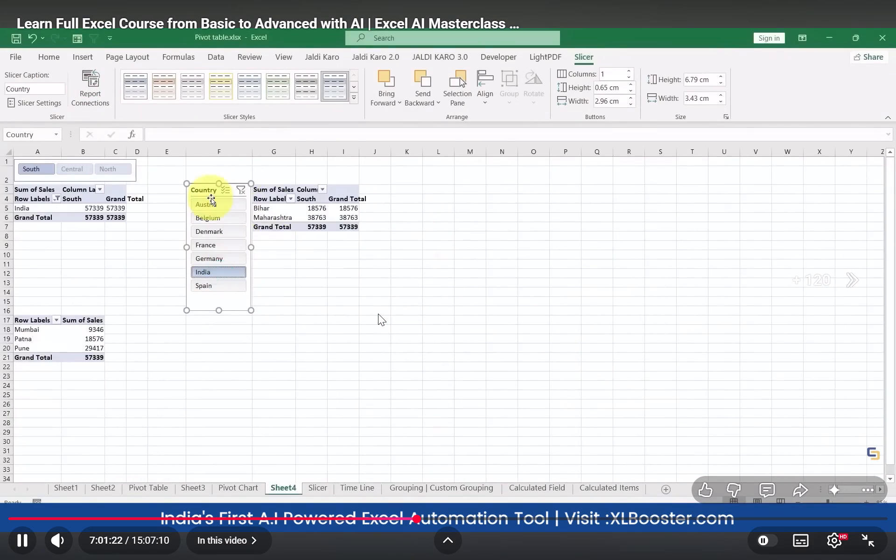
Skip through the part on creating the custom slicer style My Slicer, up to the introduction of the CMart order data.
{"action": "key", "text": "Right"}
{"action": "key", "text": "Right"}
{"action": "key", "text": "Right"}
{"action": "key", "text": "Right"}
{"action": "key", "text": "Right"}
{"action": "key", "text": "Right"}
{"action": "key", "text": "Right"}
{"action": "key", "text": "Right"}
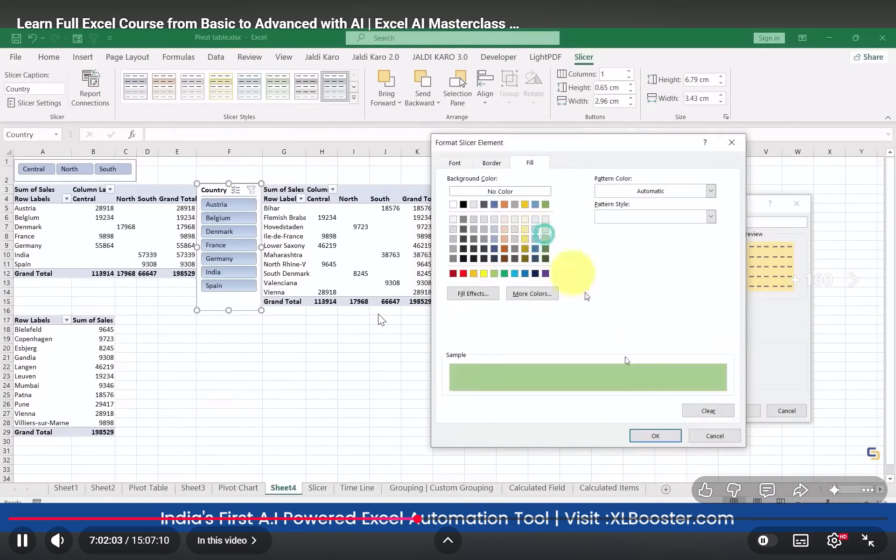
{"action": "key", "text": "Right"}
{"action": "key", "text": "Right"}
{"action": "key", "text": "Right"}
{"action": "key", "text": "Right"}
{"action": "key", "text": "Right"}
{"action": "key", "text": "Right"}
{"action": "key", "text": "Right"}
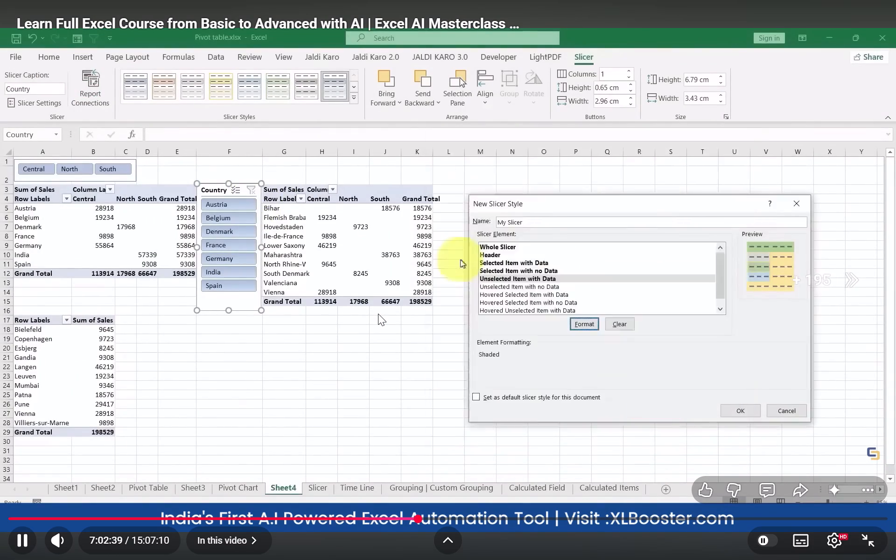
{"action": "key", "text": "Right"}
{"action": "key", "text": "Right"}
{"action": "key", "text": "Right"}
{"action": "key", "text": "Right"}
{"action": "key", "text": "Right"}
{"action": "key", "text": "Right"}
{"action": "key", "text": "Right"}
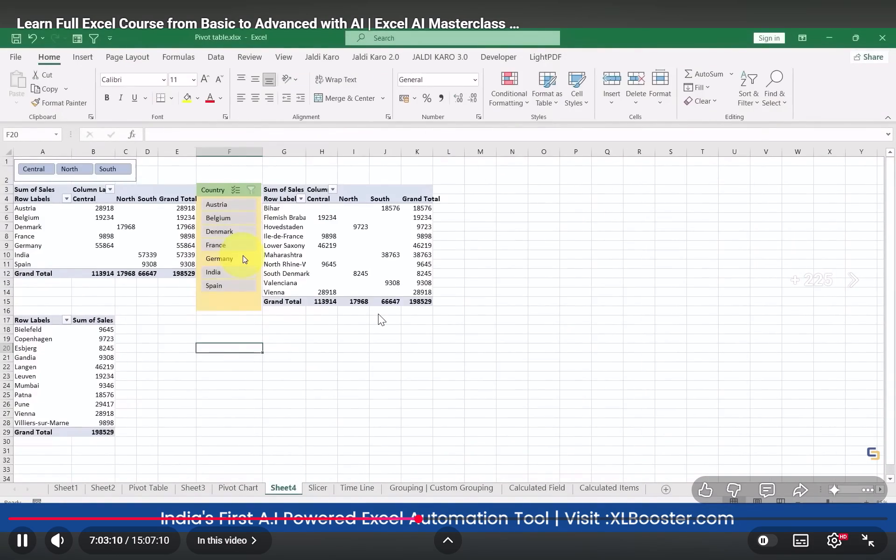
{"action": "key", "text": "Right"}
{"action": "key", "text": "Right"}
{"action": "key", "text": "Right"}
{"action": "key", "text": "Right"}
{"action": "key", "text": "Right"}
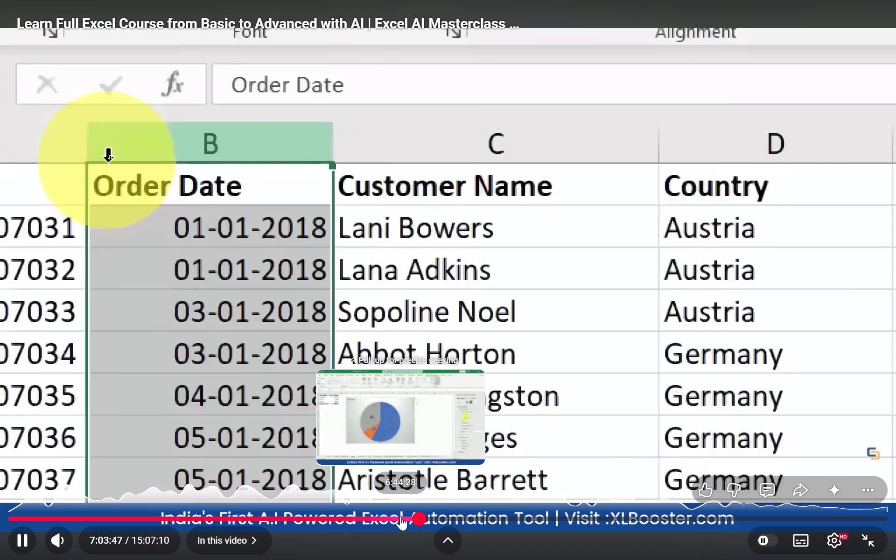
Jump back and forth in the course between the pivot chart, slicer and timeline lessons, settling on the start of the custom slicer style.
{"action": "left_click", "coordinate": [407, 515]}
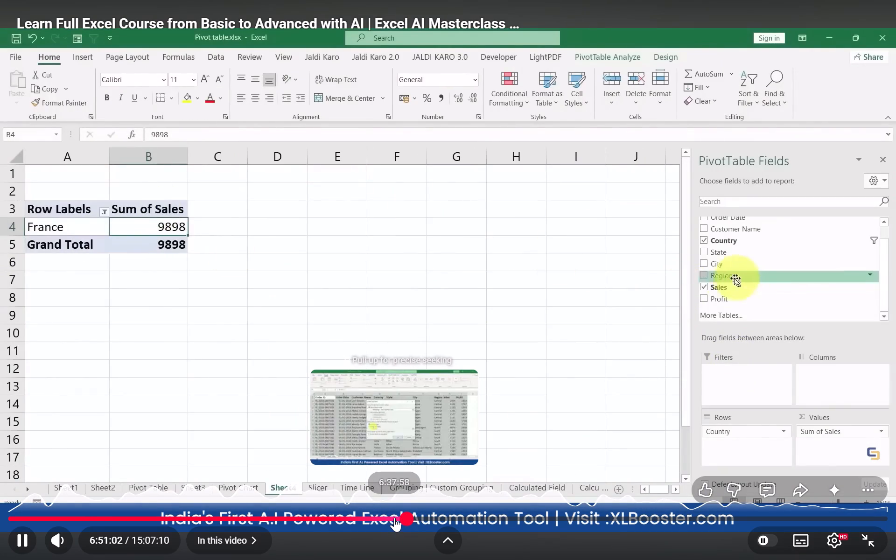
{"action": "left_click", "coordinate": [396, 518]}
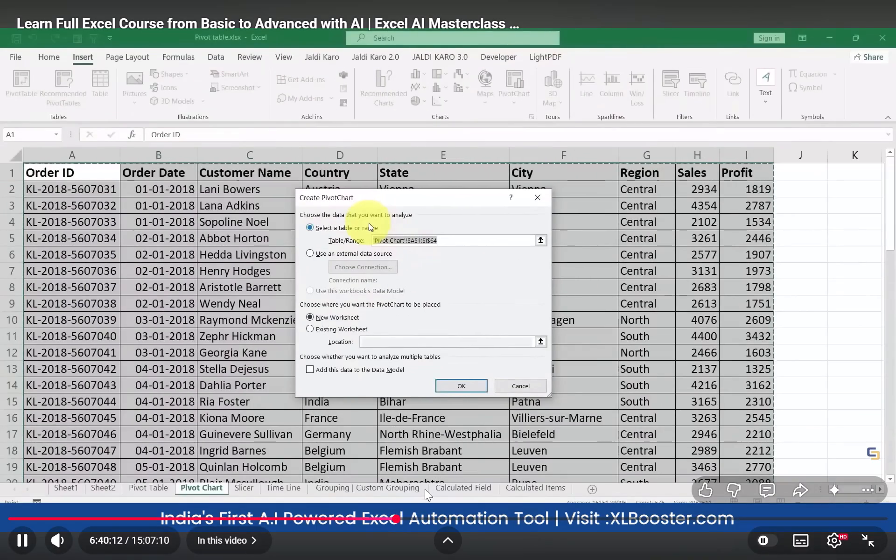
{"action": "left_click", "coordinate": [407, 520]}
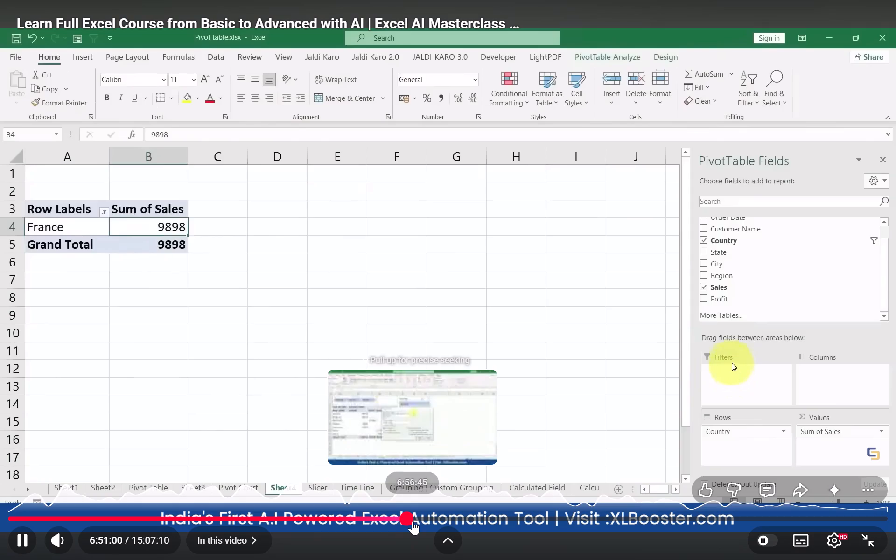
{"action": "left_click", "coordinate": [413, 521]}
{"action": "left_click", "coordinate": [421, 520]}
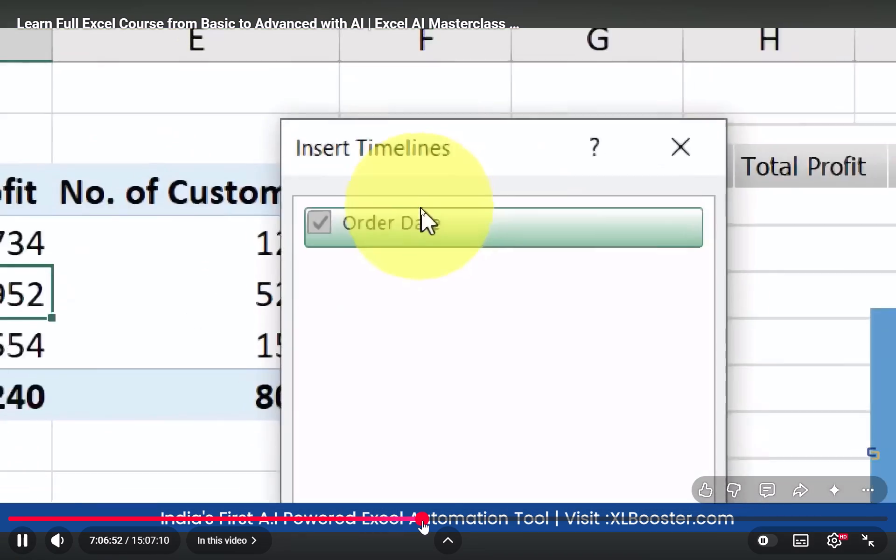
{"action": "left_click", "coordinate": [425, 522]}
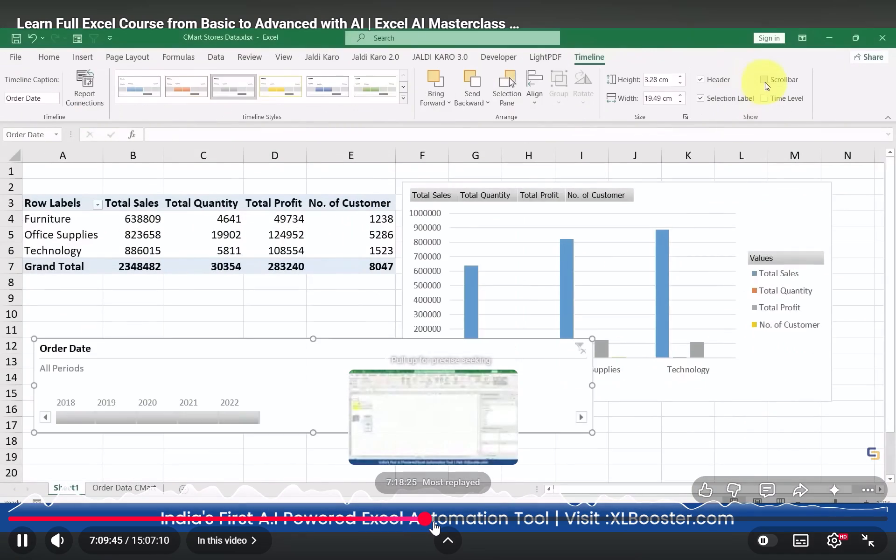
{"action": "left_click", "coordinate": [418, 520]}
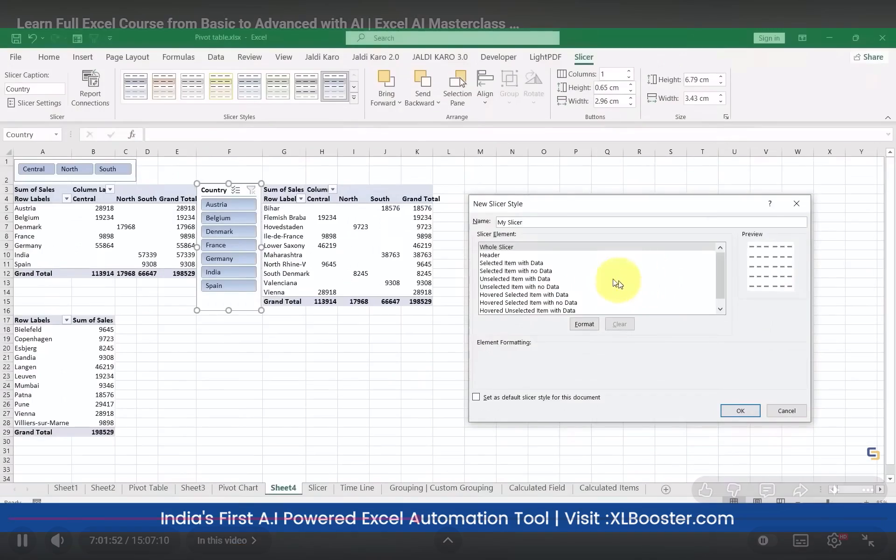
Skip again through formatting the My Slicer style's elements and applying it, up to the CMart Stores order data.
{"action": "key", "text": "Right"}
{"action": "key", "text": "Right"}
{"action": "key", "text": "Right"}
{"action": "key", "text": "Right"}
{"action": "key", "text": "Right"}
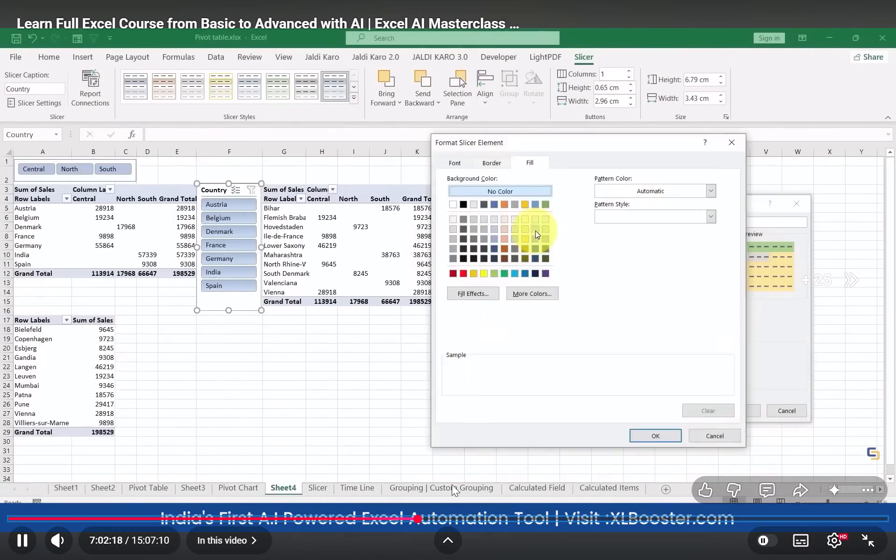
{"action": "key", "text": "Right"}
{"action": "key", "text": "Right"}
{"action": "key", "text": "Right"}
{"action": "key", "text": "Right"}
{"action": "key", "text": "Right"}
{"action": "key", "text": "Right"}
{"action": "key", "text": "Right"}
{"action": "key", "text": "Right"}
{"action": "key", "text": "Right"}
{"action": "key", "text": "Right"}
{"action": "key", "text": "Right"}
{"action": "key", "text": "Right"}
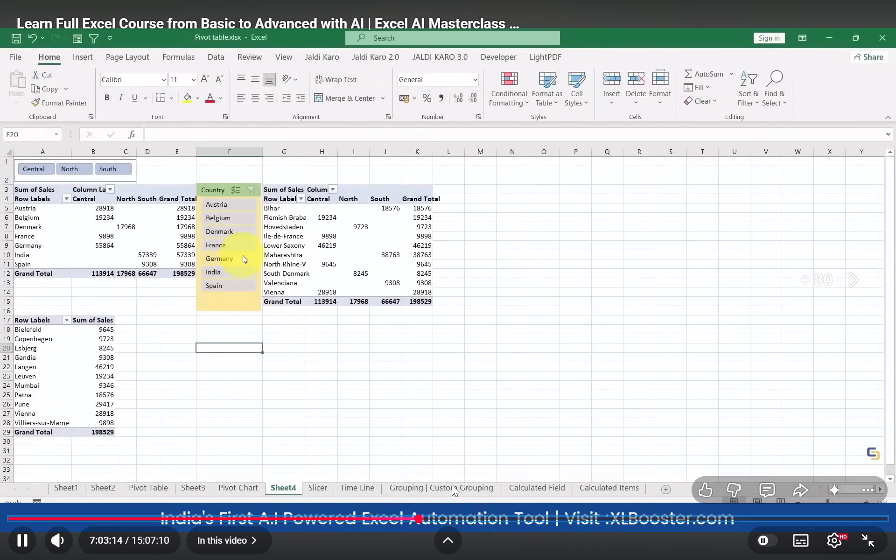
{"action": "key", "text": "Right"}
{"action": "key", "text": "Right"}
{"action": "key", "text": "Right"}
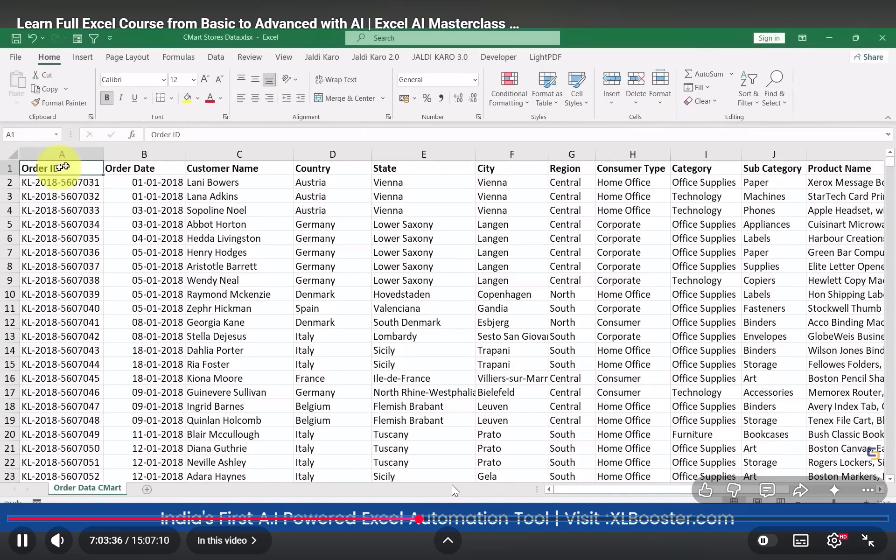
Skip through building the CMart pivot table by country with sales, quantity, profit and customer count, and renaming its value columns.
{"action": "key", "text": "Right"}
{"action": "key", "text": "Right"}
{"action": "key", "text": "Right"}
{"action": "key", "text": "Right"}
{"action": "key", "text": "Right"}
{"action": "key", "text": "Right"}
{"action": "key", "text": "Right"}
{"action": "key", "text": "Right"}
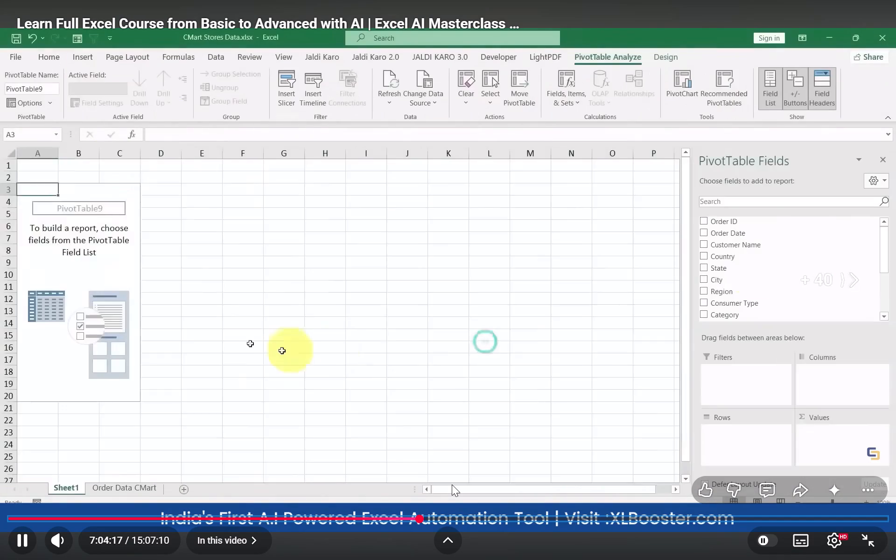
{"action": "key", "text": "Right"}
{"action": "key", "text": "Right"}
{"action": "key", "text": "Right"}
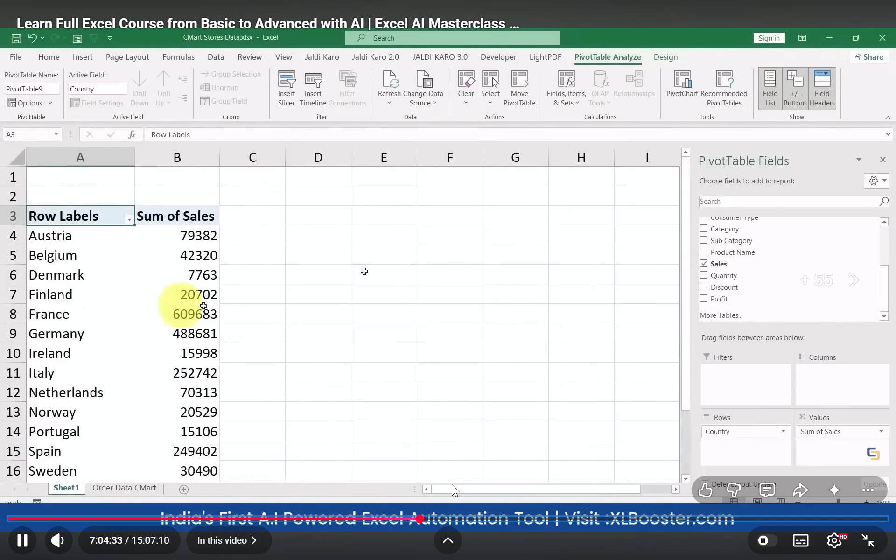
{"action": "key", "text": "Right"}
{"action": "key", "text": "Right"}
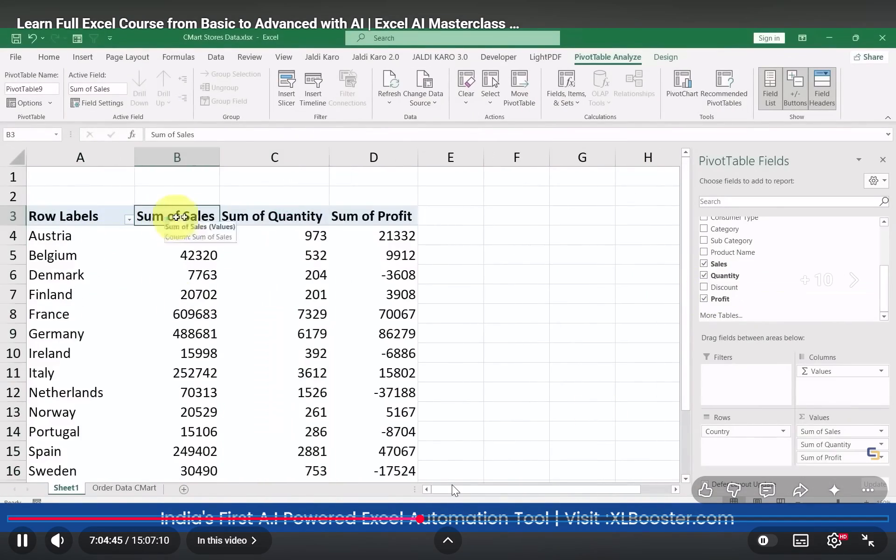
{"action": "key", "text": "Right"}
{"action": "key", "text": "Right"}
{"action": "key", "text": "Right"}
{"action": "key", "text": "Right"}
{"action": "key", "text": "Right"}
{"action": "key", "text": "Right"}
{"action": "key", "text": "Right"}
{"action": "key", "text": "Right"}
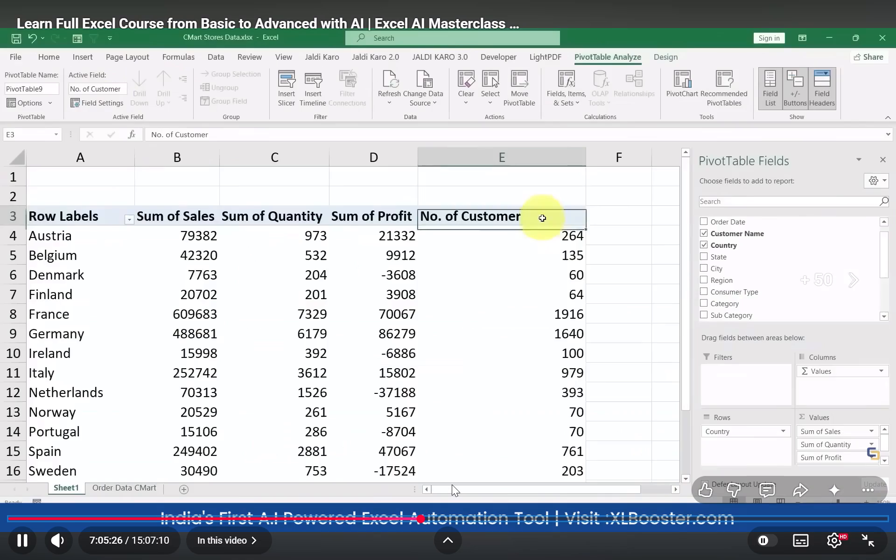
{"action": "key", "text": "Right"}
{"action": "key", "text": "Right"}
{"action": "key", "text": "Right"}
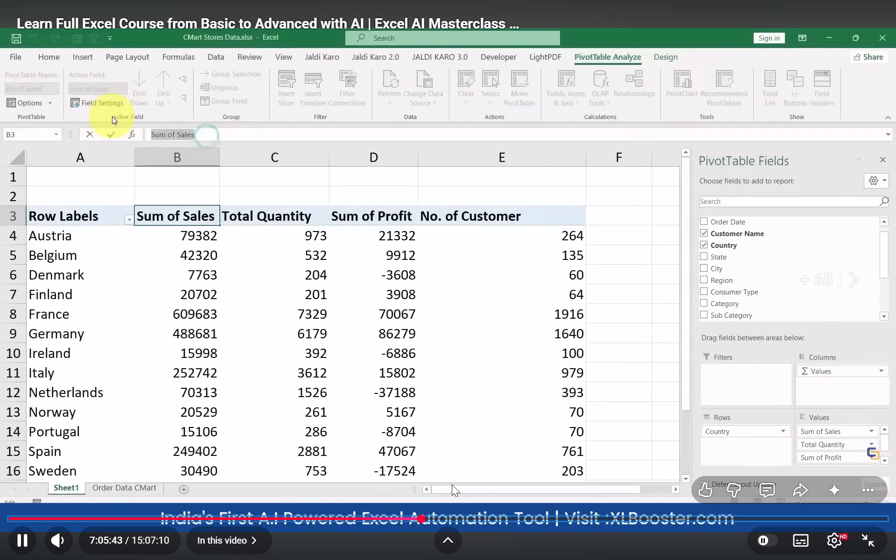
{"action": "key", "text": "Right"}
{"action": "key", "text": "Right"}
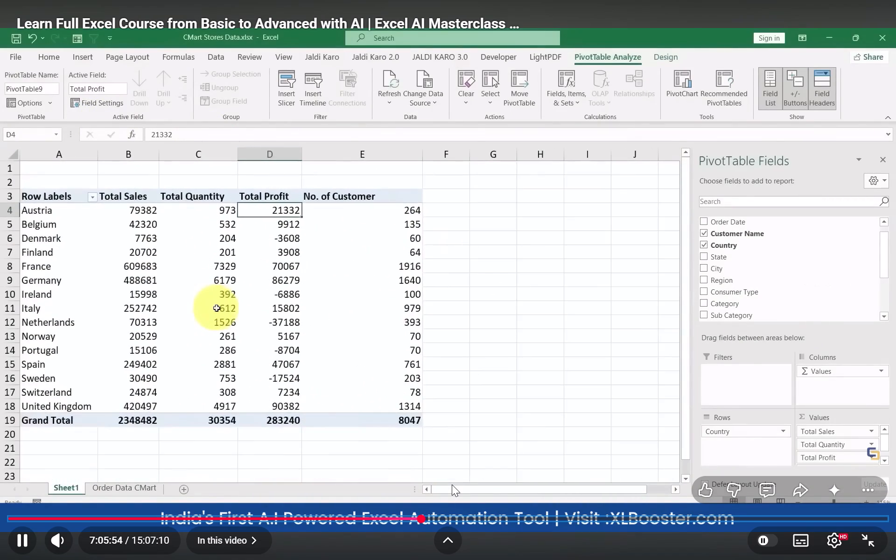
Skip through adding a pivot chart to the CMart pivot table, up to the start of inserting a timeline.
{"action": "key", "text": "Right"}
{"action": "key", "text": "Right"}
{"action": "key", "text": "Right"}
{"action": "key", "text": "Right"}
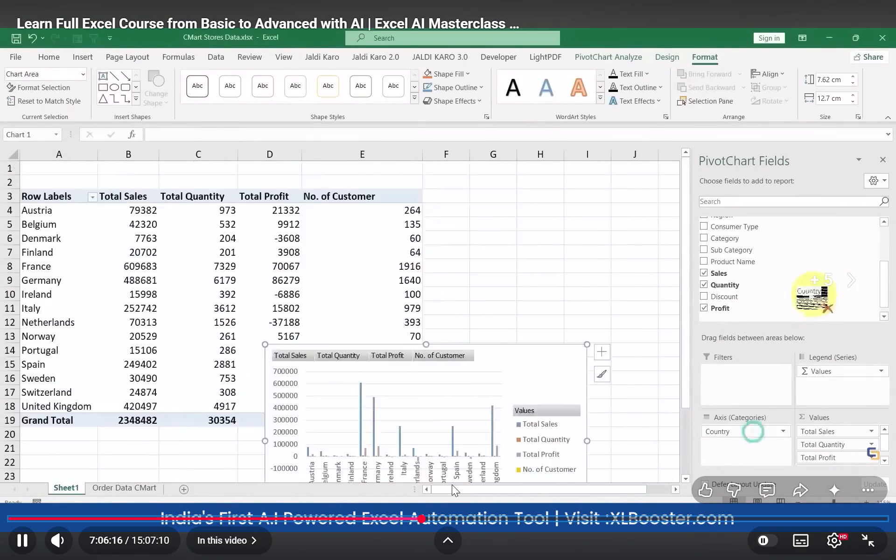
{"action": "key", "text": "Right"}
{"action": "key", "text": "Right"}
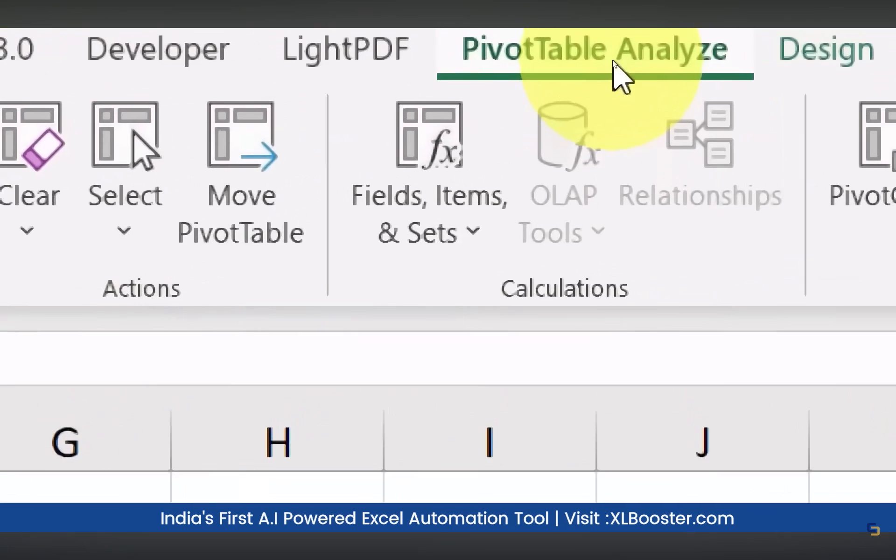
Pause the video, return to Excel, close PivotTable Options, and move the Region slicer up between the top-row pivot tables, over column G.
{"action": "key", "text": "space"}
{"action": "key", "text": "alt+Tab"}
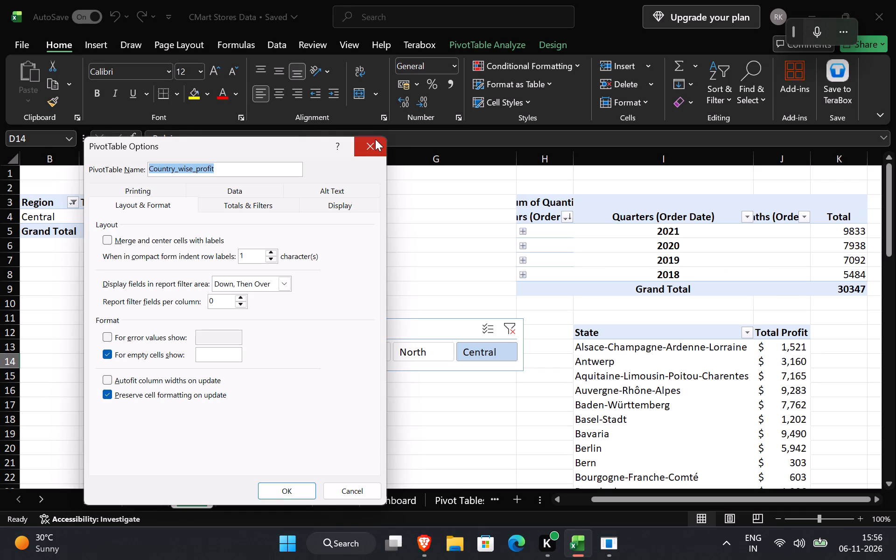
{"action": "left_click", "coordinate": [375, 139]}
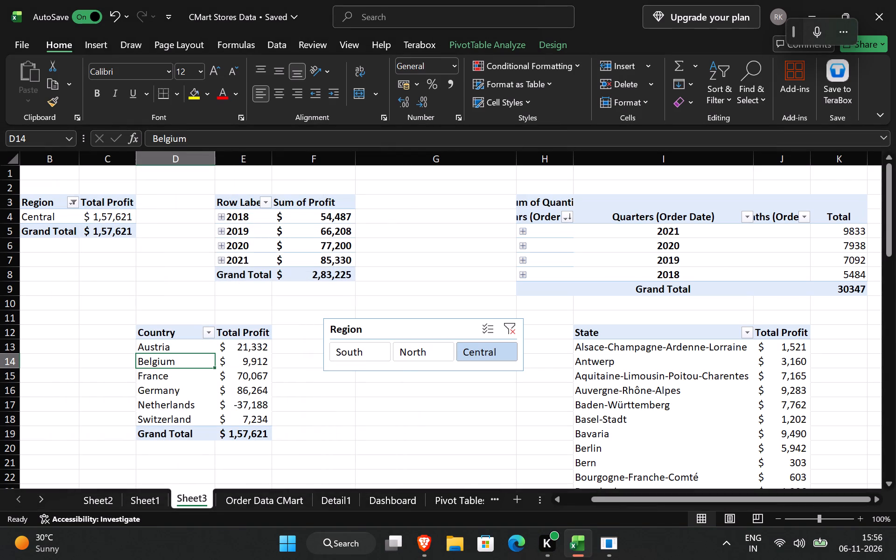
{"action": "left_click_drag", "start_coordinate": [456, 321], "coordinate": [467, 204]}
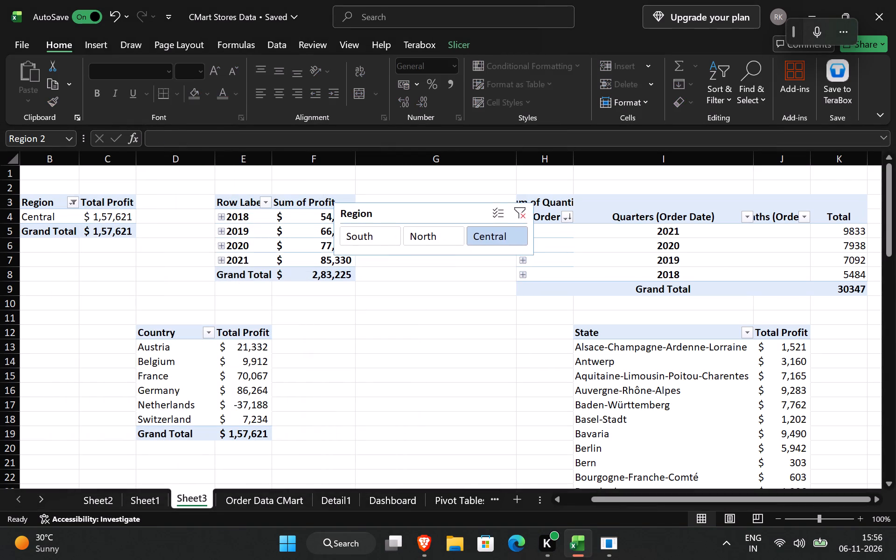
{"action": "left_click_drag", "start_coordinate": [467, 204], "coordinate": [474, 182]}
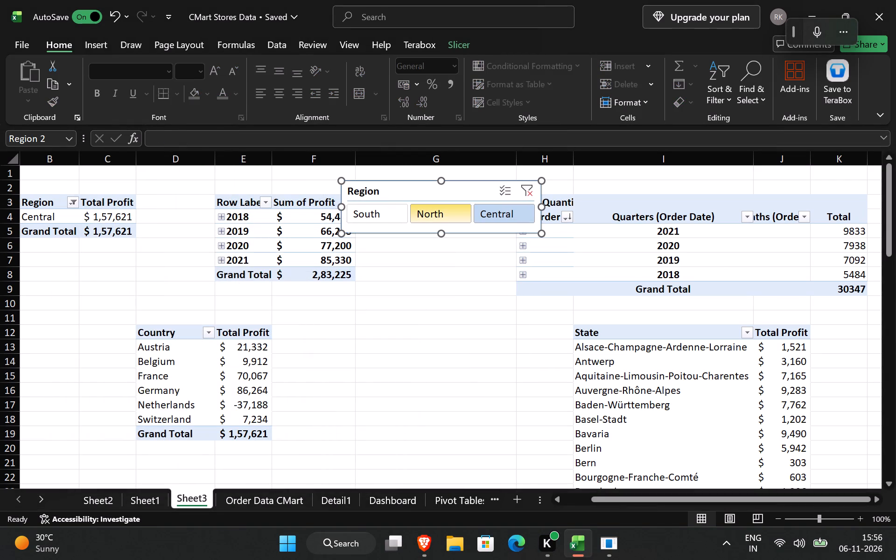
Move the yearly Sum of Profit pivot table from E3 to D3 on Sheet3, directly beside the Region profit table.
{"action": "left_click_drag", "start_coordinate": [231, 199], "coordinate": [311, 273]}
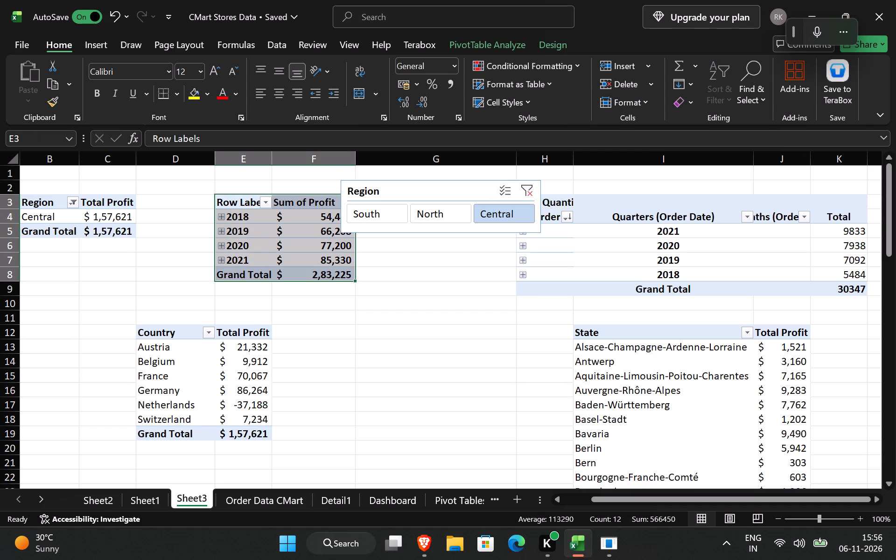
{"action": "left_click_drag", "start_coordinate": [303, 281], "coordinate": [231, 277]}
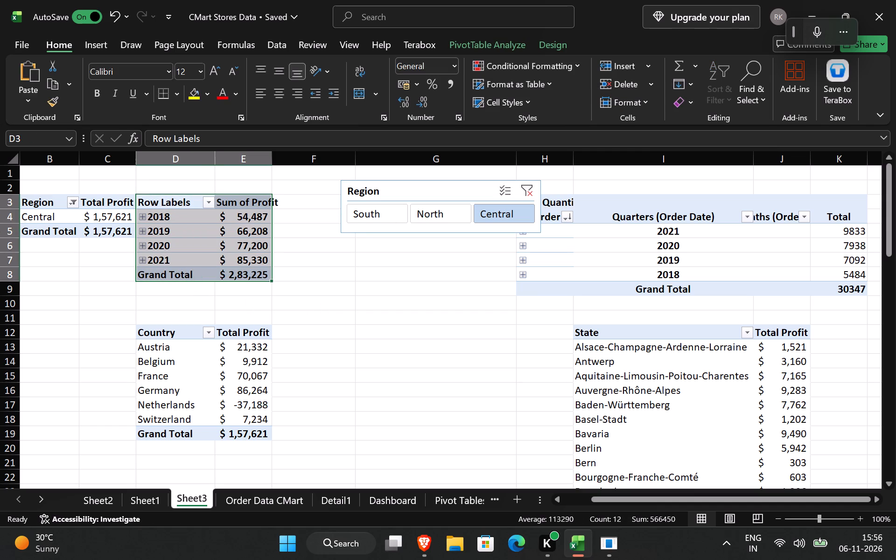
Shift the Region slicer slightly down and left so it spans columns F to H at about rows 2 to 5.
{"action": "left_click", "coordinate": [422, 178]}
{"action": "left_click_drag", "start_coordinate": [425, 183], "coordinate": [395, 193]}
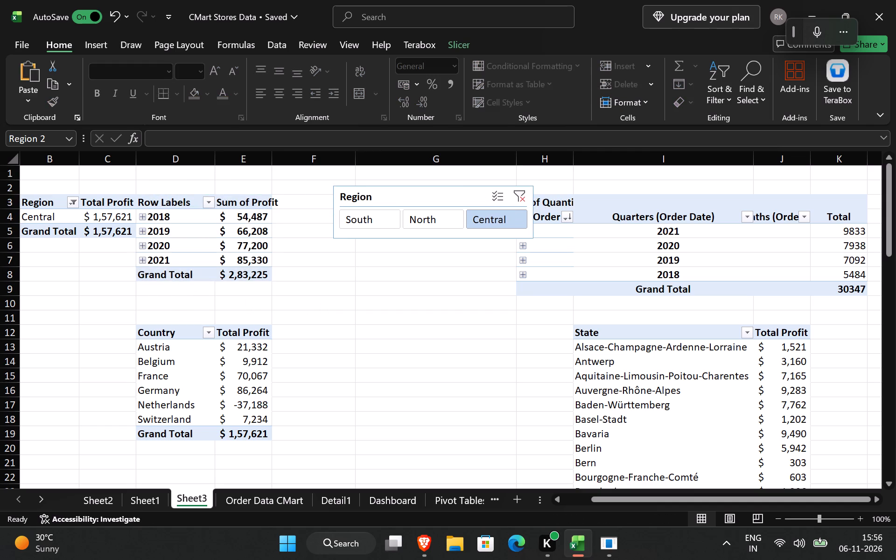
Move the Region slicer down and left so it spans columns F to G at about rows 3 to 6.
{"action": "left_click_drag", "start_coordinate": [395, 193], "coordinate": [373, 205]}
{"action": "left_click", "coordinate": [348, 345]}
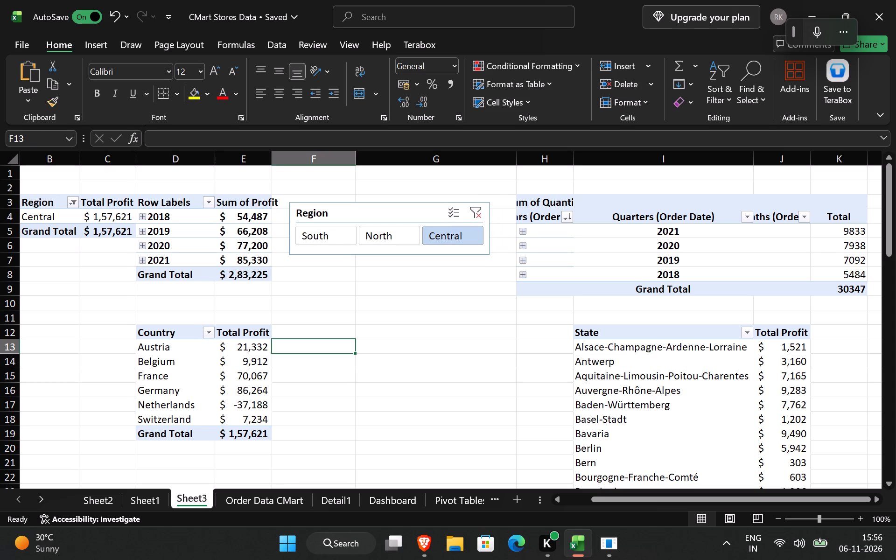
Move the yearly Sum of Profit pivot table from D3 to B8, below the Region profit table.
{"action": "left_click_drag", "start_coordinate": [170, 199], "coordinate": [236, 264]}
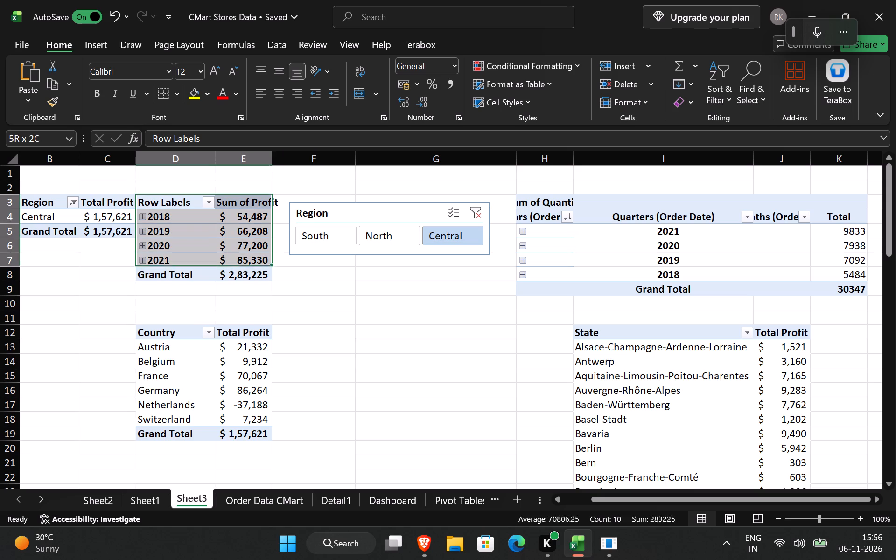
{"action": "left_click_drag", "start_coordinate": [236, 264], "coordinate": [243, 278]}
{"action": "left_click_drag", "start_coordinate": [218, 281], "coordinate": [170, 299]}
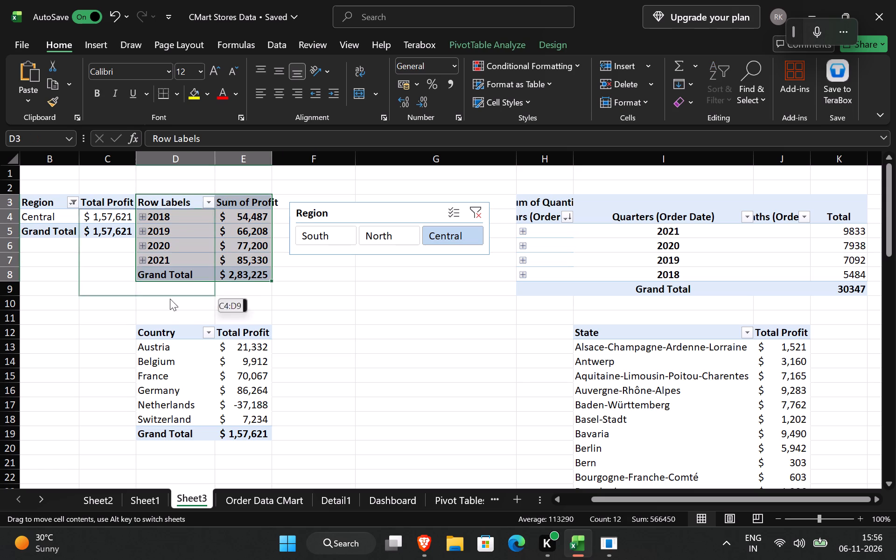
{"action": "left_click_drag", "start_coordinate": [170, 299], "coordinate": [95, 344]}
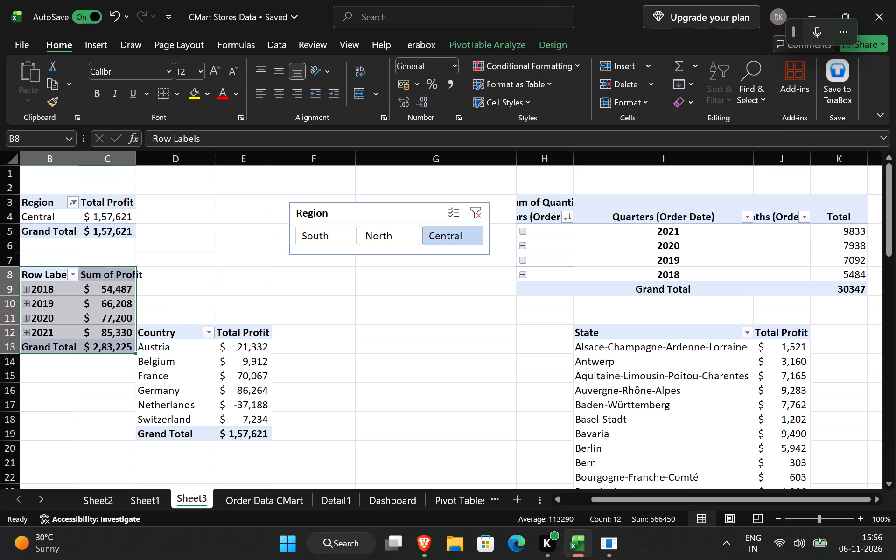
{"action": "left_click", "coordinate": [215, 304]}
Move the Country Total Profit pivot table from D12 to B15, below the yearly profit table.
{"action": "left_click_drag", "start_coordinate": [157, 332], "coordinate": [249, 419]}
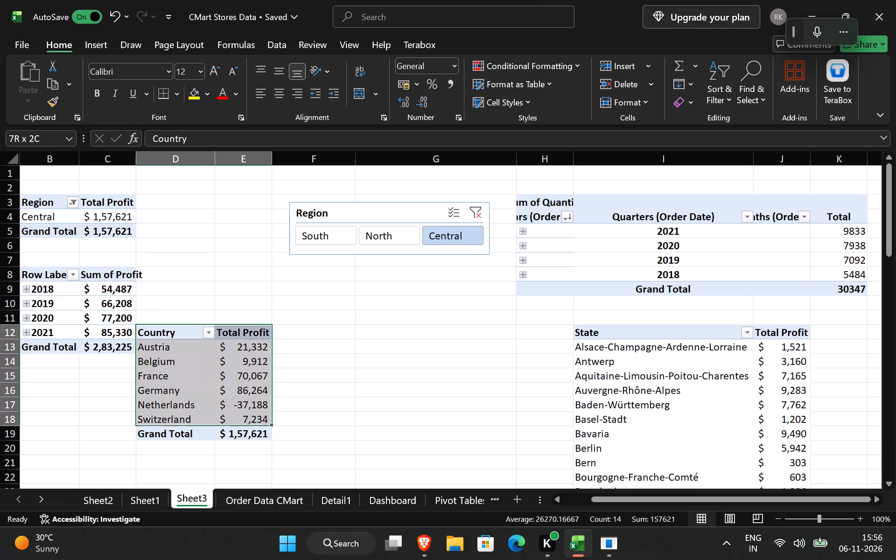
{"action": "left_click_drag", "start_coordinate": [249, 419], "coordinate": [252, 431]}
{"action": "left_click_drag", "start_coordinate": [213, 438], "coordinate": [92, 473]}
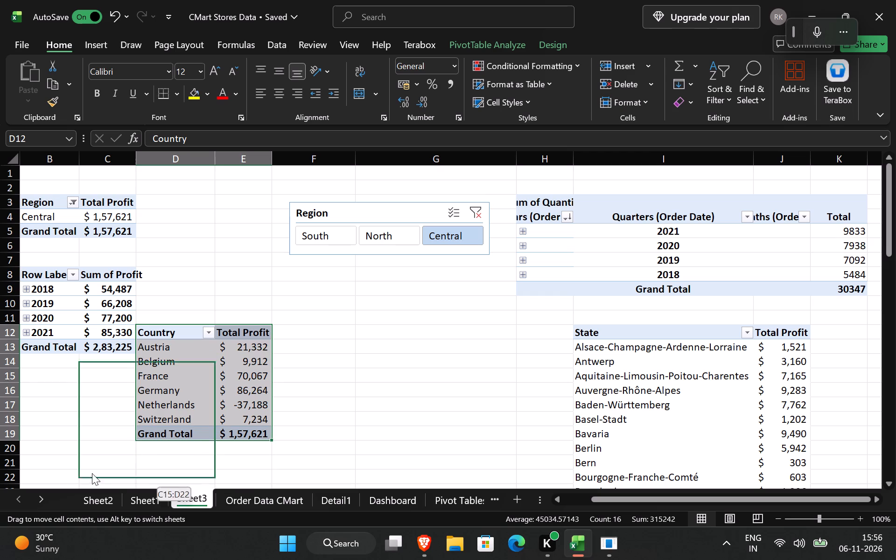
{"action": "left_click_drag", "start_coordinate": [92, 473], "coordinate": [60, 477]}
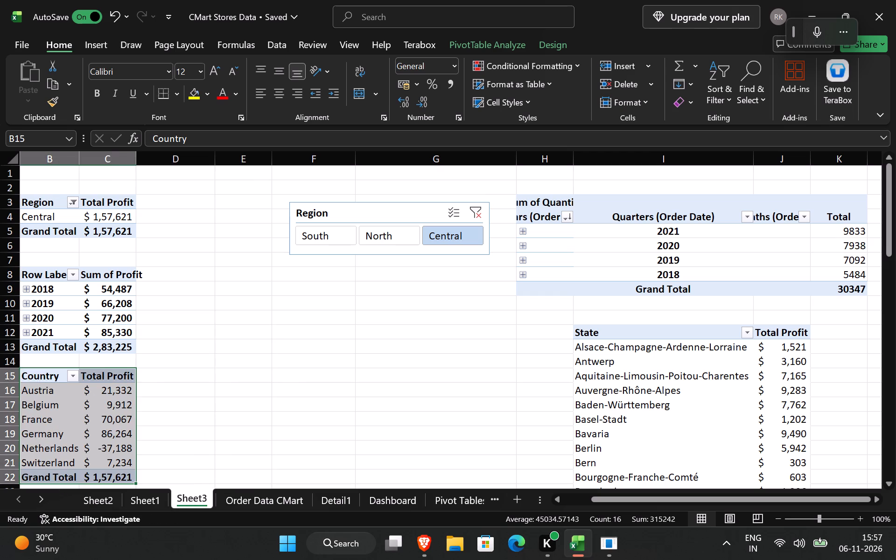
{"action": "left_click", "coordinate": [203, 373]}
AutoFit the widths of columns B and C to the stacked pivot tables' contents.
{"action": "left_click_drag", "start_coordinate": [58, 148], "coordinate": [96, 163]}
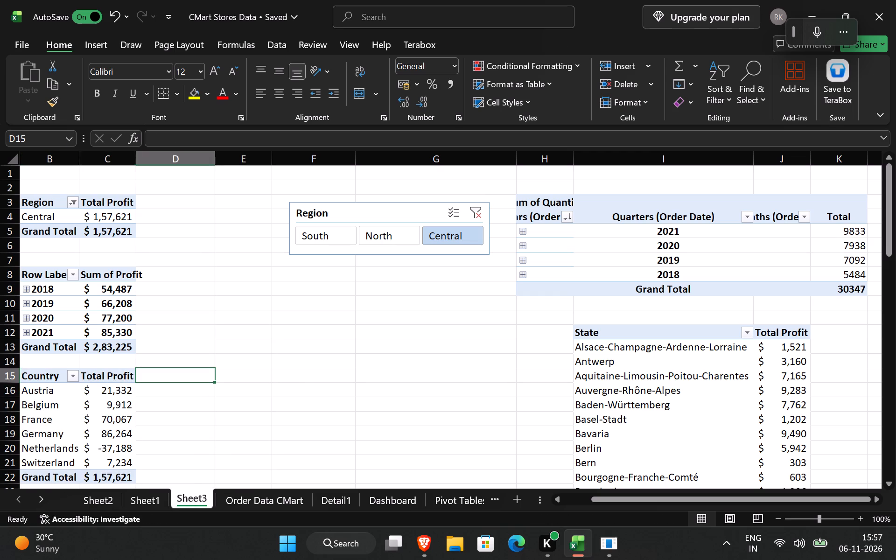
{"action": "left_click_drag", "start_coordinate": [62, 162], "coordinate": [106, 169]}
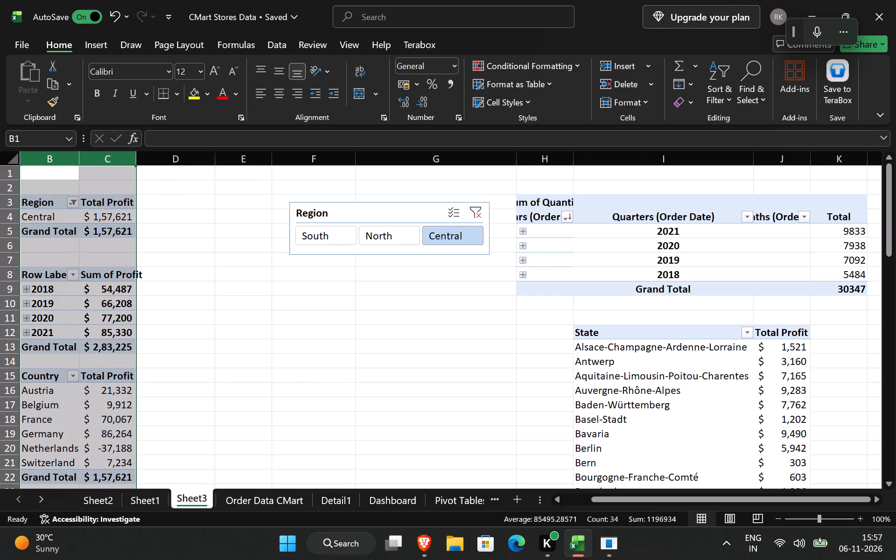
{"action": "double_click", "coordinate": [79, 161]}
{"action": "left_click", "coordinate": [172, 273]}
{"action": "scroll", "coordinate": [172, 273], "scroll_direction": "down", "scroll_amount": 1}
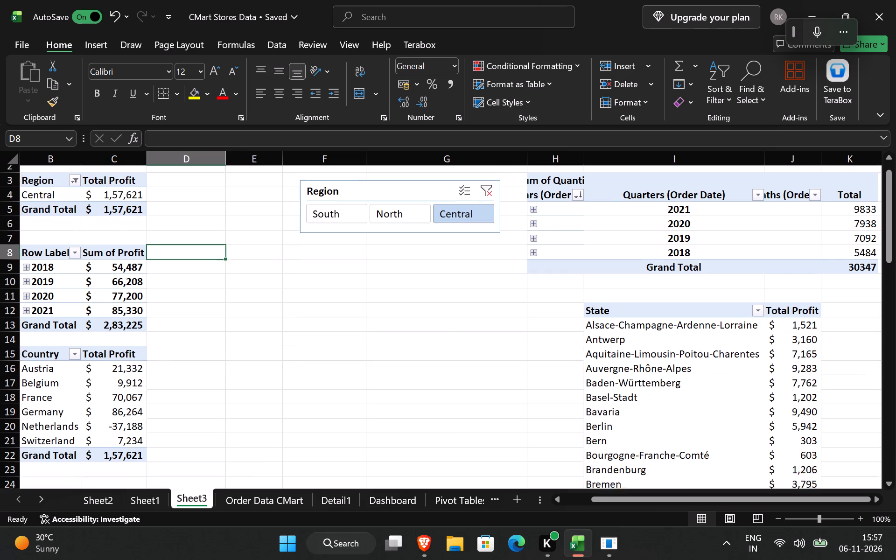
{"action": "scroll", "coordinate": [172, 273], "scroll_direction": "down", "scroll_amount": 2}
{"action": "scroll", "coordinate": [172, 273], "scroll_direction": "up", "scroll_amount": 5}
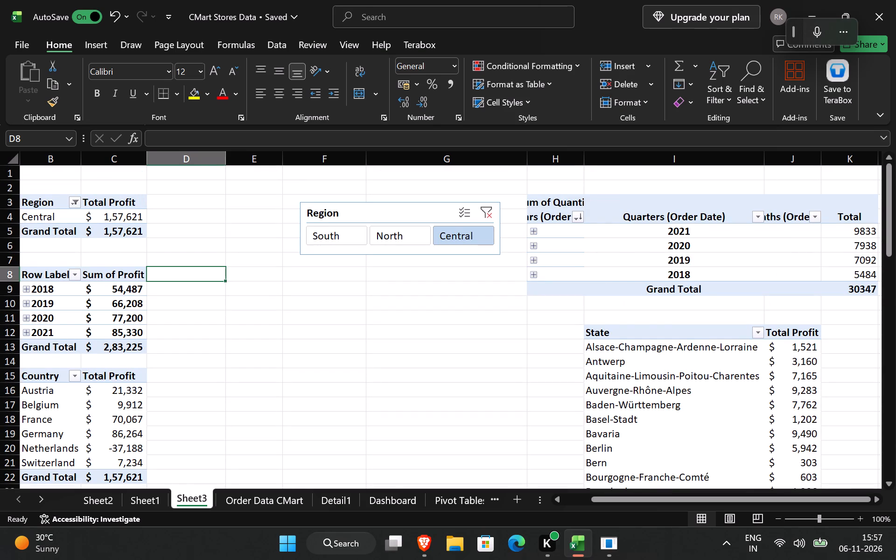
Move the Region slicer beside the Region profit table, spanning columns D to G at about rows 3 to 6.
{"action": "left_click_drag", "start_coordinate": [378, 203], "coordinate": [255, 190]}
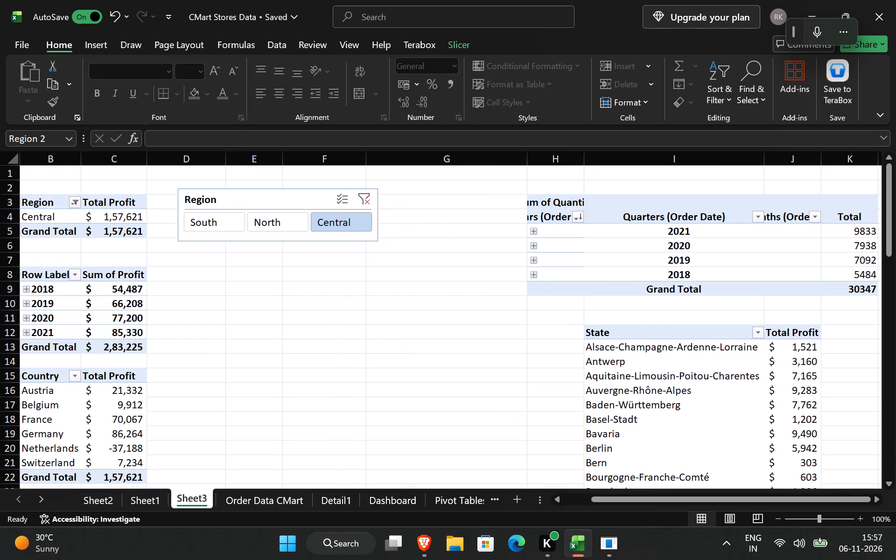
{"action": "left_click_drag", "start_coordinate": [255, 190], "coordinate": [242, 194]}
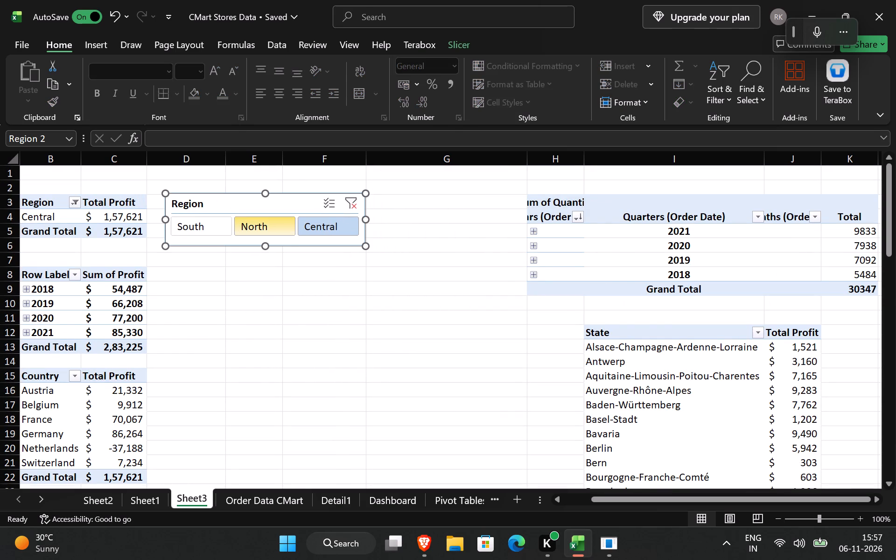
{"action": "left_click_drag", "start_coordinate": [287, 195], "coordinate": [313, 195]}
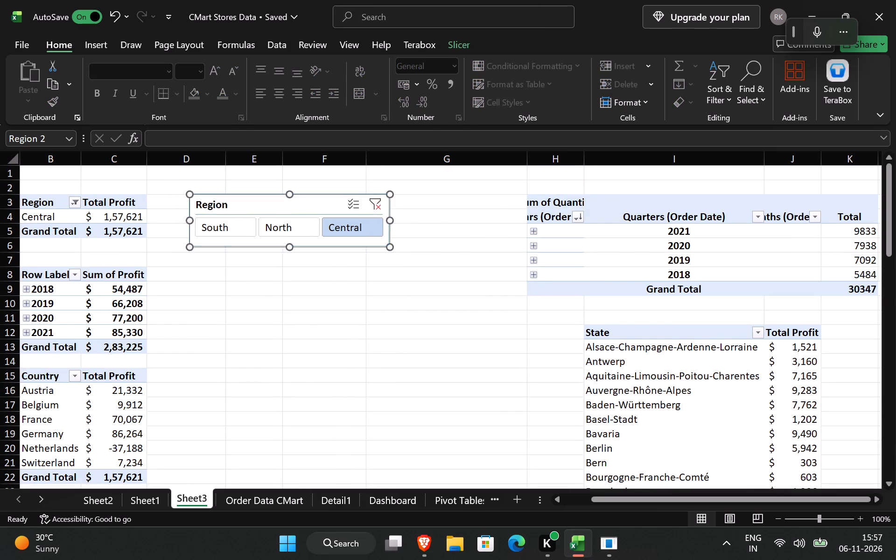
{"action": "left_click", "coordinate": [307, 291]}
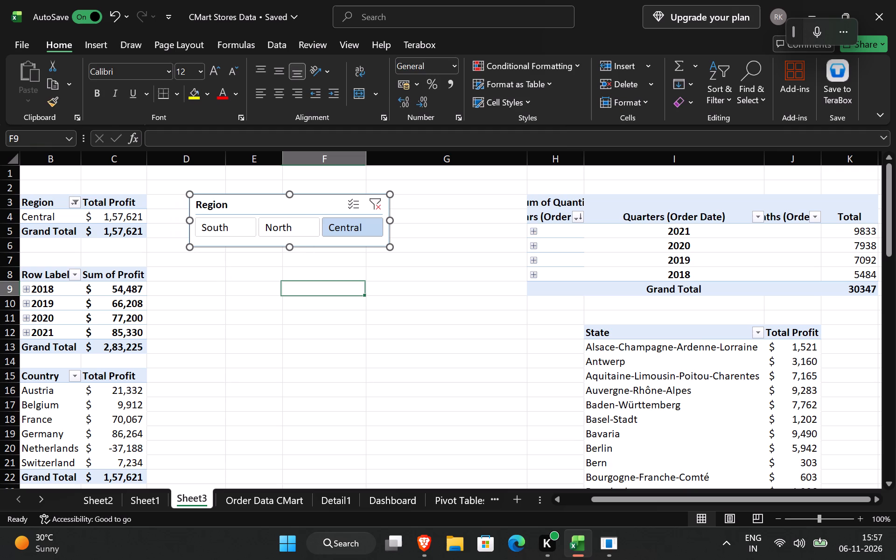
Move the entire State Total Profit pivot table, including its Grand Total row, from I12 to E8 below the Region slicer.
{"action": "left_click", "coordinate": [623, 329]}
{"action": "left_click", "coordinate": [623, 329]}
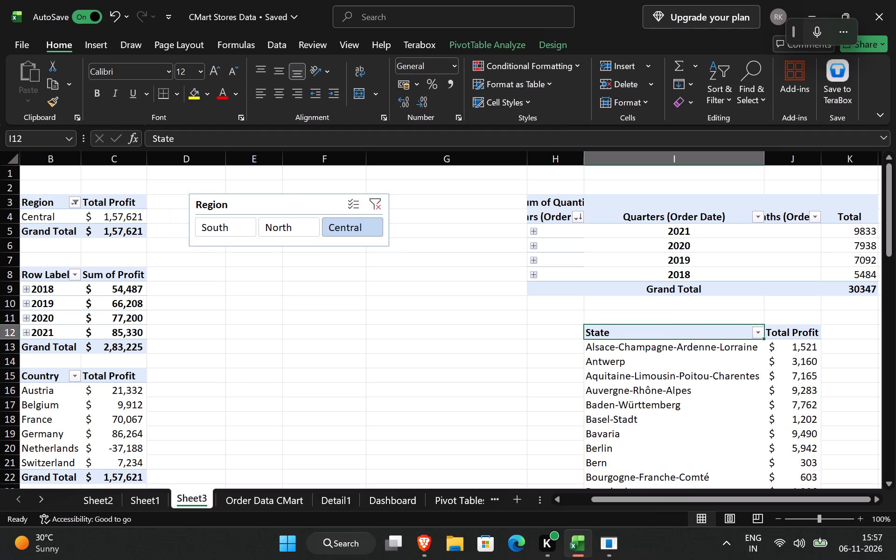
{"action": "left_click_drag", "start_coordinate": [623, 329], "coordinate": [639, 362]}
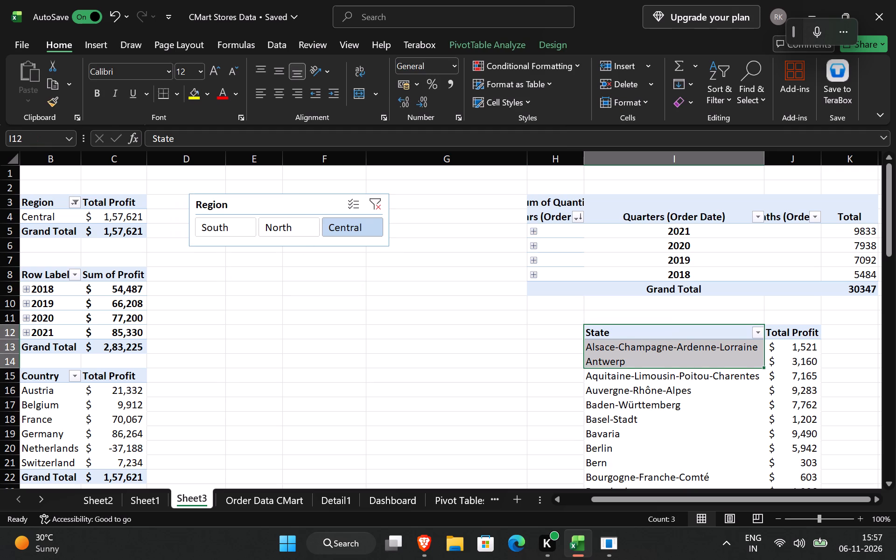
{"action": "key", "text": "ctrl+shift+Down"}
{"action": "key", "text": "ctrl+shift+Right"}
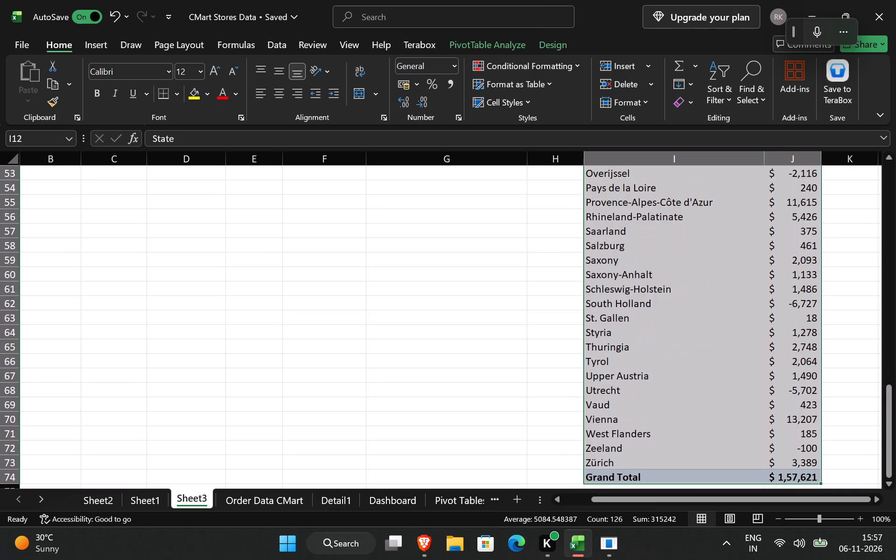
{"action": "key", "text": "ctrl+BackSpace"}
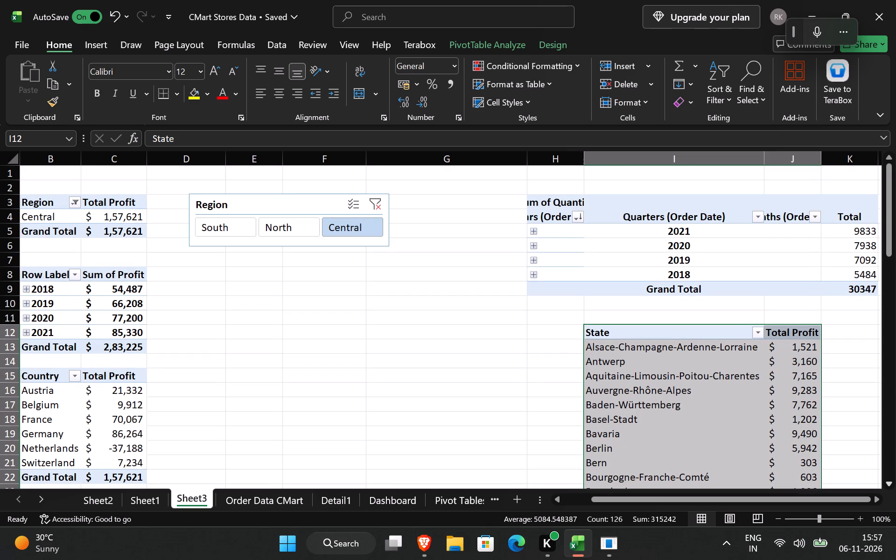
{"action": "left_click_drag", "start_coordinate": [701, 324], "coordinate": [455, 320]}
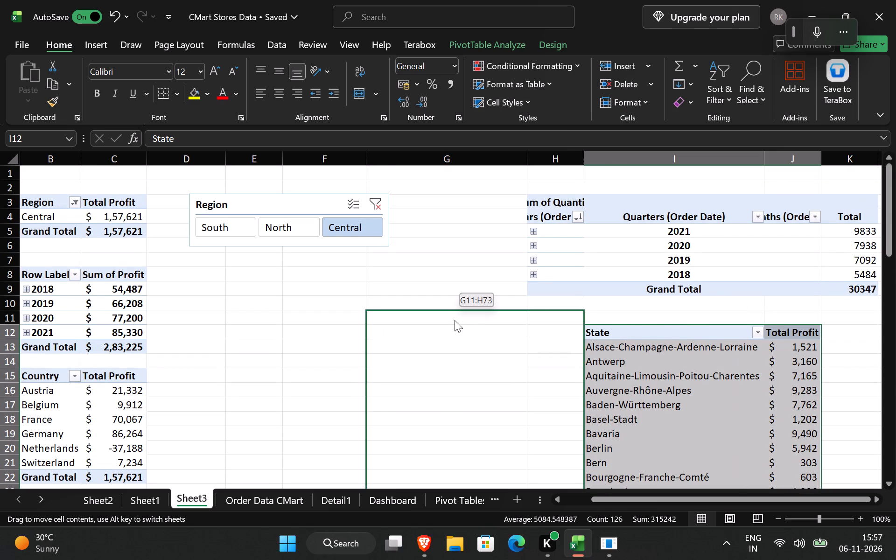
{"action": "left_click_drag", "start_coordinate": [455, 320], "coordinate": [257, 280]}
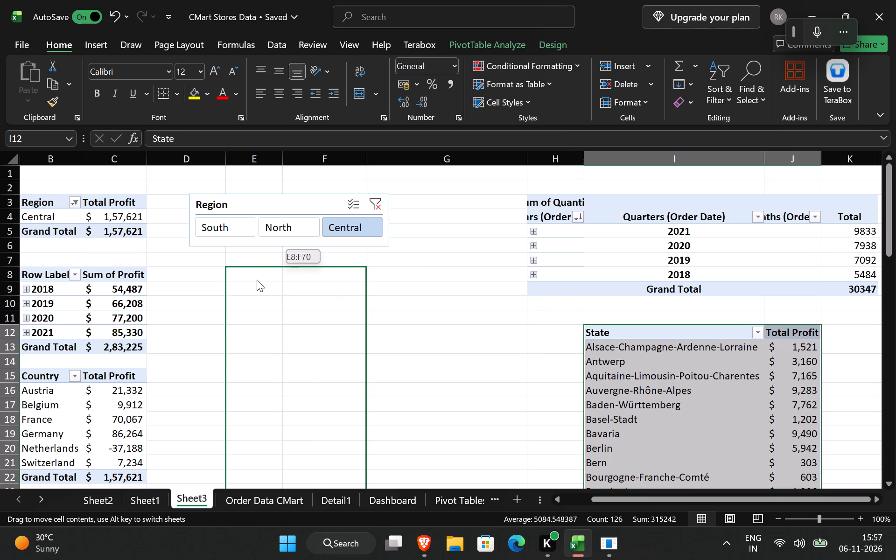
{"action": "left_click_drag", "start_coordinate": [257, 280], "coordinate": [256, 279]}
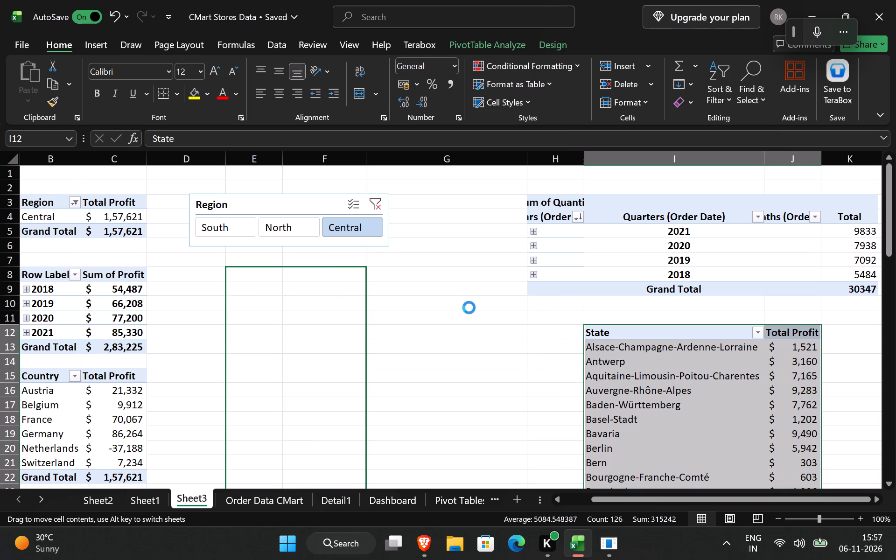
{"action": "scroll", "coordinate": [384, 296], "scroll_direction": "down", "scroll_amount": 2}
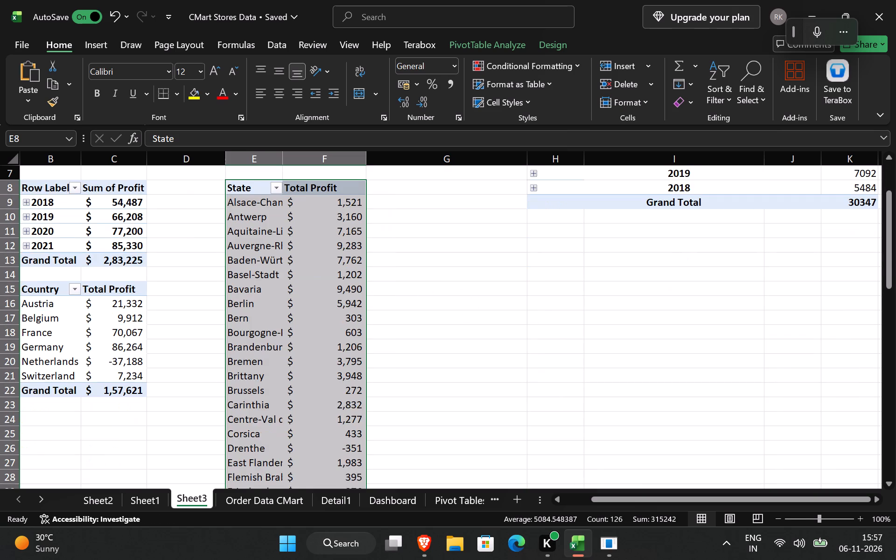
{"action": "scroll", "coordinate": [385, 296], "scroll_direction": "down", "scroll_amount": 17}
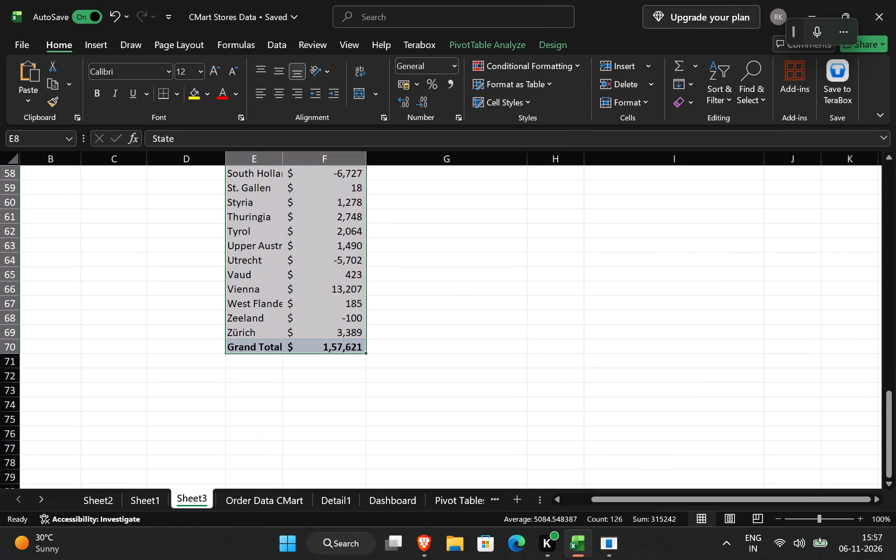
{"action": "scroll", "coordinate": [385, 295], "scroll_direction": "up", "scroll_amount": 20}
{"action": "scroll", "coordinate": [385, 295], "scroll_direction": "up", "scroll_amount": 5}
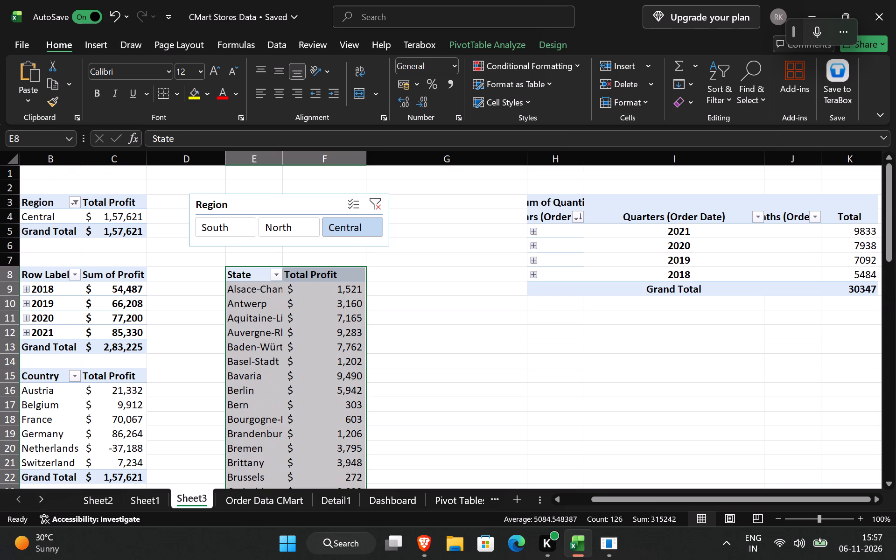
{"action": "left_click", "coordinate": [403, 309]}
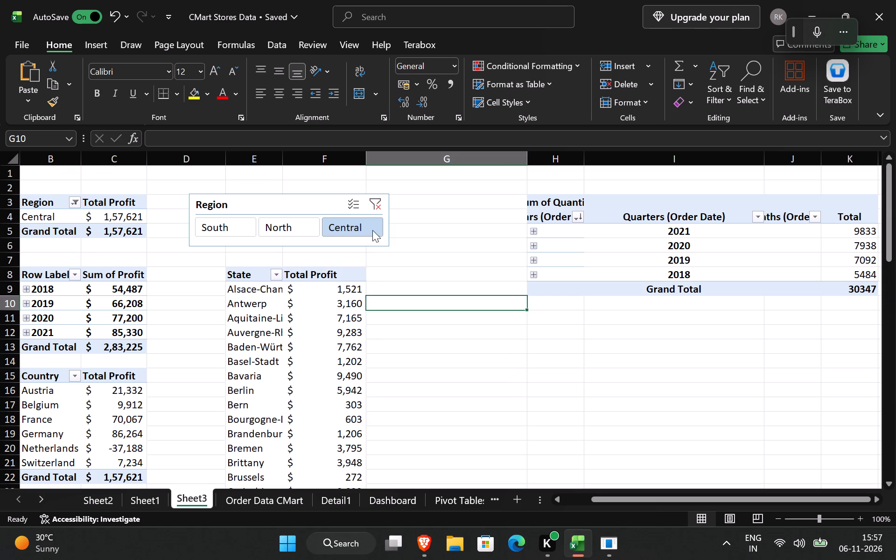
Delete the Sum of Quantity pivot table in H3:K9.
{"action": "left_click_drag", "start_coordinate": [536, 196], "coordinate": [540, 197]}
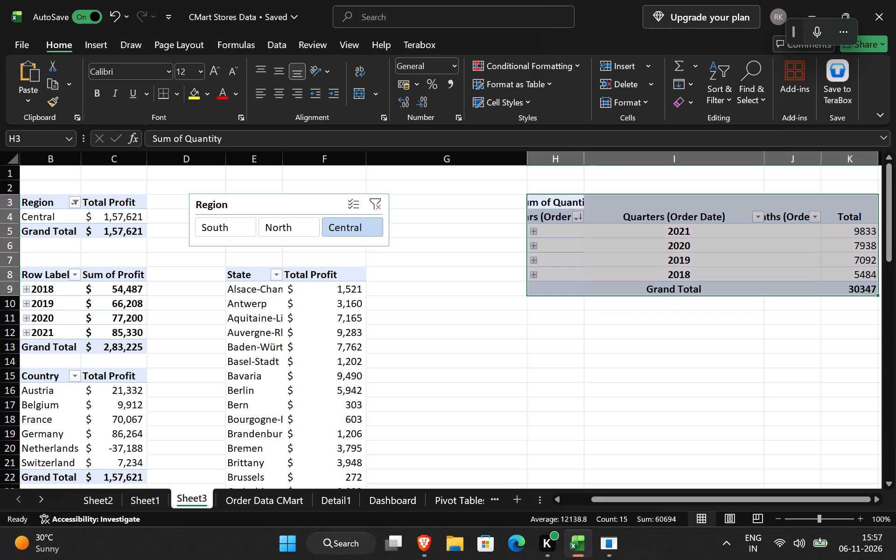
{"action": "left_click_drag", "start_coordinate": [540, 197], "coordinate": [574, 224]}
{"action": "right_click", "coordinate": [609, 197]}
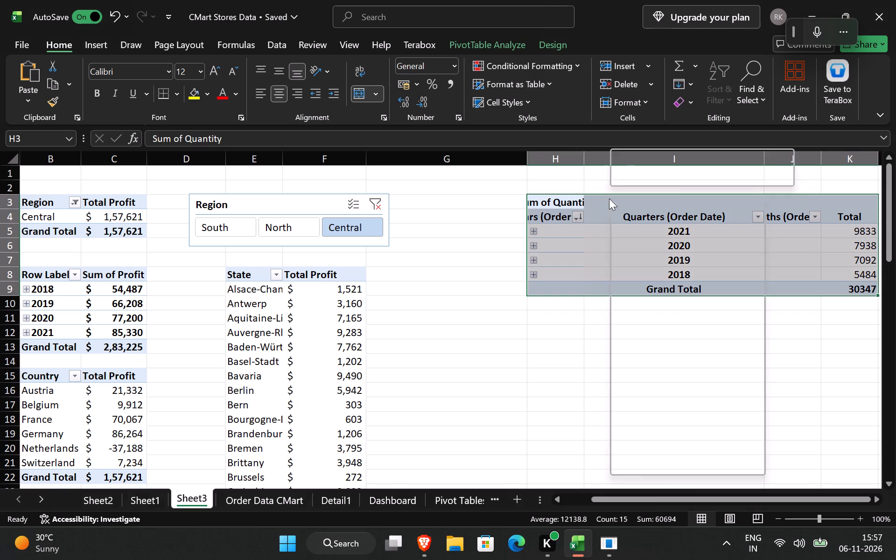
{"action": "left_click", "coordinate": [662, 315]}
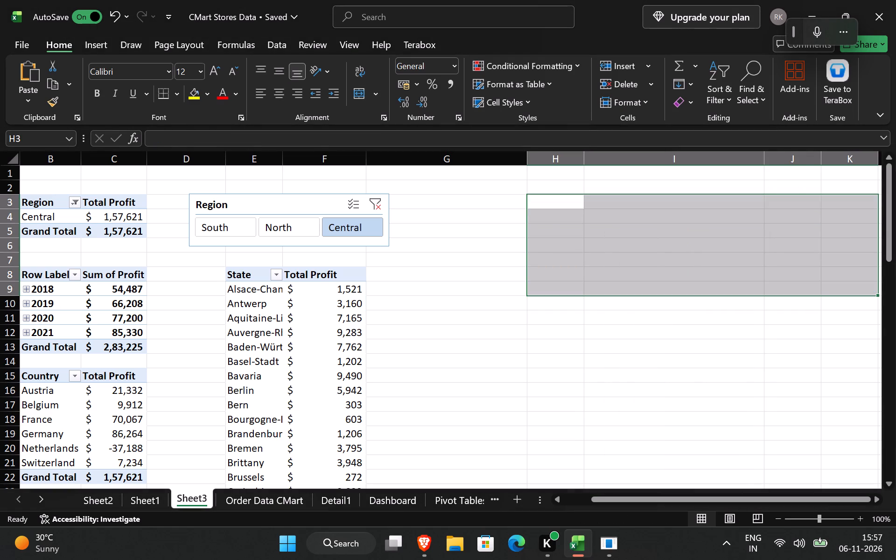
{"action": "left_click", "coordinate": [487, 263]}
{"action": "left_click", "coordinate": [450, 219]}
{"action": "left_click", "coordinate": [505, 213]}
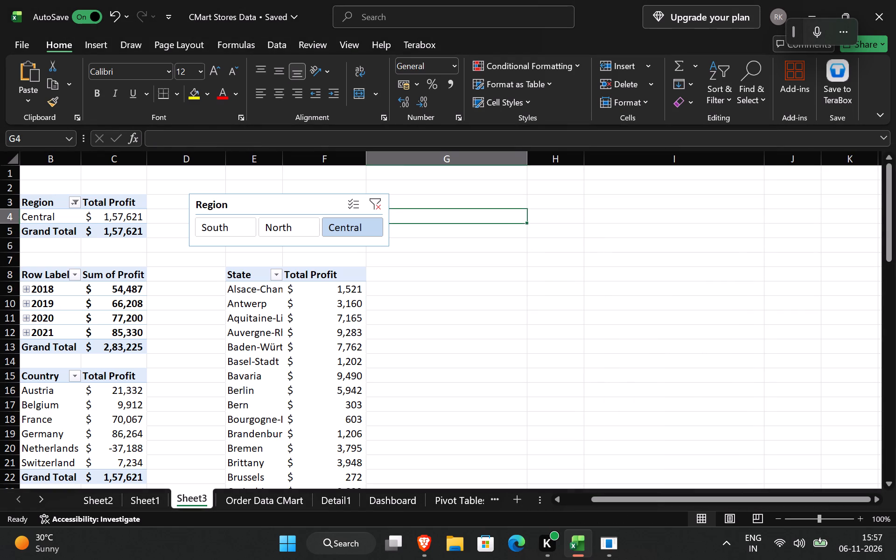
{"action": "left_click", "coordinate": [566, 226]}
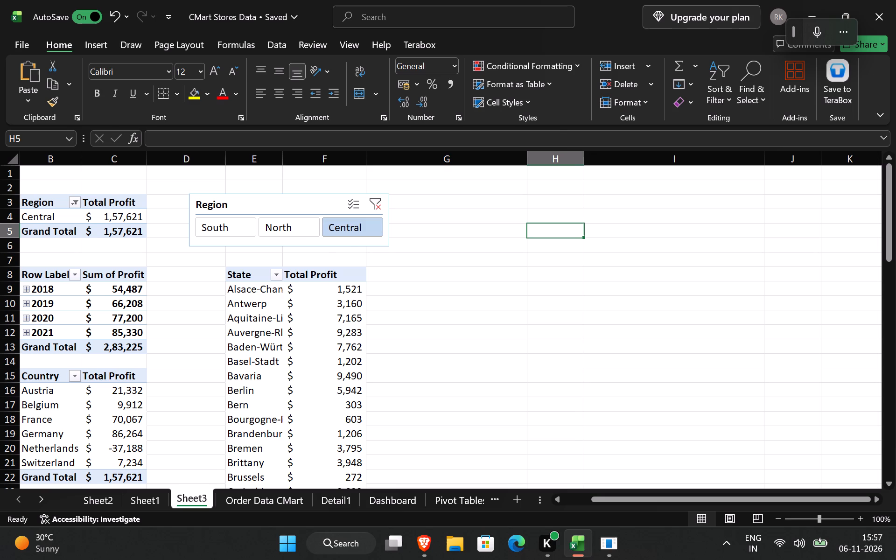
Copy the Region Total Profit pivot table from B3:C5 to H4.
{"action": "left_click", "coordinate": [49, 204]}
{"action": "left_click_drag", "start_coordinate": [49, 204], "coordinate": [89, 229]}
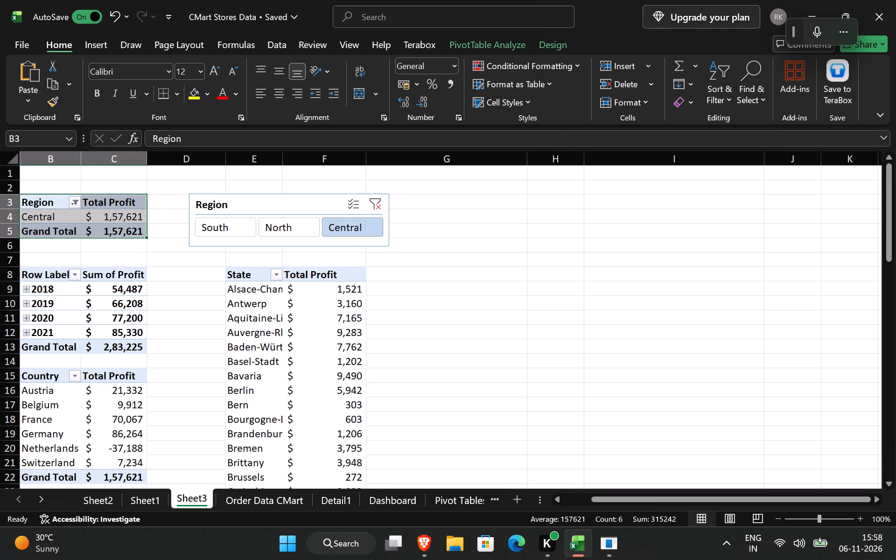
{"action": "left_click", "coordinate": [90, 238]}
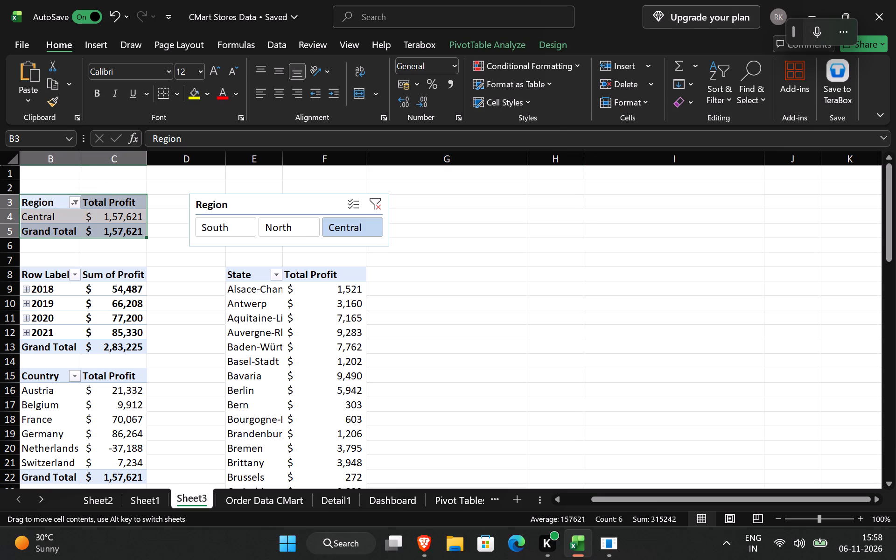
{"action": "left_click_drag", "start_coordinate": [91, 236], "coordinate": [367, 282], "text": "ctrl+shift"}
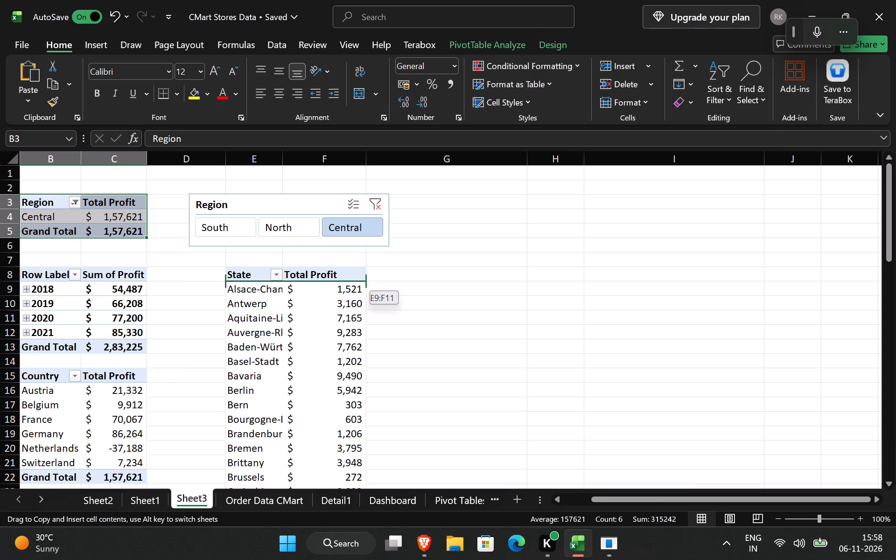
{"action": "left_click_drag", "start_coordinate": [367, 282], "coordinate": [552, 238], "text": "ctrl+shift"}
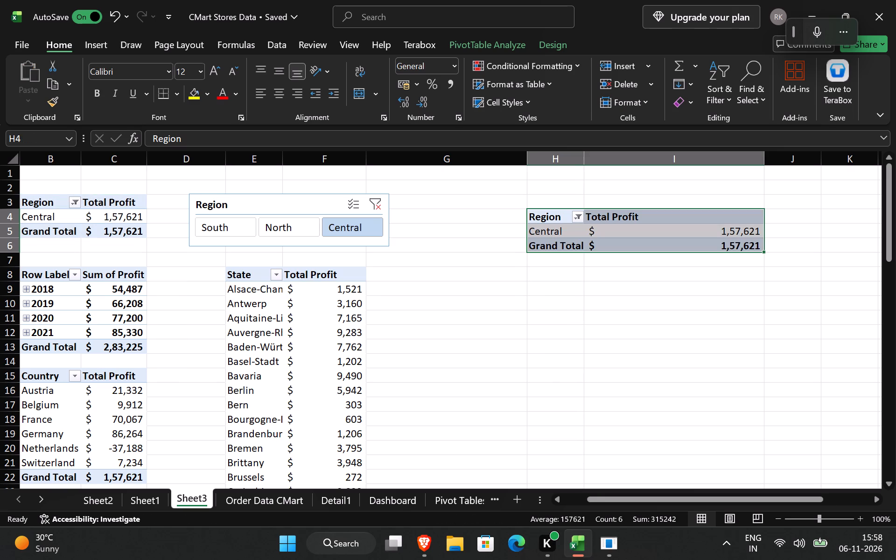
Autofit columns H and I to the contents of the copied Region Total Profit pivot table.
{"action": "left_click", "coordinate": [507, 285]}
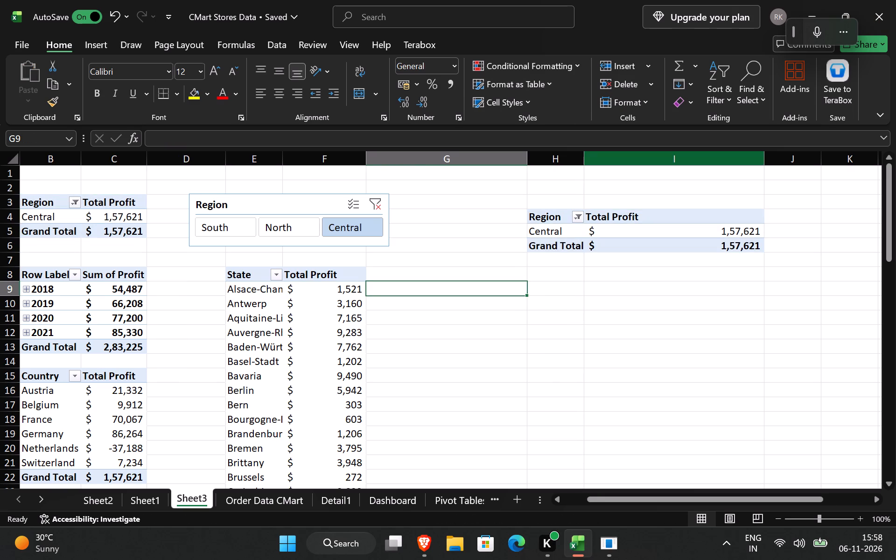
{"action": "left_click", "coordinate": [614, 223]}
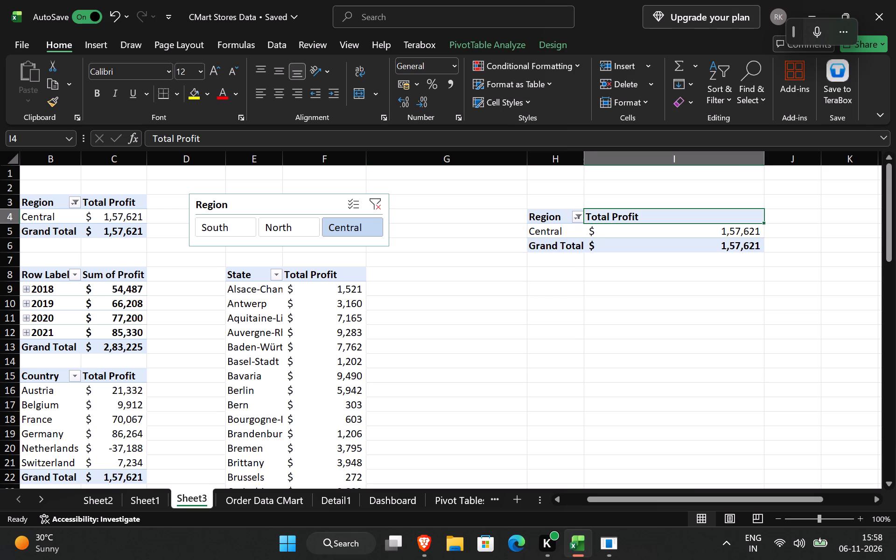
{"action": "left_click_drag", "start_coordinate": [557, 158], "coordinate": [631, 158]}
{"action": "double_click", "coordinate": [584, 162]}
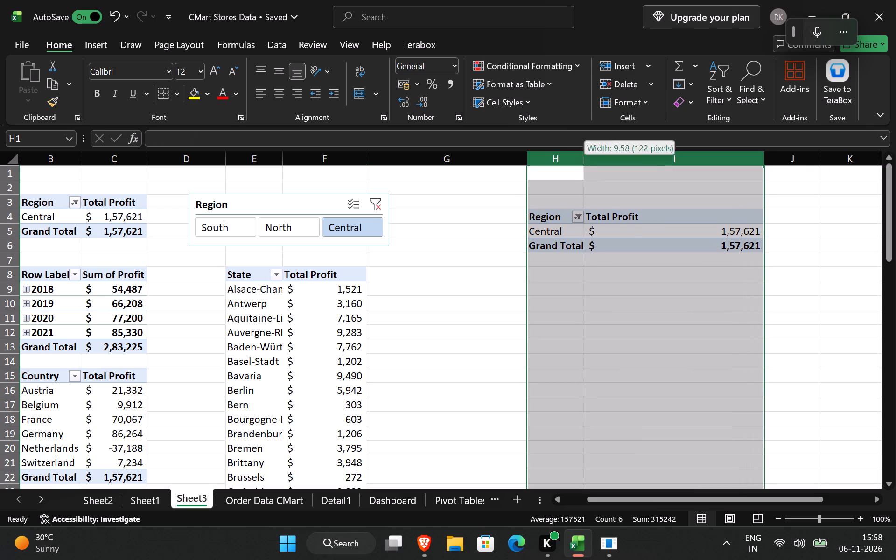
{"action": "left_click", "coordinate": [706, 287]}
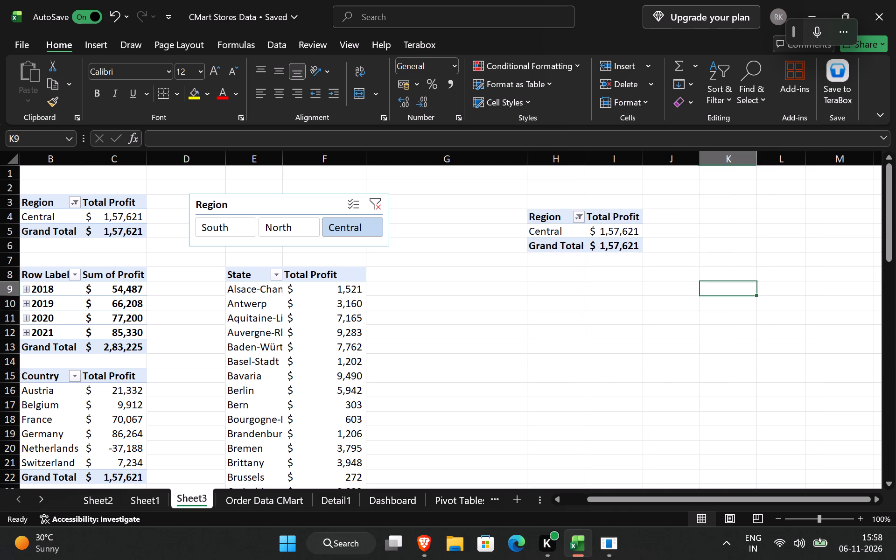
Show the PivotTable field list for the copied Region pivot table at H4.
{"action": "left_click", "coordinate": [553, 219]}
{"action": "left_click", "coordinate": [569, 235]}
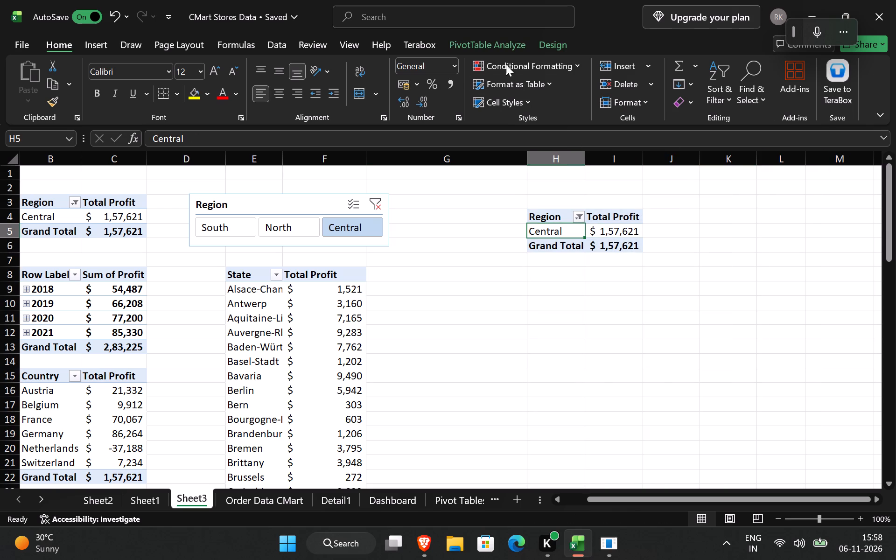
{"action": "left_click", "coordinate": [492, 48]}
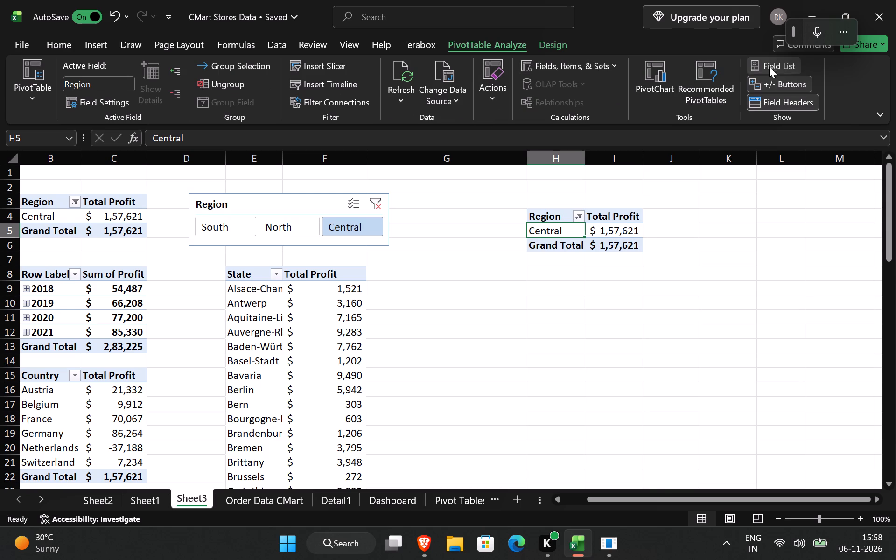
{"action": "left_click", "coordinate": [780, 67]}
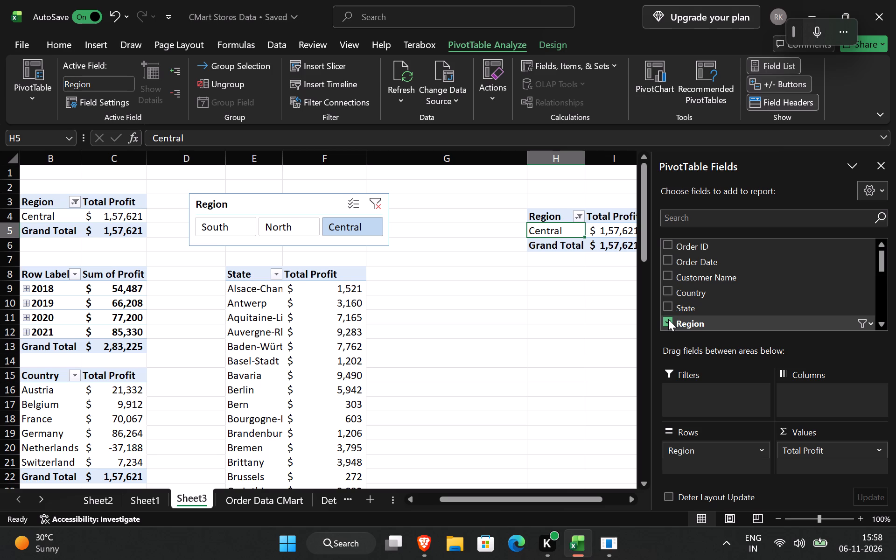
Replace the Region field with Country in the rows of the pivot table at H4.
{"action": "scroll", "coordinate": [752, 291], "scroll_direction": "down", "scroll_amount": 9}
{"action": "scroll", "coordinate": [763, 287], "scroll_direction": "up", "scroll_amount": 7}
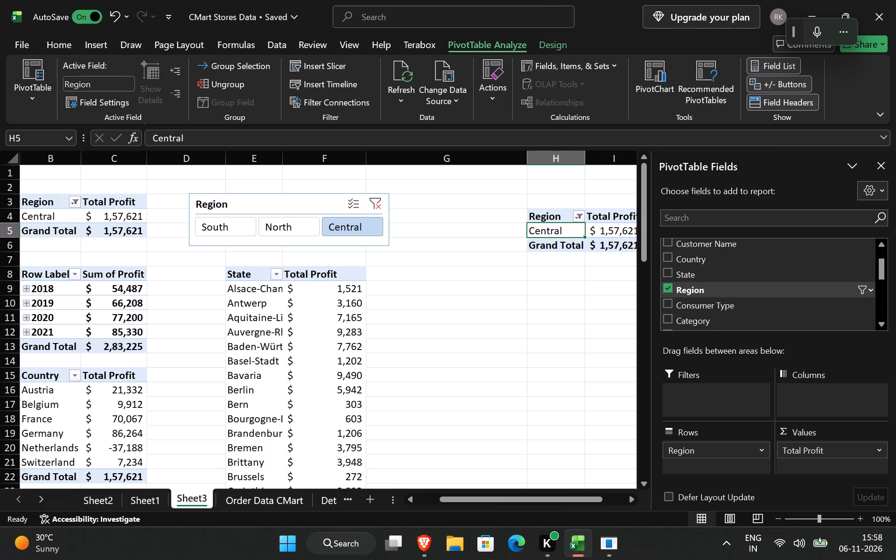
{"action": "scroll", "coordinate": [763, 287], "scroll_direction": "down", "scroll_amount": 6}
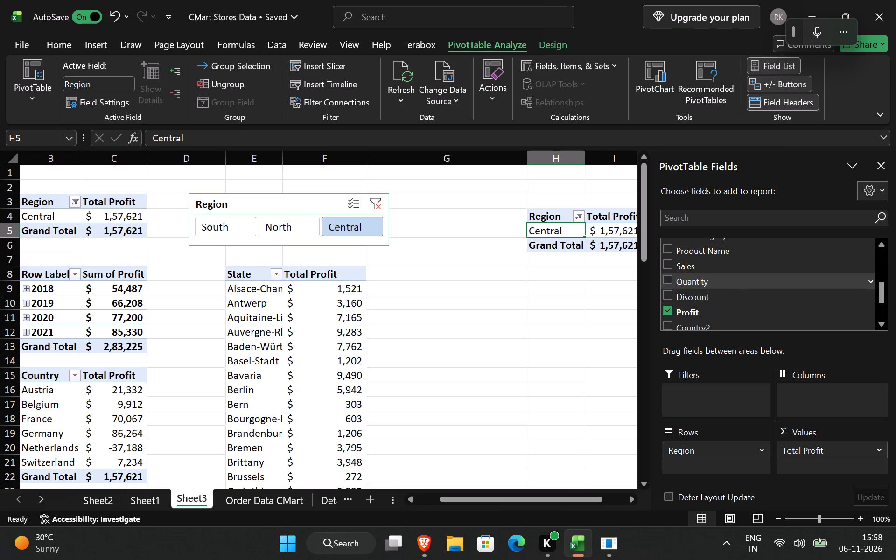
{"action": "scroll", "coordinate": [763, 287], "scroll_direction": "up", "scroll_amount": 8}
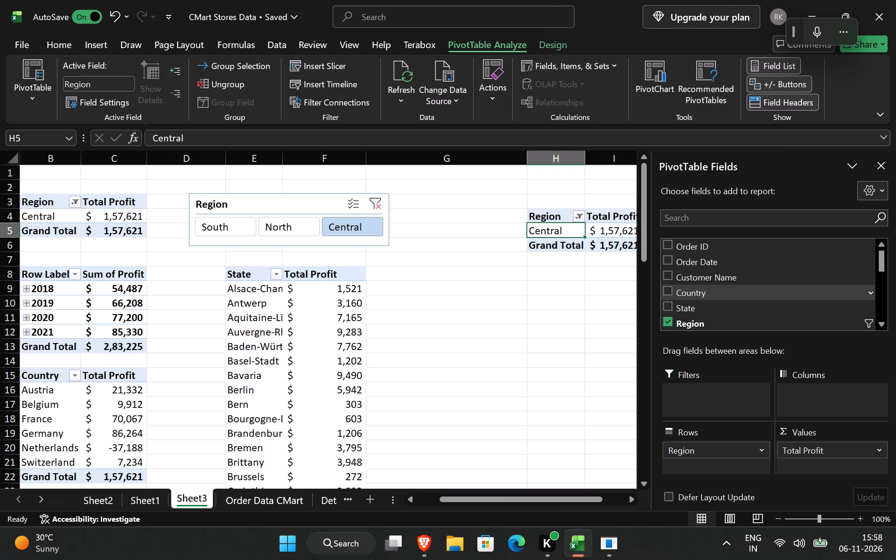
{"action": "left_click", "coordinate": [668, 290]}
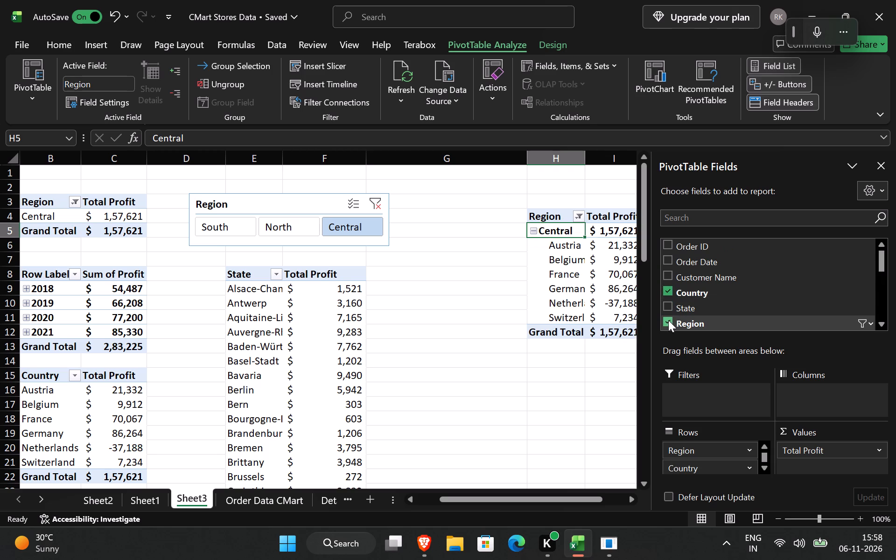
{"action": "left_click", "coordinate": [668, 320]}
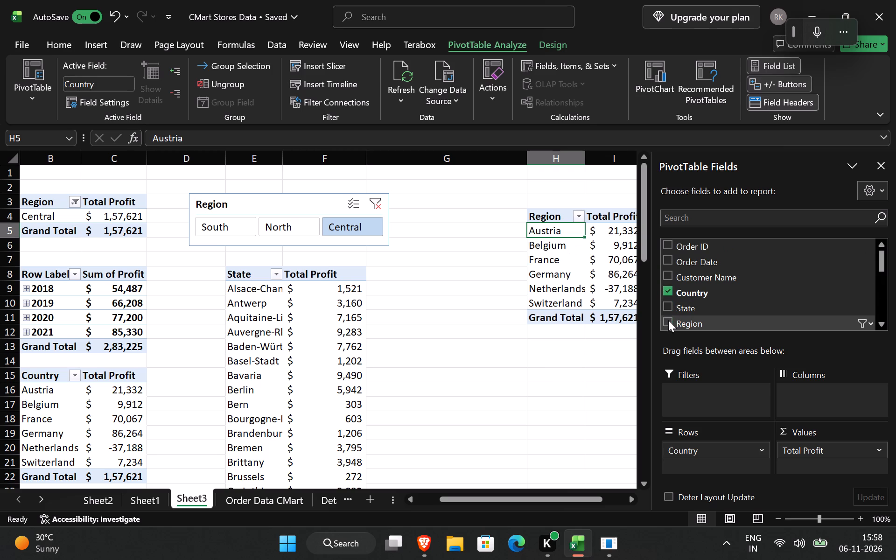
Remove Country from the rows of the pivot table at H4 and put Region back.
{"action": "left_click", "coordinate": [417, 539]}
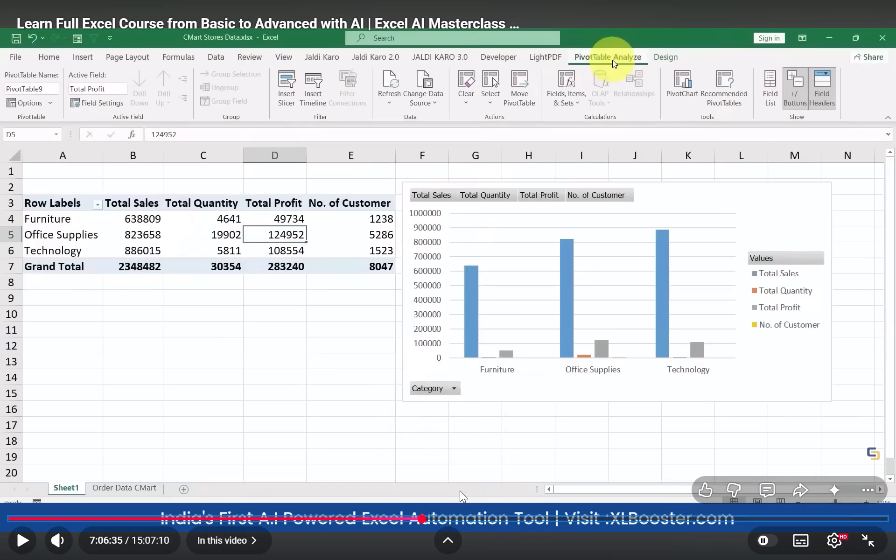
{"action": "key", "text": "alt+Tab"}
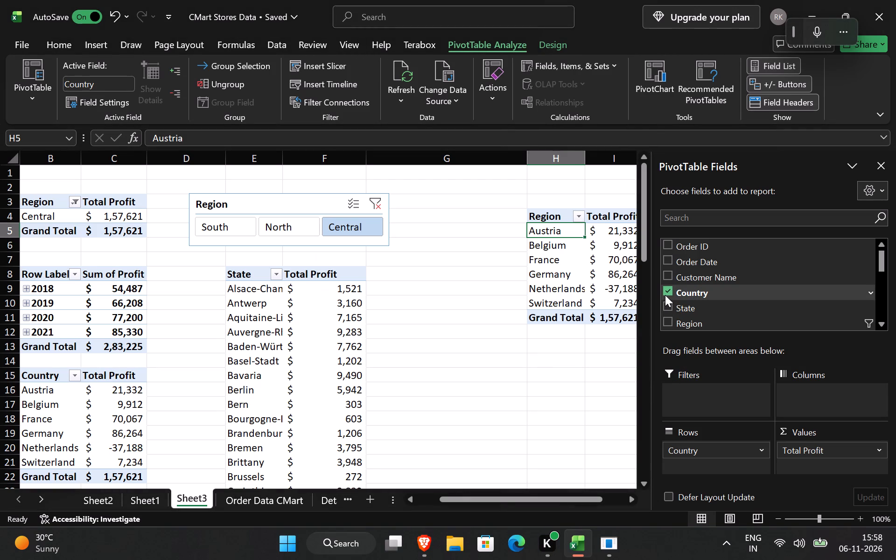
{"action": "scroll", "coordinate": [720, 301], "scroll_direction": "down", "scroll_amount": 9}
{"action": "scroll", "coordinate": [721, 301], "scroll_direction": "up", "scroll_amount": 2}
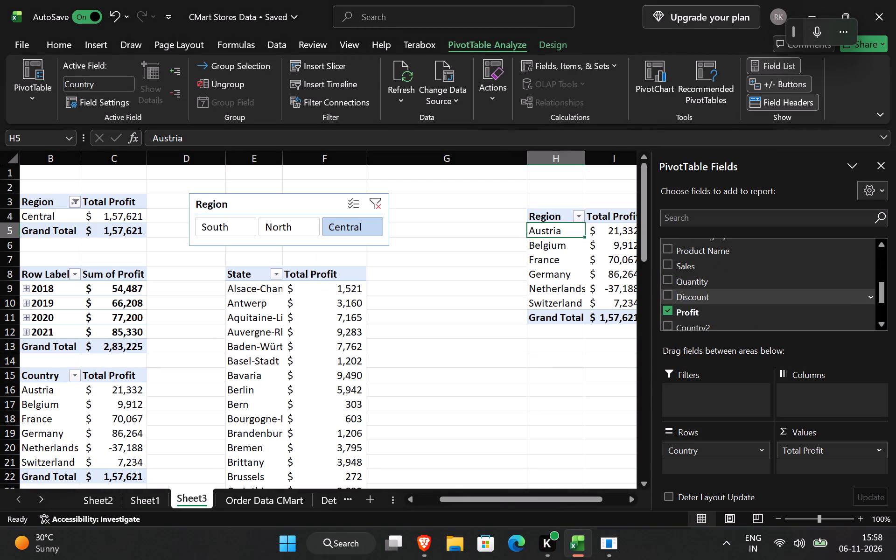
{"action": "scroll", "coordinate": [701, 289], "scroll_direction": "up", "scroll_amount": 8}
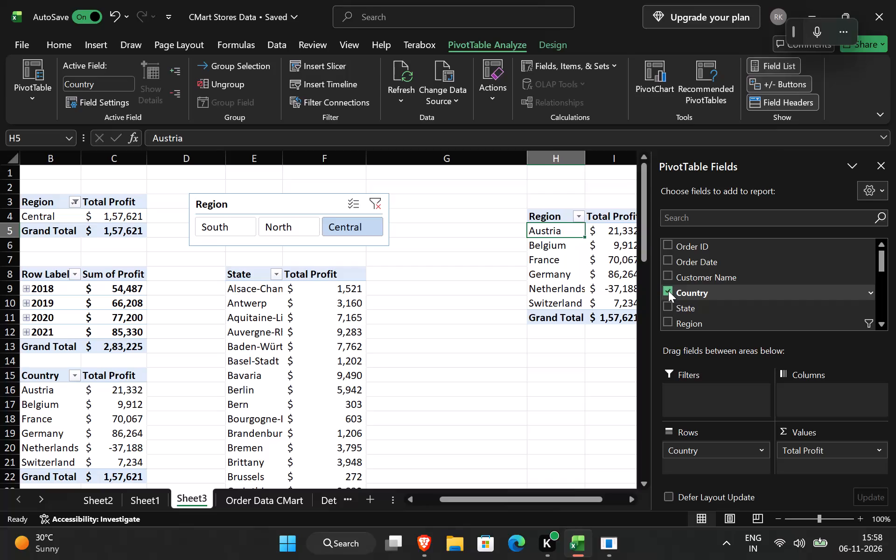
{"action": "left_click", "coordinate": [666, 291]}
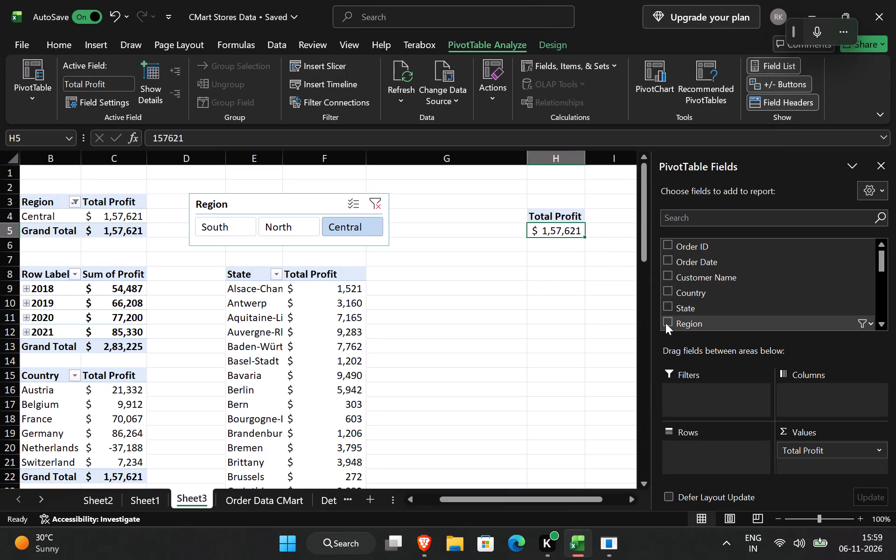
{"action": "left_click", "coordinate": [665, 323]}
Add Discount, Sales and Quantity as values to the Region pivot table at H4.
{"action": "scroll", "coordinate": [696, 295], "scroll_direction": "down", "scroll_amount": 2}
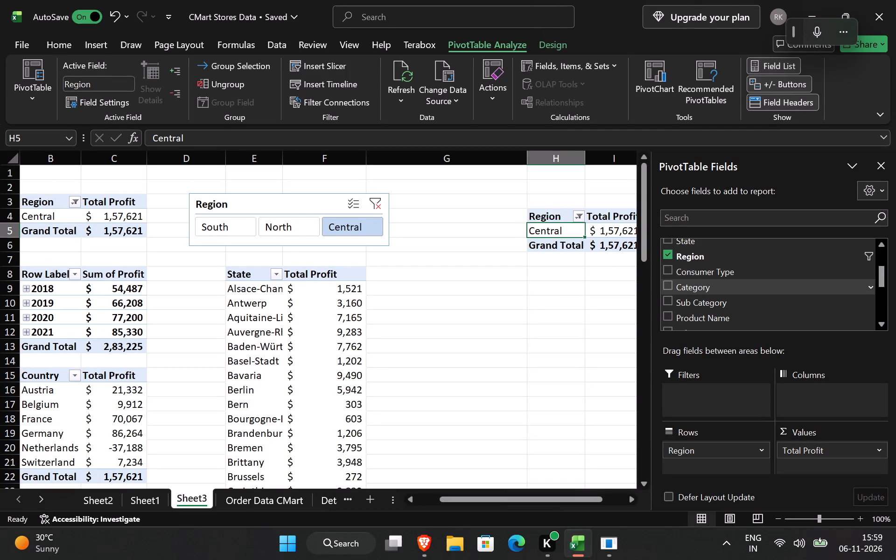
{"action": "scroll", "coordinate": [690, 291], "scroll_direction": "down", "scroll_amount": 2}
{"action": "left_click", "coordinate": [667, 295]}
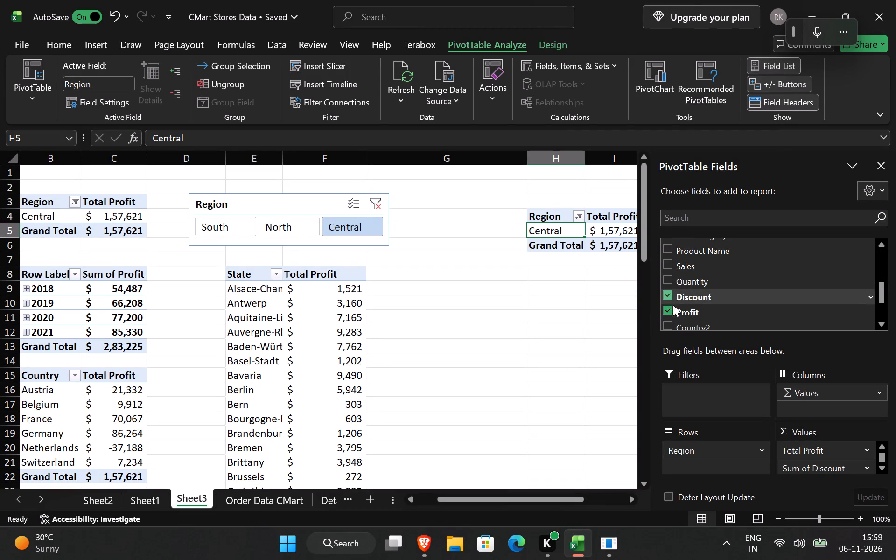
{"action": "scroll", "coordinate": [707, 316], "scroll_direction": "down", "scroll_amount": 1}
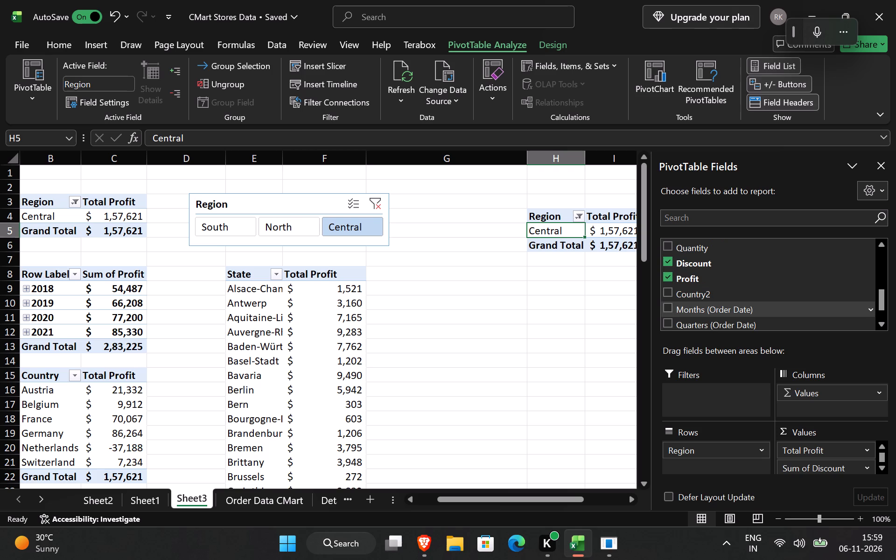
{"action": "scroll", "coordinate": [707, 316], "scroll_direction": "down", "scroll_amount": 1}
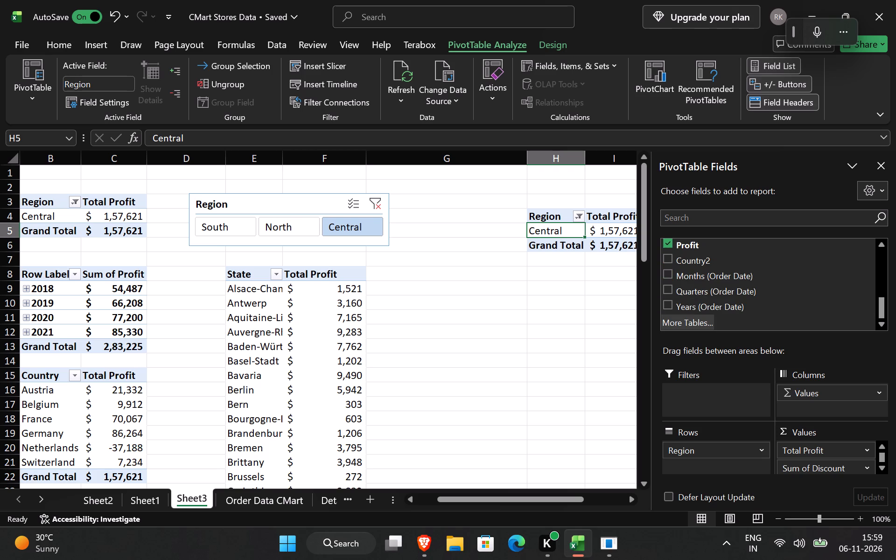
{"action": "scroll", "coordinate": [707, 316], "scroll_direction": "down", "scroll_amount": 2}
{"action": "scroll", "coordinate": [707, 316], "scroll_direction": "up", "scroll_amount": 2}
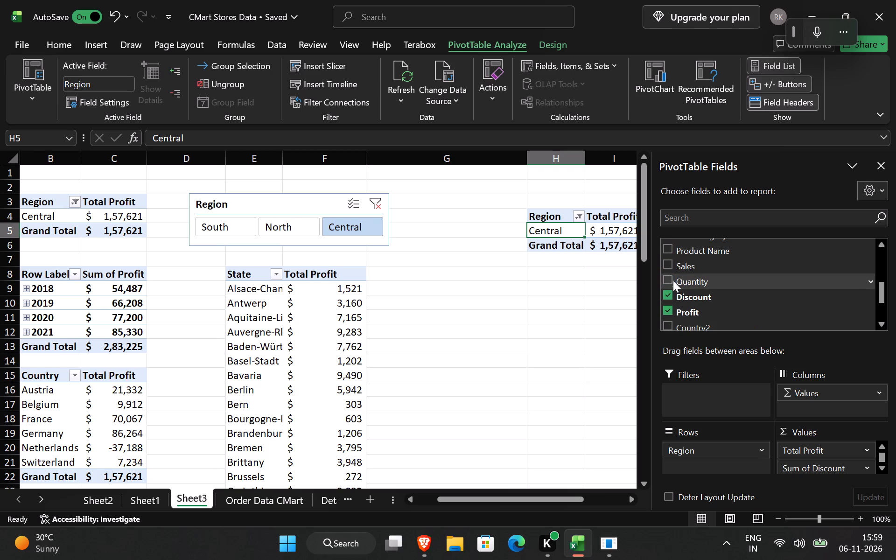
{"action": "left_click", "coordinate": [667, 267]}
{"action": "left_click", "coordinate": [669, 275]}
{"action": "left_click", "coordinate": [581, 373]}
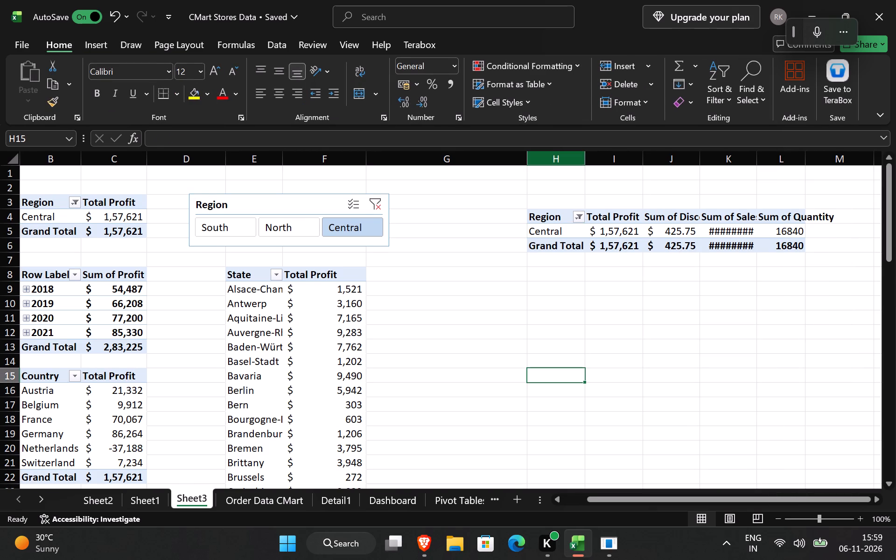
Autofit columns H to L so the expanded Region pivot table's headers and amounts fit.
{"action": "left_click_drag", "start_coordinate": [555, 157], "coordinate": [811, 142]}
{"action": "left_click_drag", "start_coordinate": [811, 142], "coordinate": [789, 146]}
{"action": "left_click", "coordinate": [502, 192]}
{"action": "left_click_drag", "start_coordinate": [562, 157], "coordinate": [777, 167]}
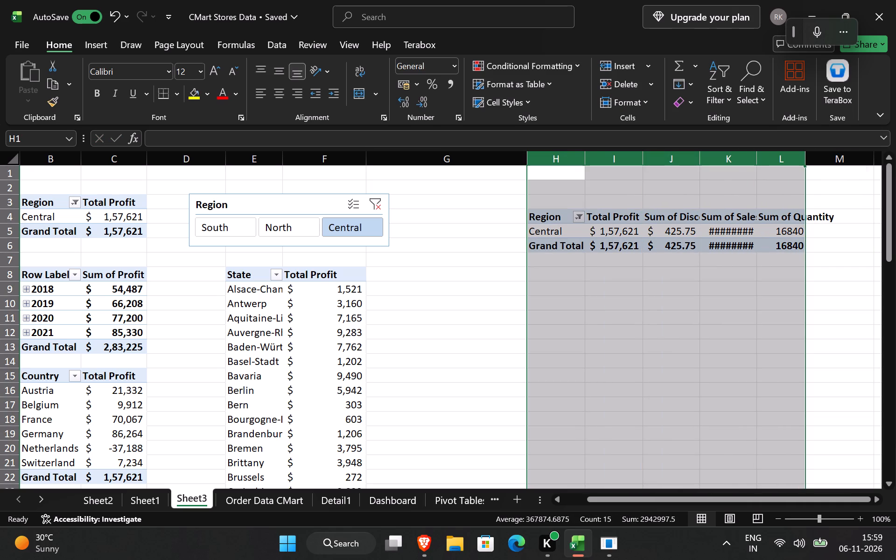
{"action": "double_click", "coordinate": [645, 161]}
{"action": "left_click", "coordinate": [489, 259]}
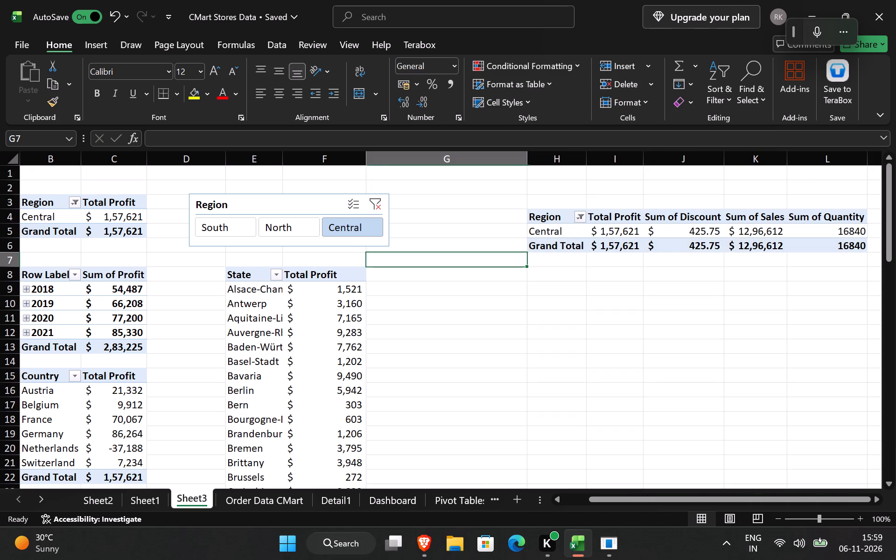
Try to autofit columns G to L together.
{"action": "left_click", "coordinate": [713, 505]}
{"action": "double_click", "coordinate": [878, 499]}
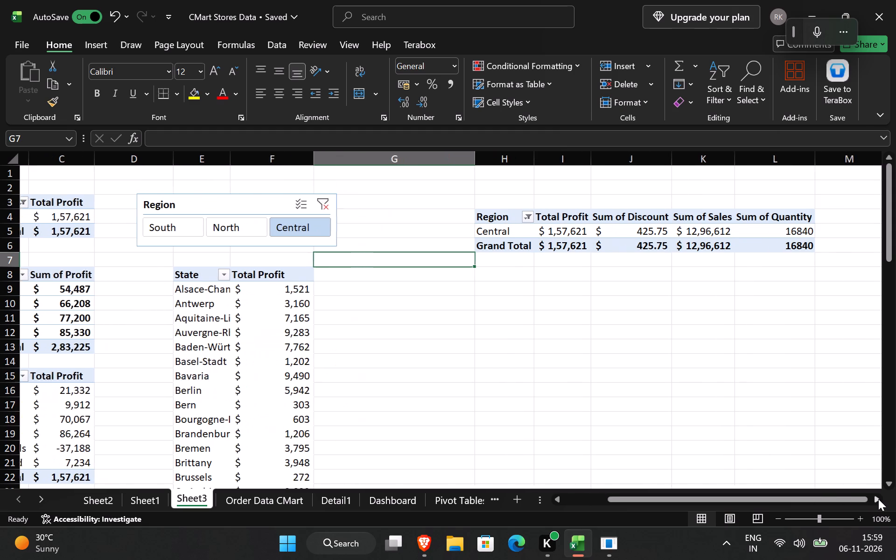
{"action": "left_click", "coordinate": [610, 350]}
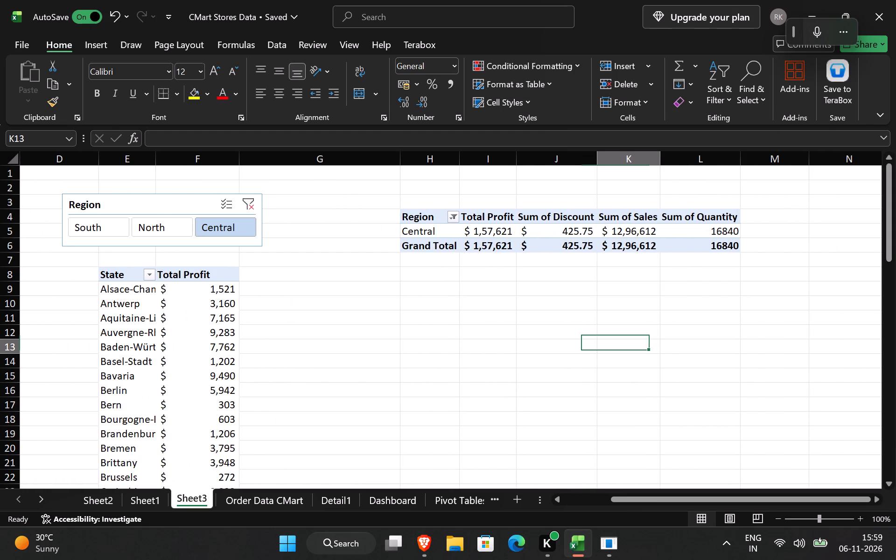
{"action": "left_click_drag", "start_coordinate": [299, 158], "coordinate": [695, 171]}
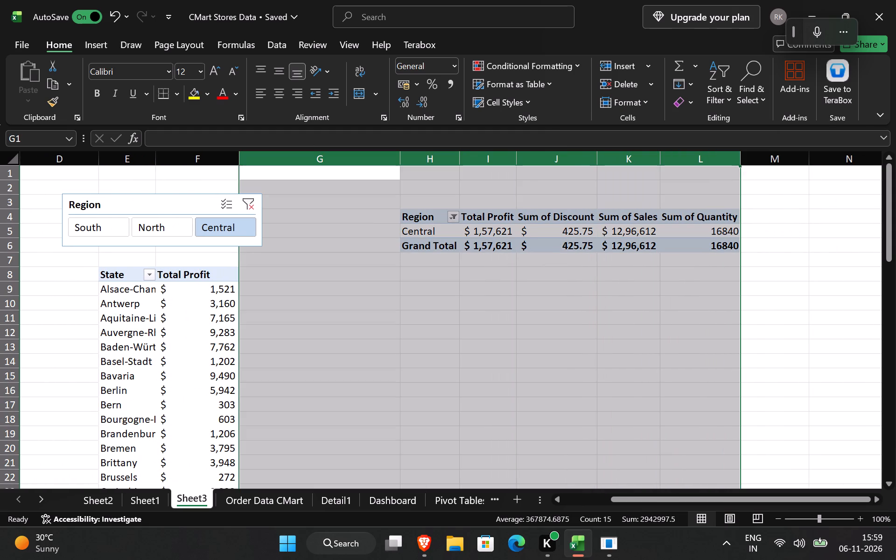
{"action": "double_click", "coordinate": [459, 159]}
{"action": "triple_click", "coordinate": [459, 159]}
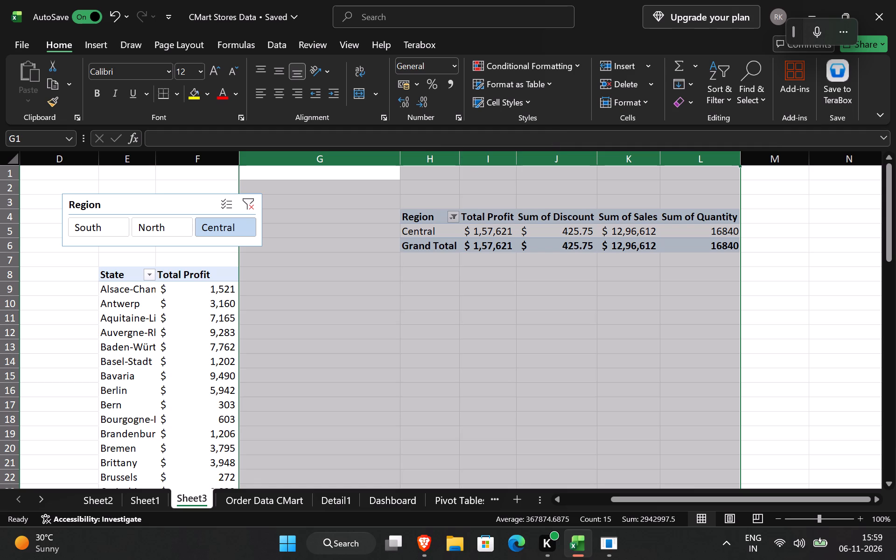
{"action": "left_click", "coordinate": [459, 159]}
Narrow the empty column G to less than half its width, bringing the Region pivot table closer to the slicer.
{"action": "left_click", "coordinate": [393, 161]}
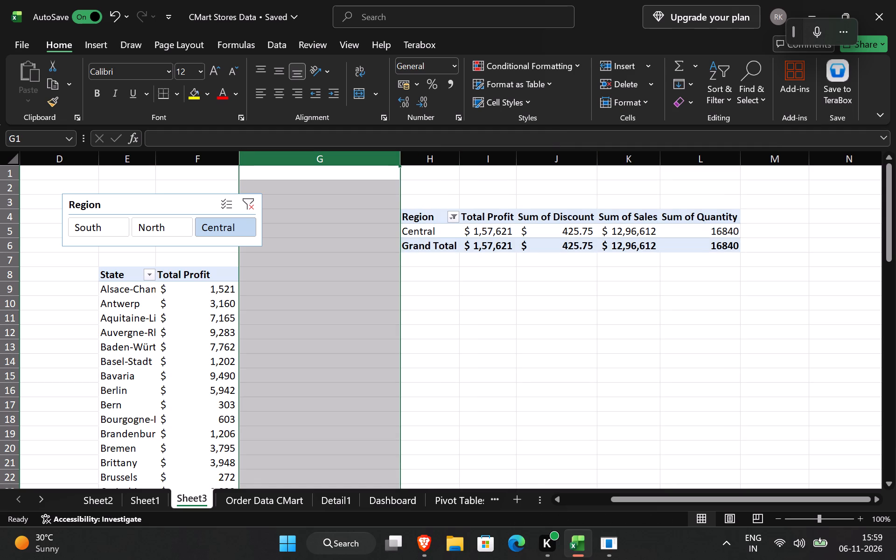
{"action": "left_click_drag", "start_coordinate": [401, 163], "coordinate": [313, 169]}
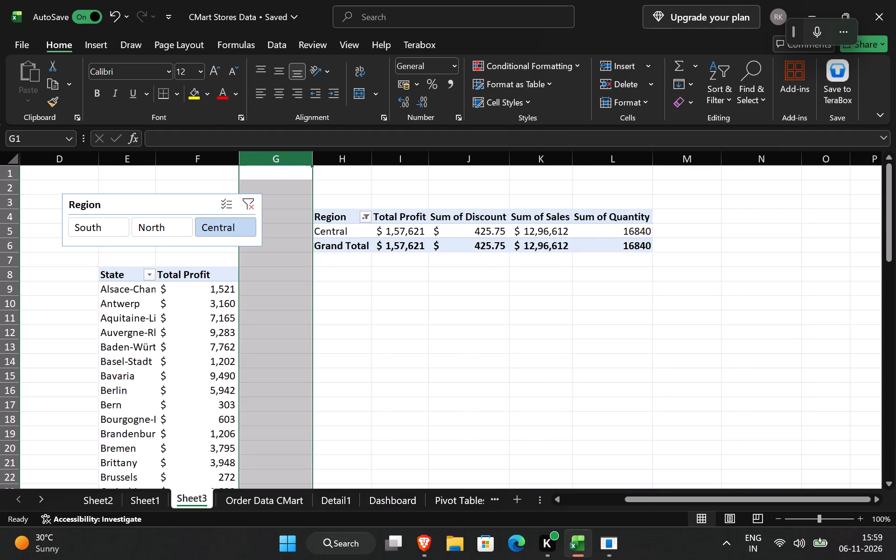
{"action": "left_click", "coordinate": [348, 297]}
{"action": "left_click_drag", "start_coordinate": [637, 497], "coordinate": [584, 497]}
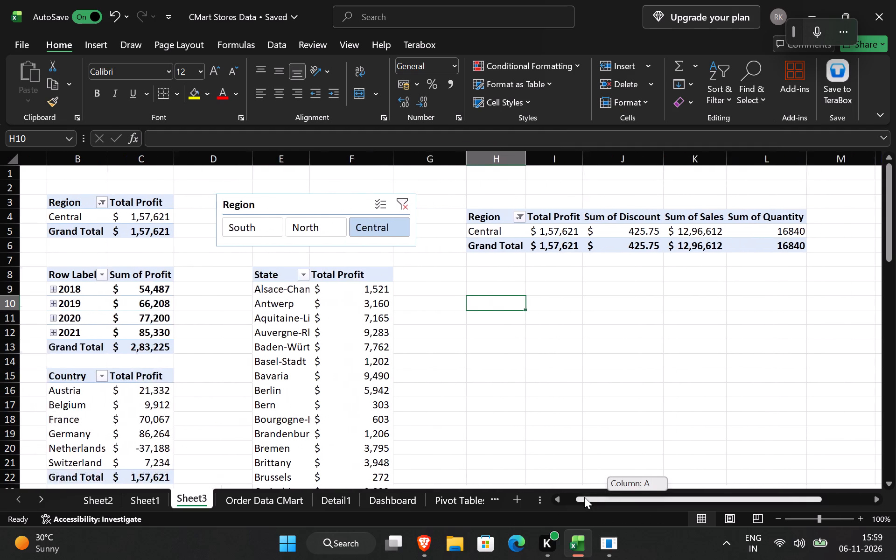
{"action": "left_click_drag", "start_coordinate": [584, 497], "coordinate": [539, 499]}
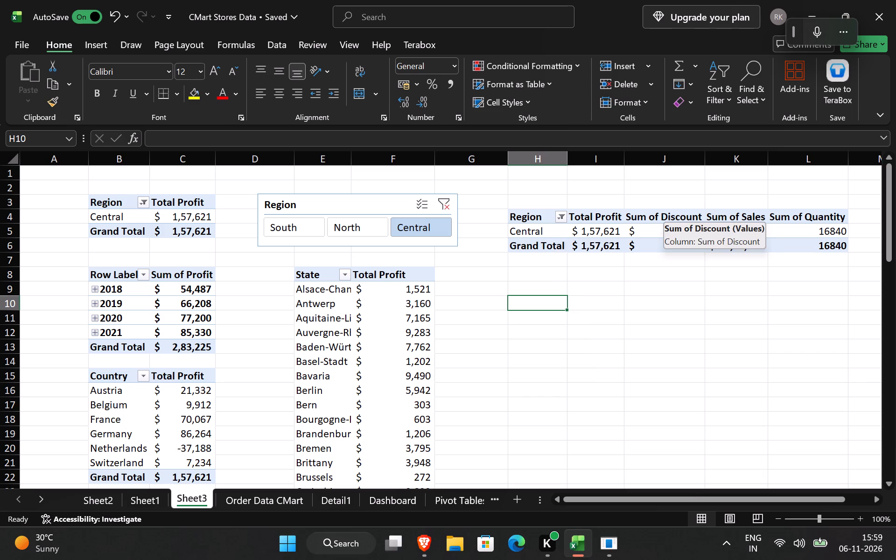
Rename the Sum of Discount header in J4 of the Region pivot table as Total Discount.
{"action": "double_click", "coordinate": [654, 219]}
{"action": "left_click", "coordinate": [887, 164]}
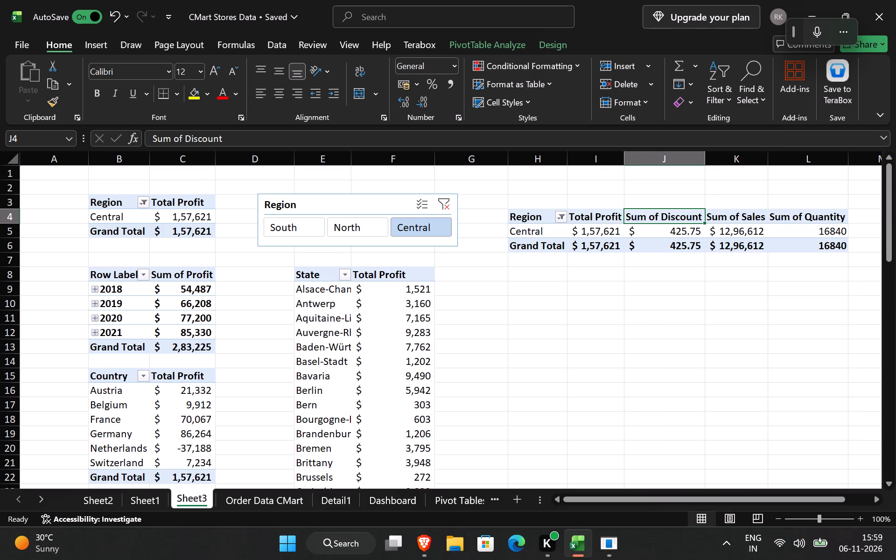
{"action": "left_click", "coordinate": [186, 139]}
{"action": "key", "text": "BackSpace"}
{"action": "key", "text": "BackSpace"}
{"action": "key", "text": "BackSpace"}
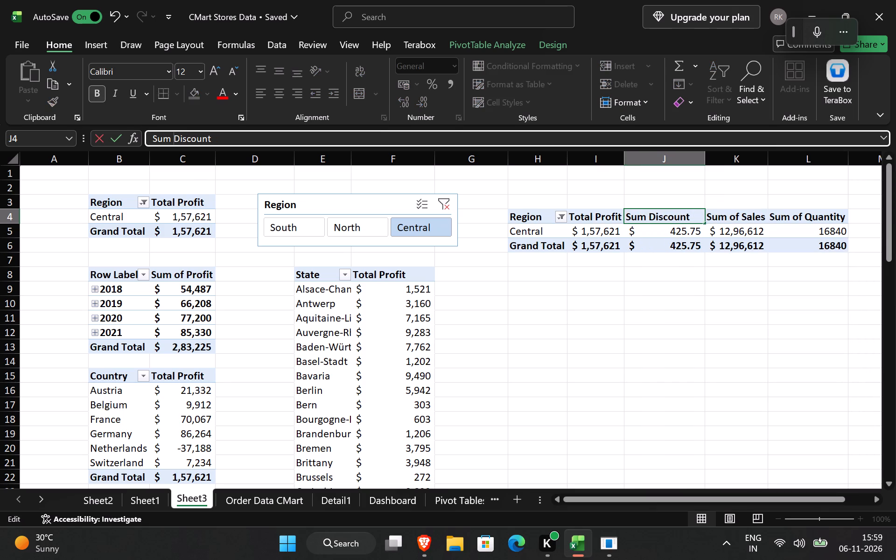
{"action": "key", "text": "BackSpace"}
{"action": "key", "text": "BackSpace"}
{"action": "key", "text": "BackSpace"}
{"action": "key", "text": "BackSpace"}
{"action": "key", "text": "BackSpace"}
{"action": "type", "text": "Toatl"}
{"action": "key", "text": "space"}
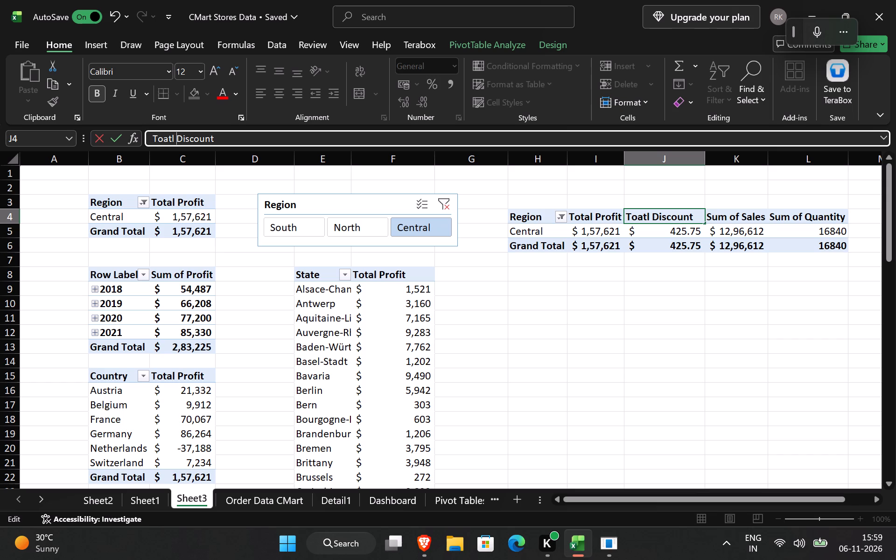
{"action": "key", "text": "Return"}
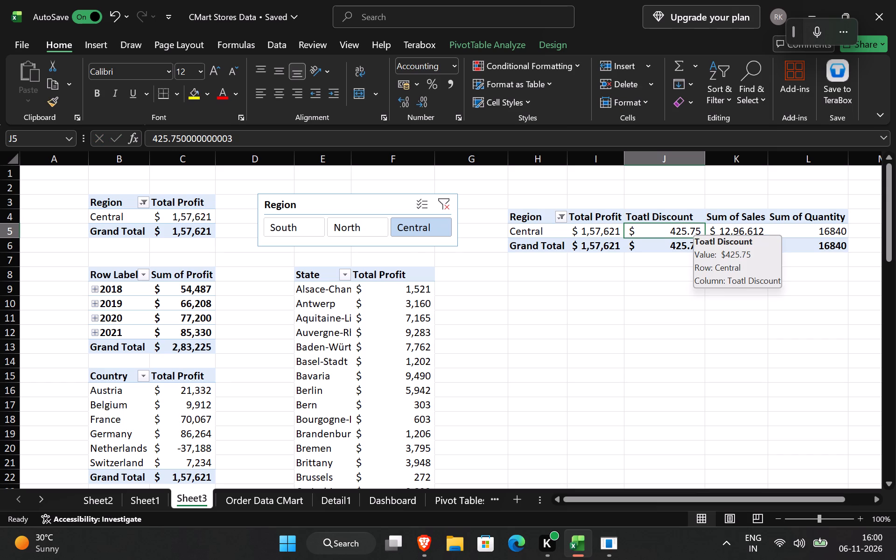
{"action": "left_click", "coordinate": [647, 221]}
{"action": "left_click", "coordinate": [645, 216]}
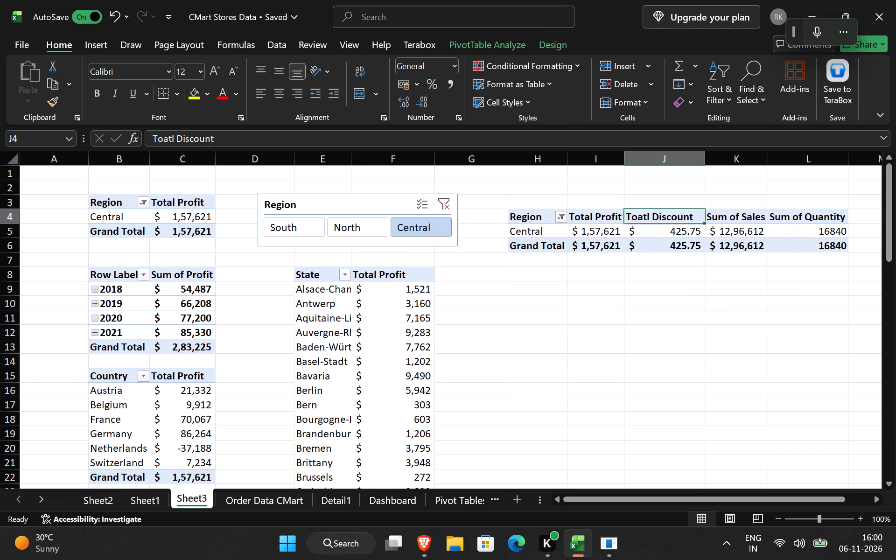
{"action": "left_click", "coordinate": [173, 139]}
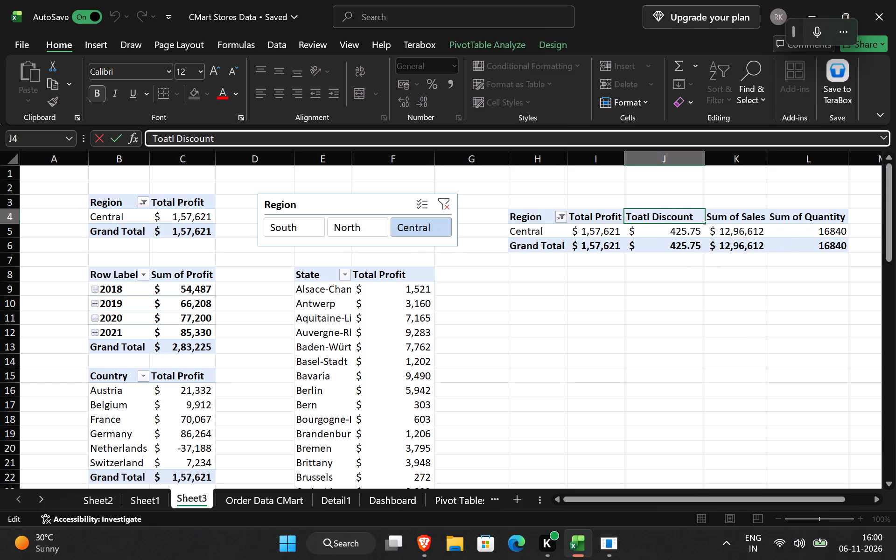
{"action": "key", "text": "BackSpace"}
{"action": "key", "text": "BackSpace"}
{"action": "key", "text": "BackSpace"}
{"action": "type", "text": "tal"}
{"action": "key", "text": "Return"}
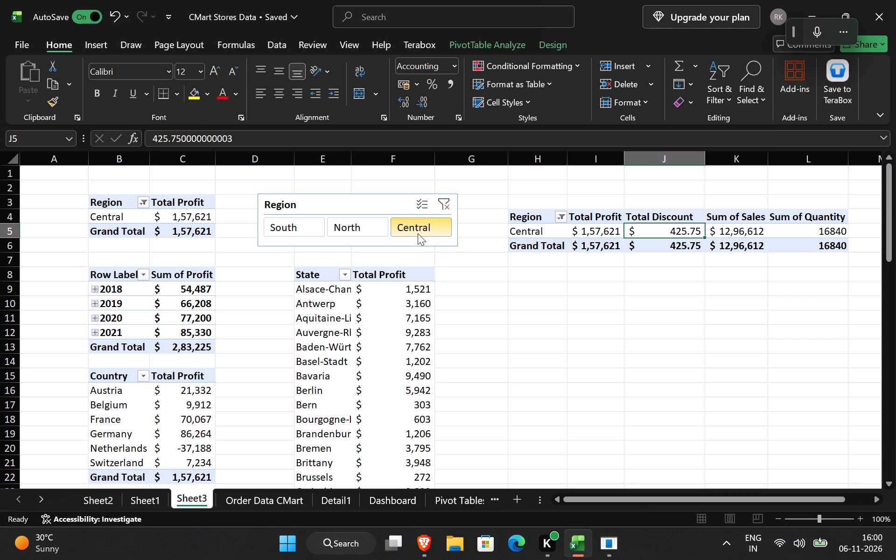
{"action": "left_click", "coordinate": [590, 281]}
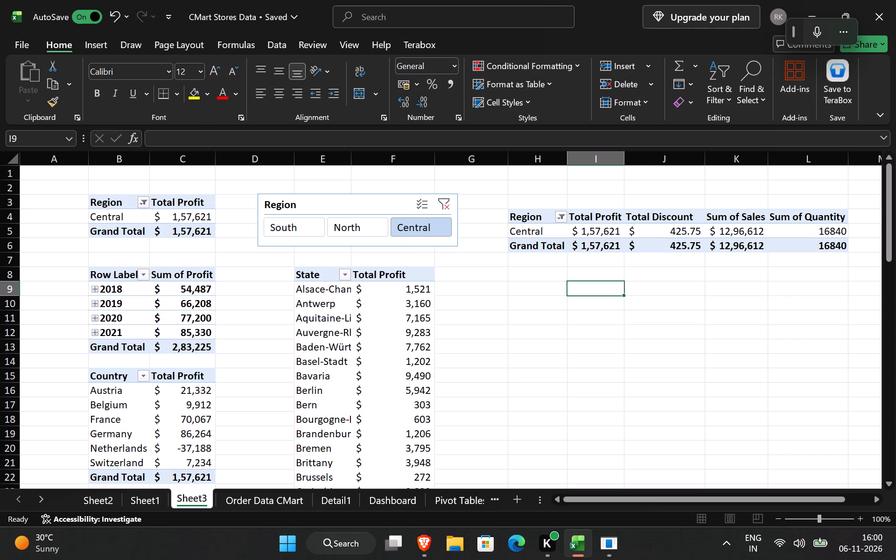
Rename the Sum of Sales header in K4 of the Region pivot table as Total Sales.
{"action": "left_click", "coordinate": [732, 216]}
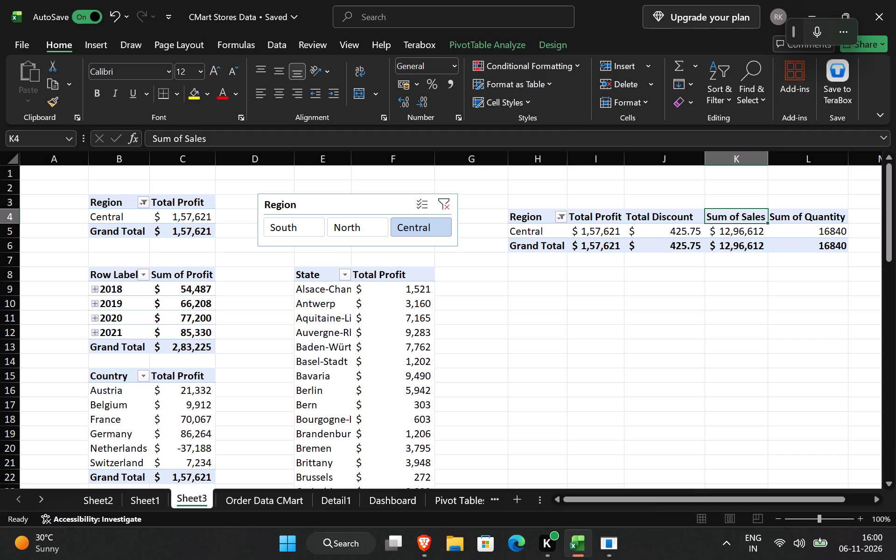
{"action": "left_click", "coordinate": [184, 142]}
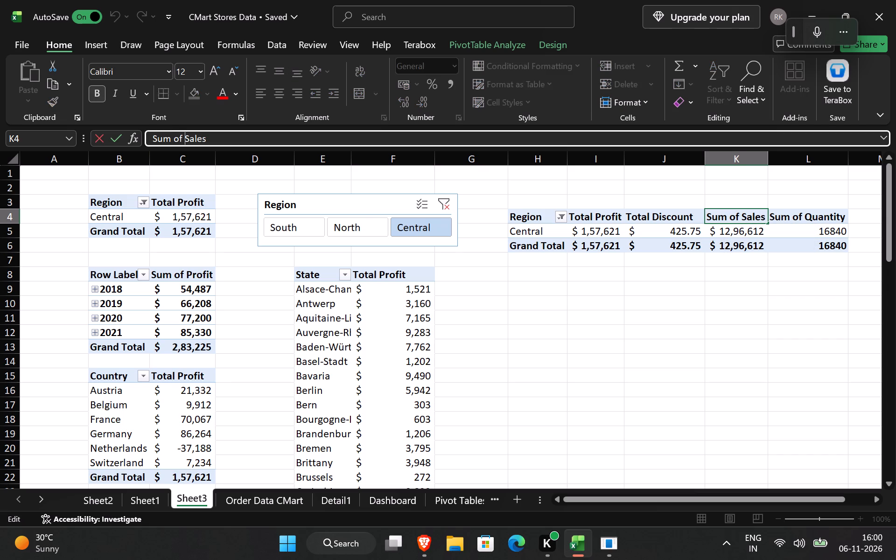
{"action": "key", "text": "BackSpace"}
{"action": "key", "text": "BackSpace"}
{"action": "key", "text": "BackSpace"}
{"action": "key", "text": "BackSpace"}
{"action": "key", "text": "BackSpace"}
{"action": "key", "text": "BackSpace"}
{"action": "key", "text": "BackSpace"}
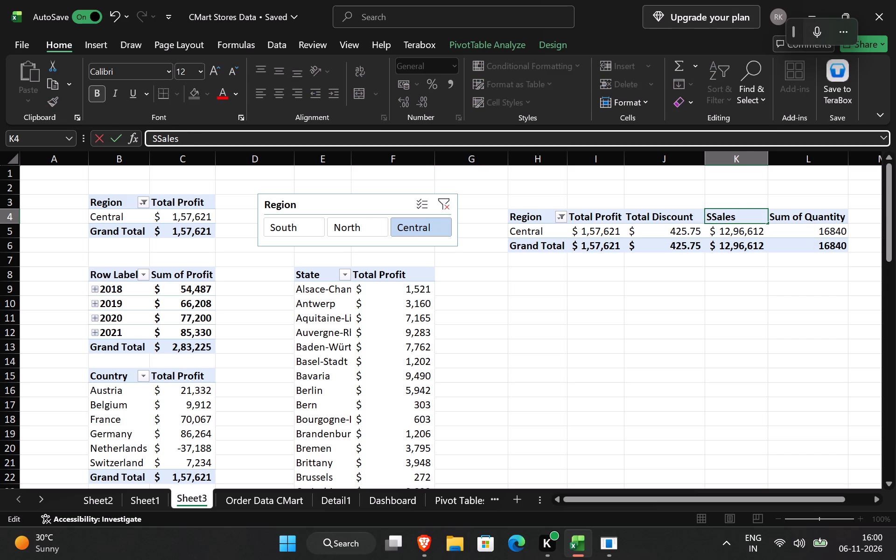
{"action": "key", "text": "BackSpace"}
{"action": "type", "text": "Total"}
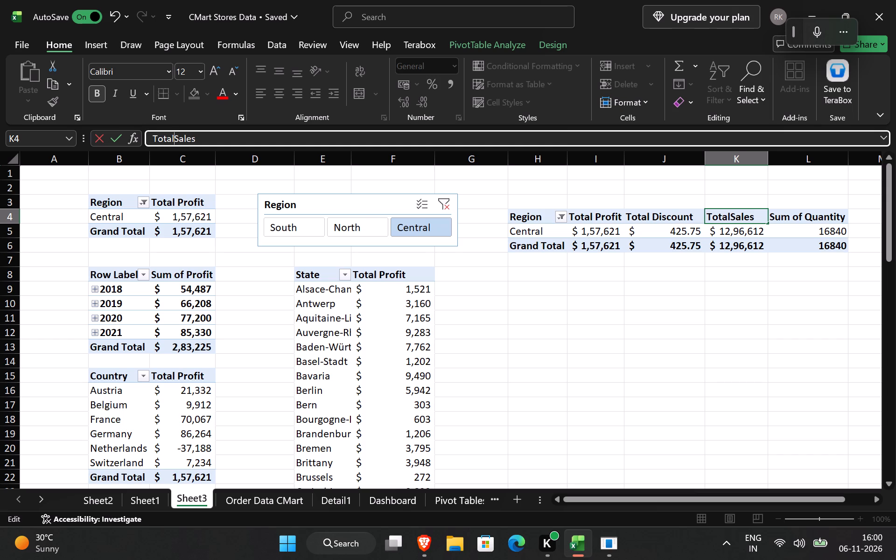
{"action": "key", "text": "space"}
{"action": "key", "text": "Return"}
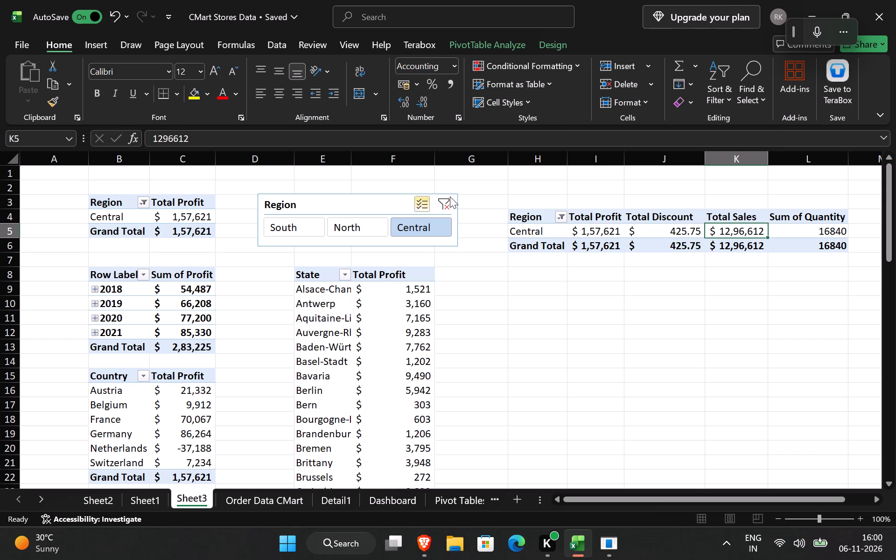
Rename the Sum of Quantity header in L4 of the Region pivot table as Total Quantity.
{"action": "left_click", "coordinate": [822, 216]}
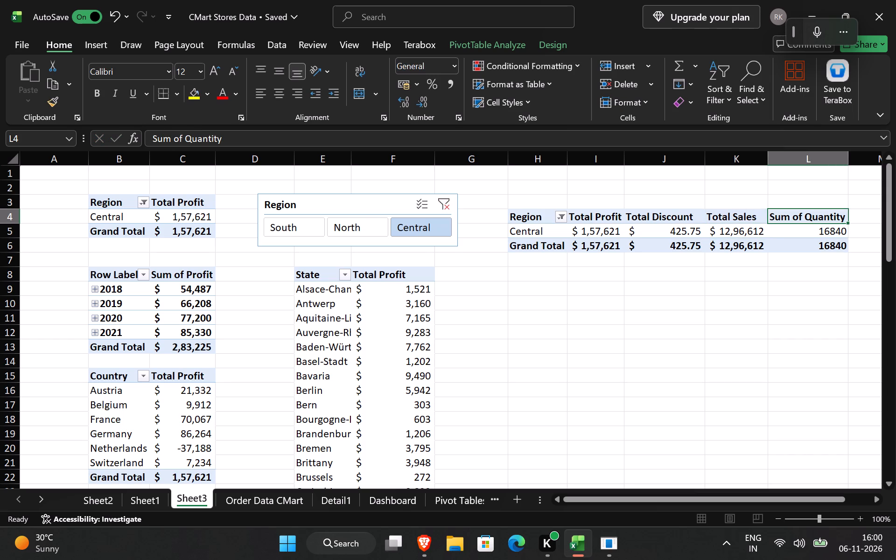
{"action": "left_click", "coordinate": [181, 136]}
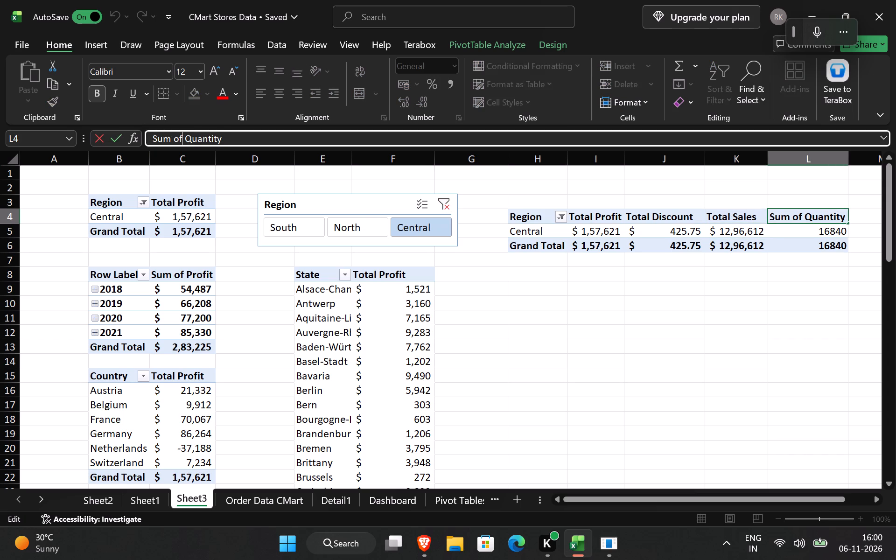
{"action": "key", "text": "BackSpace"}
{"action": "key", "text": "BackSpace"}
{"action": "key", "text": "BackSpace"}
{"action": "key", "text": "BackSpace"}
{"action": "key", "text": "BackSpace"}
{"action": "key", "text": "BackSpace"}
{"action": "key", "text": "BackSpace"}
{"action": "key", "text": "BackSpace"}
{"action": "key", "text": "BackSpace"}
{"action": "key", "text": "BackSpace"}
{"action": "key", "text": "BackSpace"}
{"action": "key", "text": "BackSpace"}
{"action": "key", "text": "BackSpace"}
{"action": "type", "text": "Total"}
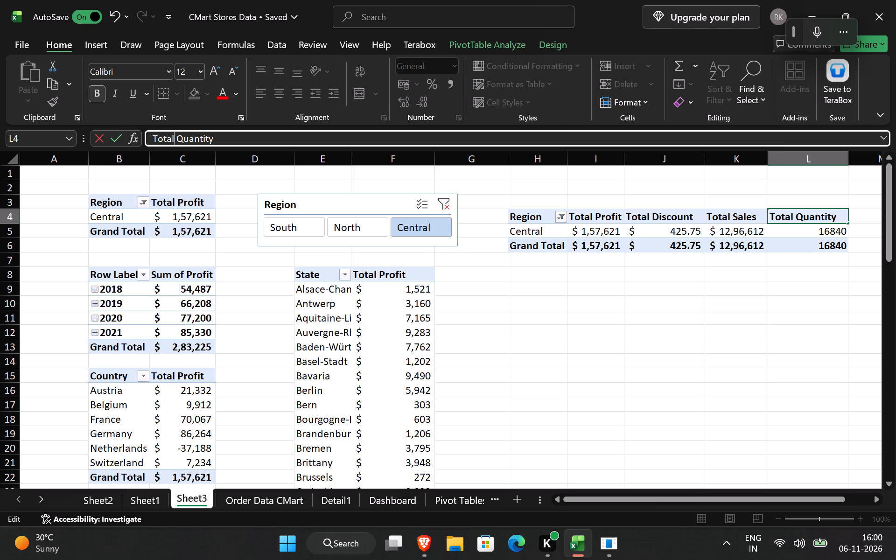
{"action": "key", "text": "space"}
{"action": "key", "text": "BackSpace"}
{"action": "key", "text": "Return"}
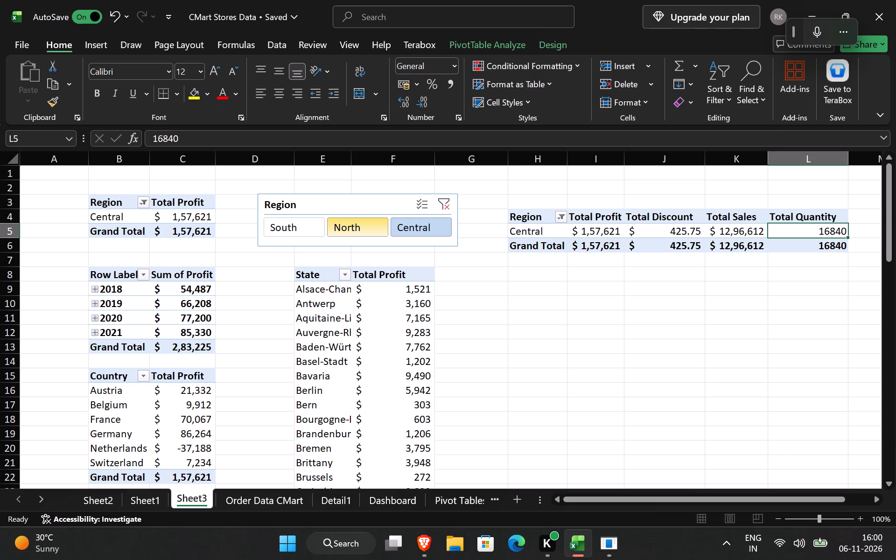
Centre the contents of the Region pivot table H4:L6 horizontally and align them to the middle vertically.
{"action": "left_click_drag", "start_coordinate": [526, 217], "coordinate": [793, 250]}
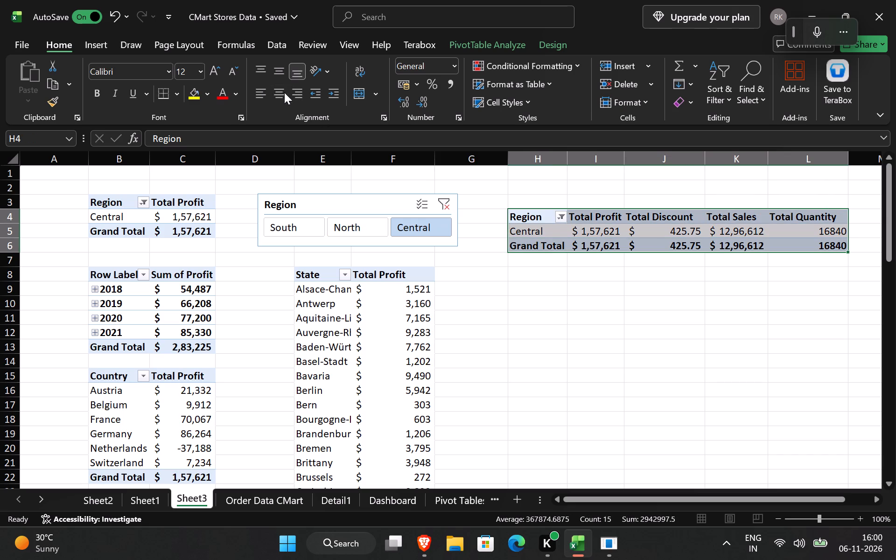
{"action": "left_click", "coordinate": [284, 92]}
{"action": "left_click", "coordinate": [283, 65]}
{"action": "left_click", "coordinate": [600, 293]}
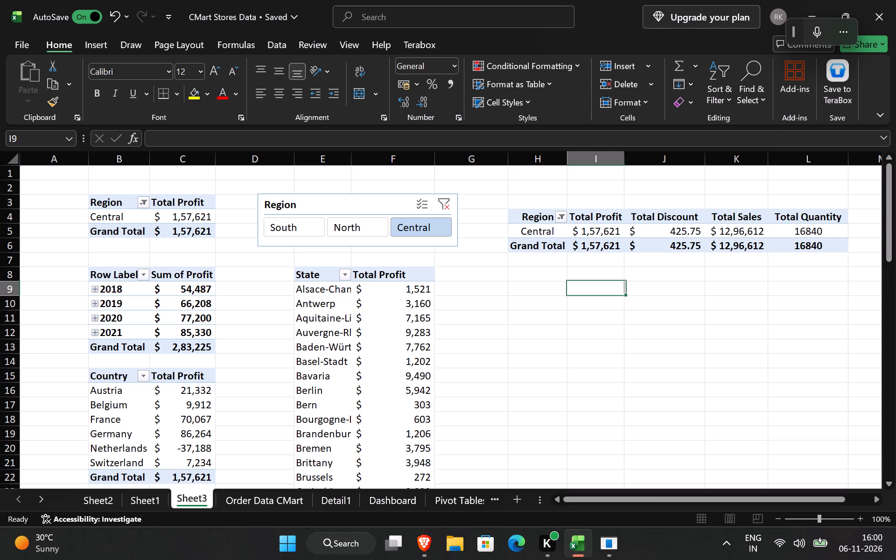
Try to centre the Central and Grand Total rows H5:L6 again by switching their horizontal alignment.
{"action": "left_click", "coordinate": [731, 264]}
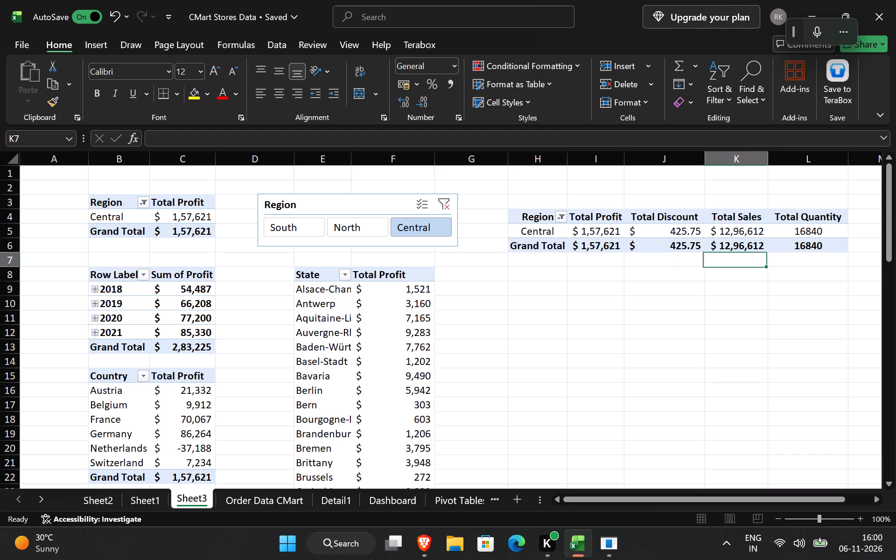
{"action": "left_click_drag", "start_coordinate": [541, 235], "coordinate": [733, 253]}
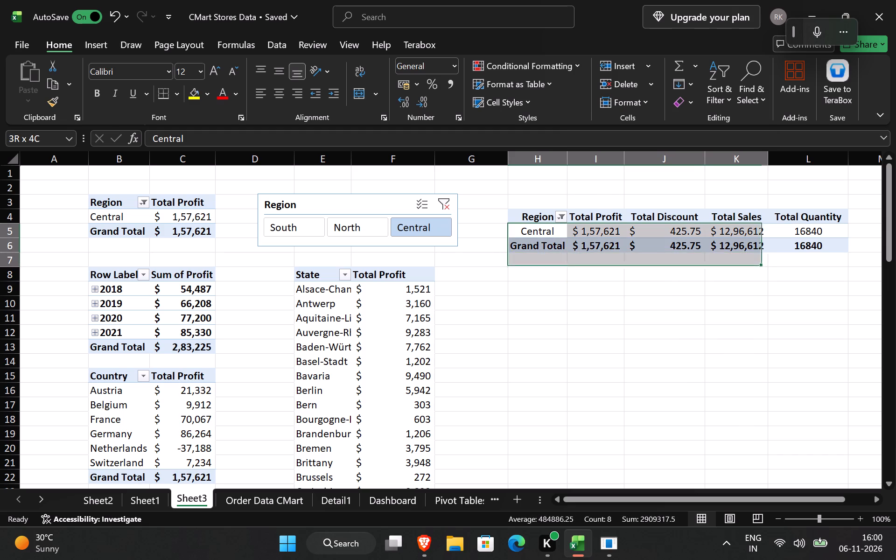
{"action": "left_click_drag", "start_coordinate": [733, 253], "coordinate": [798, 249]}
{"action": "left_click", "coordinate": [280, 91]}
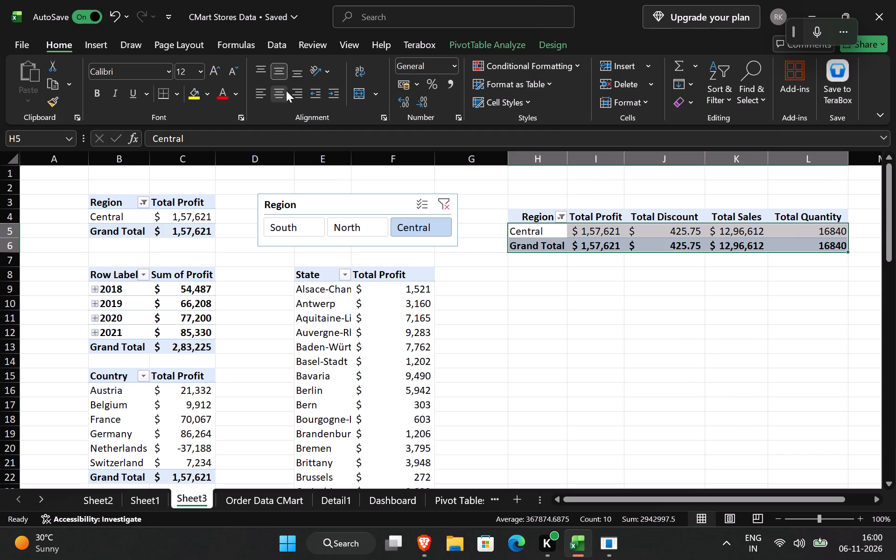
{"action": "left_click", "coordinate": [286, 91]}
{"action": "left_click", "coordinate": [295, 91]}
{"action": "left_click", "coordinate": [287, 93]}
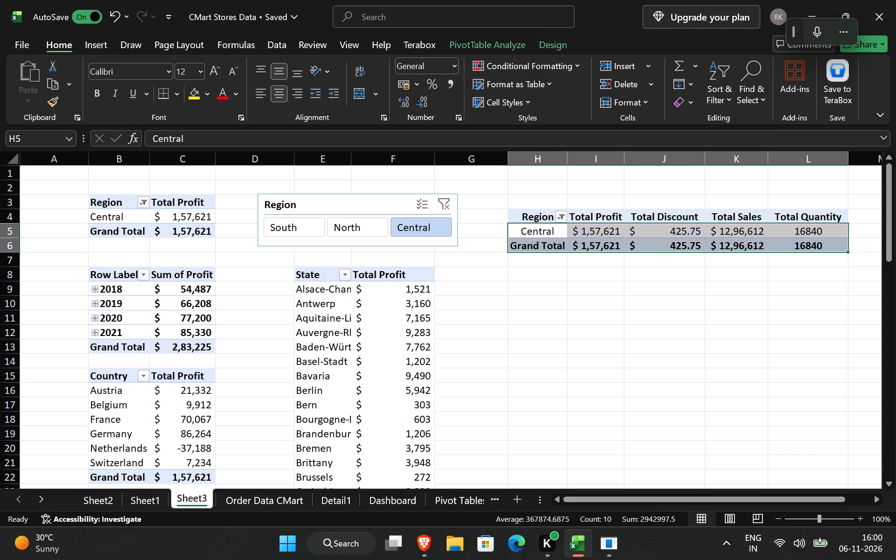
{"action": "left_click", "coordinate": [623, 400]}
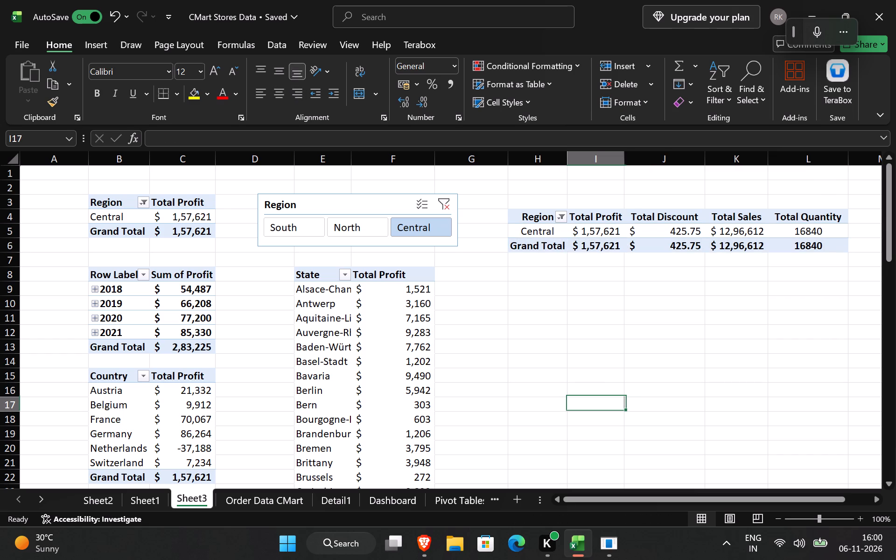
Set the number format of the Total Profit values in the Region pivot table at H4 to General.
{"action": "left_click", "coordinate": [650, 242]}
{"action": "left_click", "coordinate": [650, 231]}
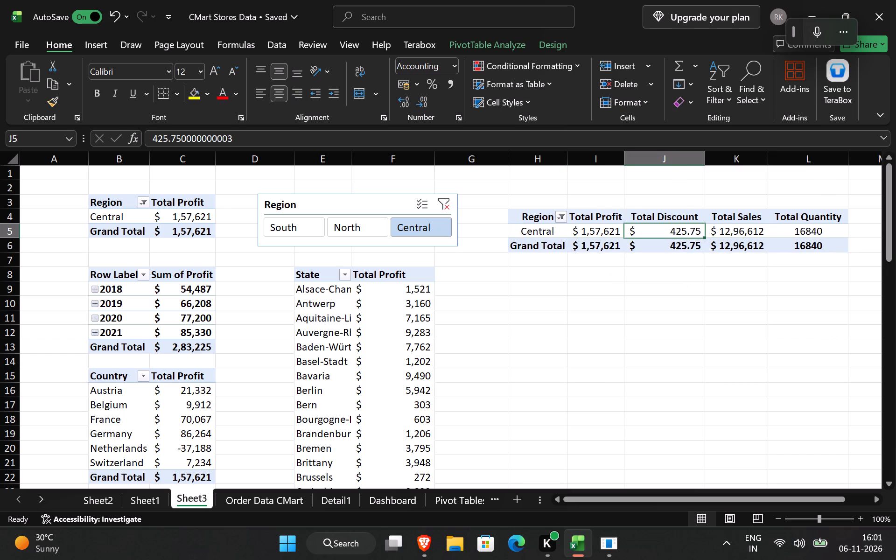
{"action": "left_click_drag", "start_coordinate": [650, 231], "coordinate": [792, 239]}
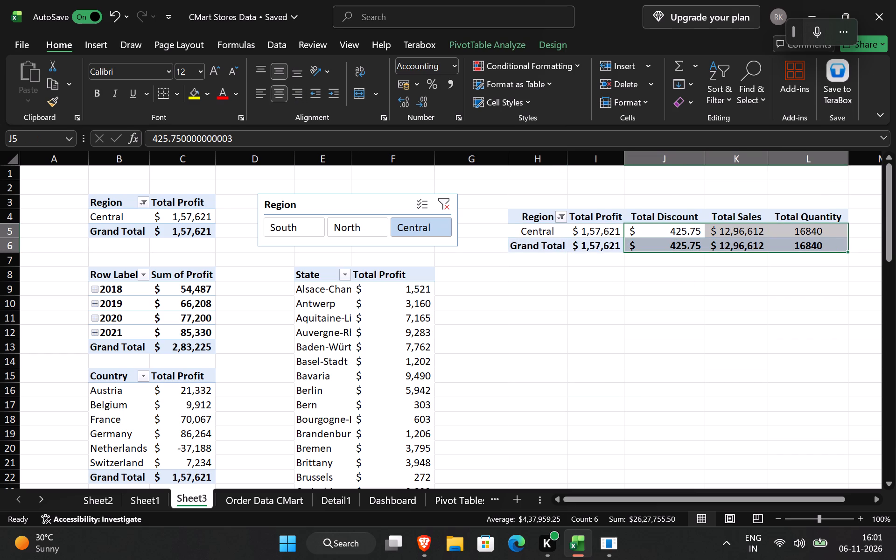
{"action": "left_click_drag", "start_coordinate": [588, 232], "coordinate": [791, 243]}
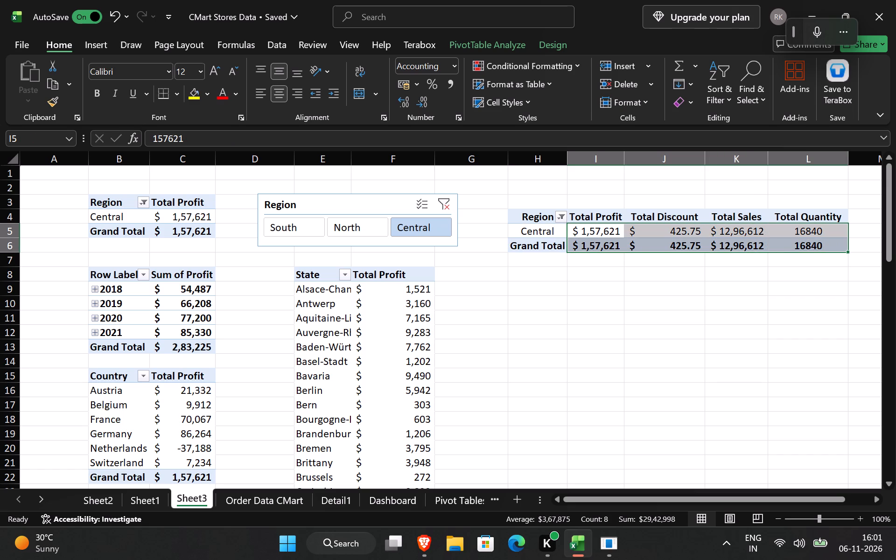
{"action": "left_click", "coordinate": [705, 239]}
{"action": "left_click_drag", "start_coordinate": [607, 233], "coordinate": [610, 234]}
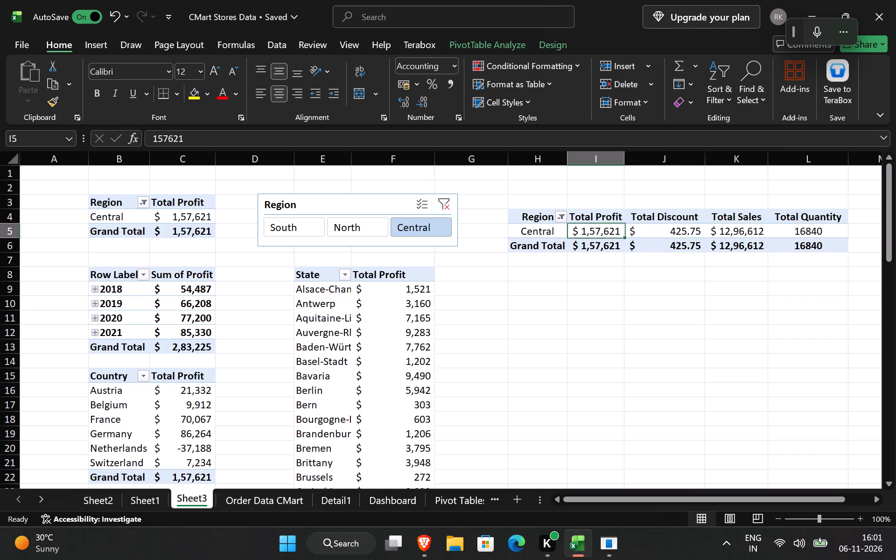
{"action": "left_click_drag", "start_coordinate": [610, 234], "coordinate": [713, 245]}
{"action": "right_click", "coordinate": [674, 241]}
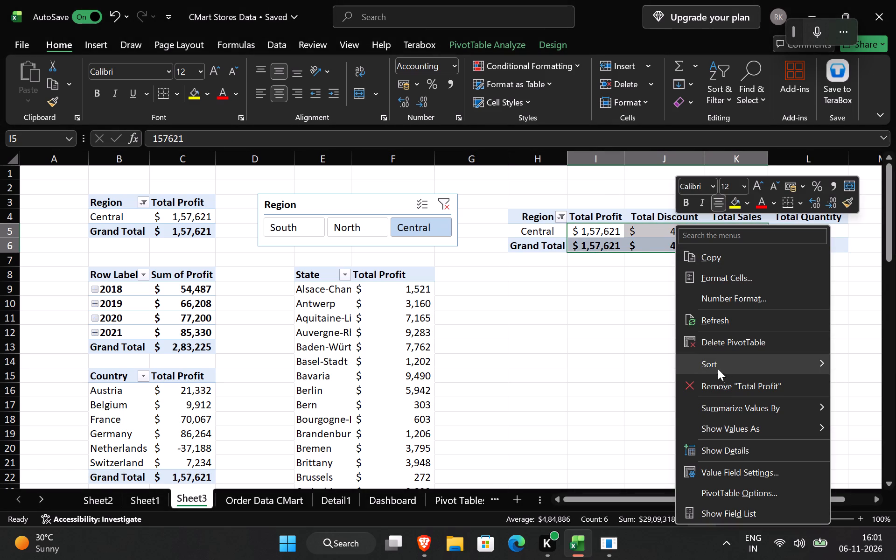
{"action": "left_click", "coordinate": [723, 304]}
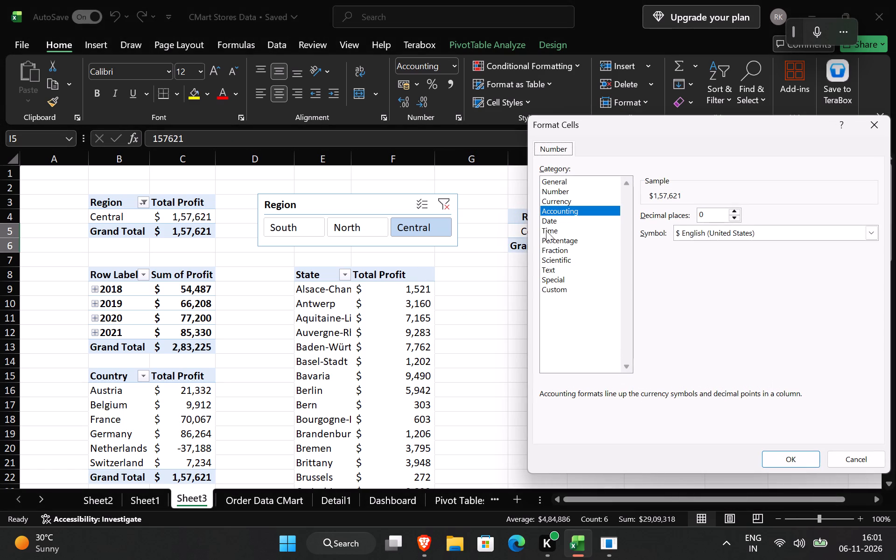
{"action": "left_click", "coordinate": [567, 182]}
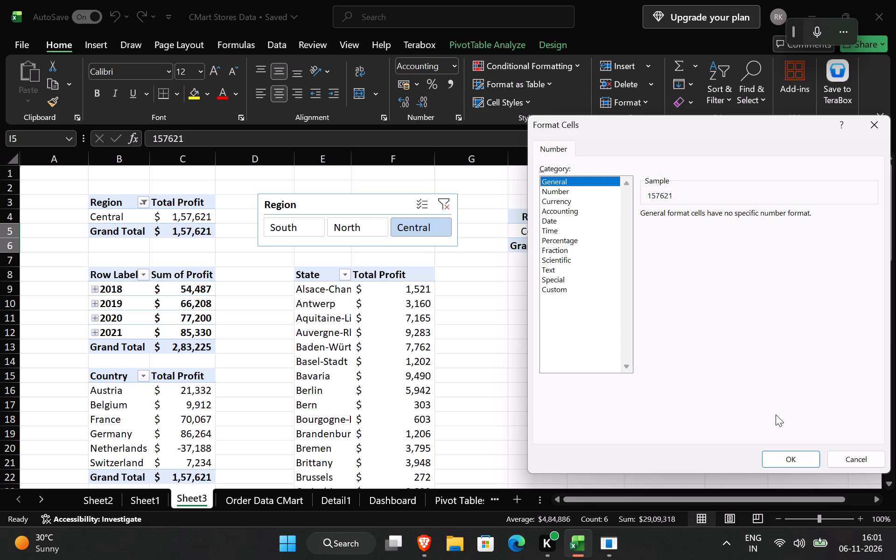
{"action": "left_click", "coordinate": [789, 459]}
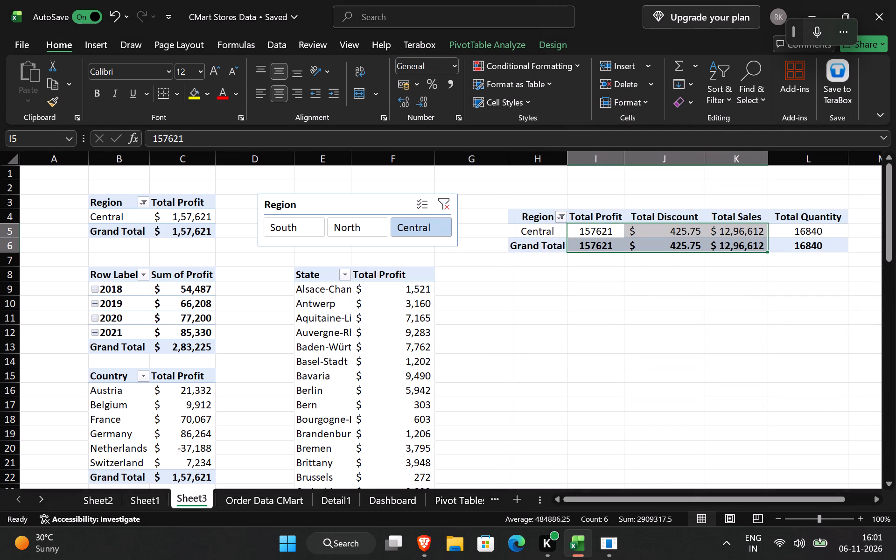
{"action": "left_click", "coordinate": [657, 295]}
Set the number format of the Total Discount values in the Region pivot table at H4 to General.
{"action": "left_click_drag", "start_coordinate": [641, 231], "coordinate": [653, 245]}
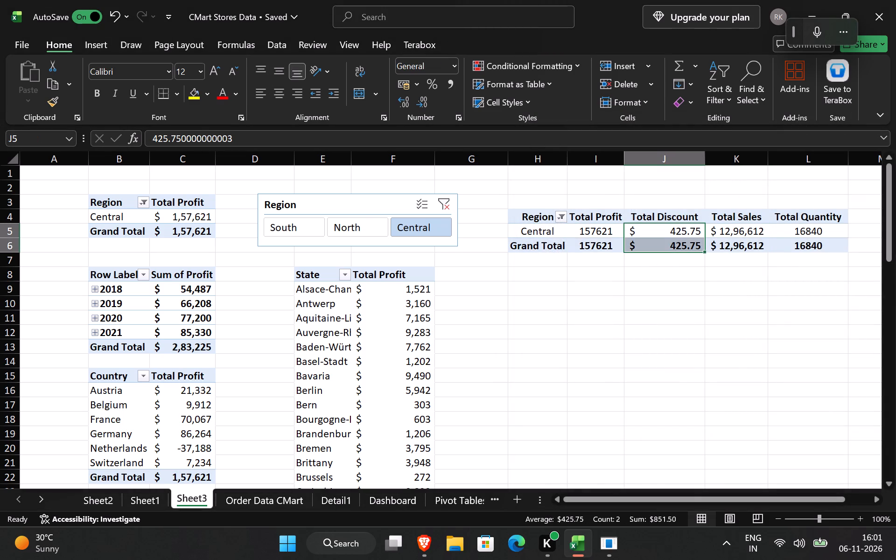
{"action": "right_click", "coordinate": [653, 235]}
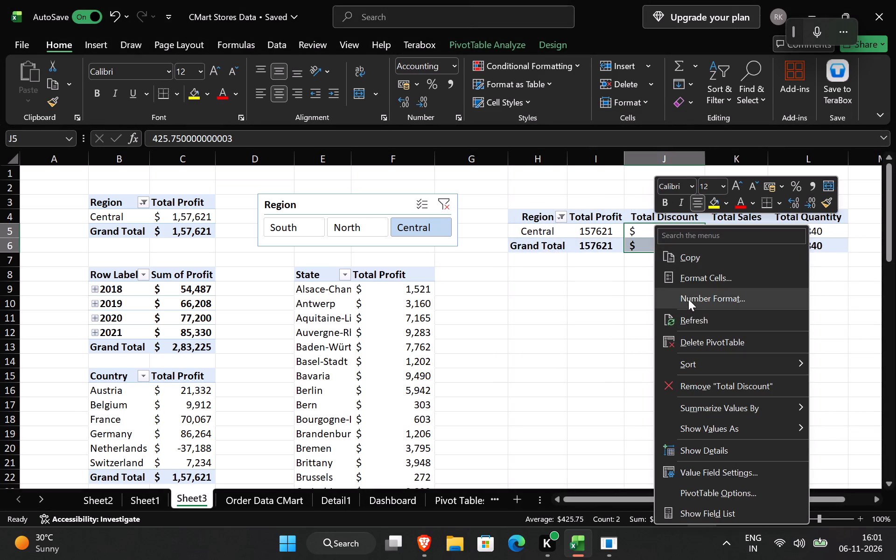
{"action": "left_click", "coordinate": [688, 299]}
{"action": "left_click", "coordinate": [546, 176]}
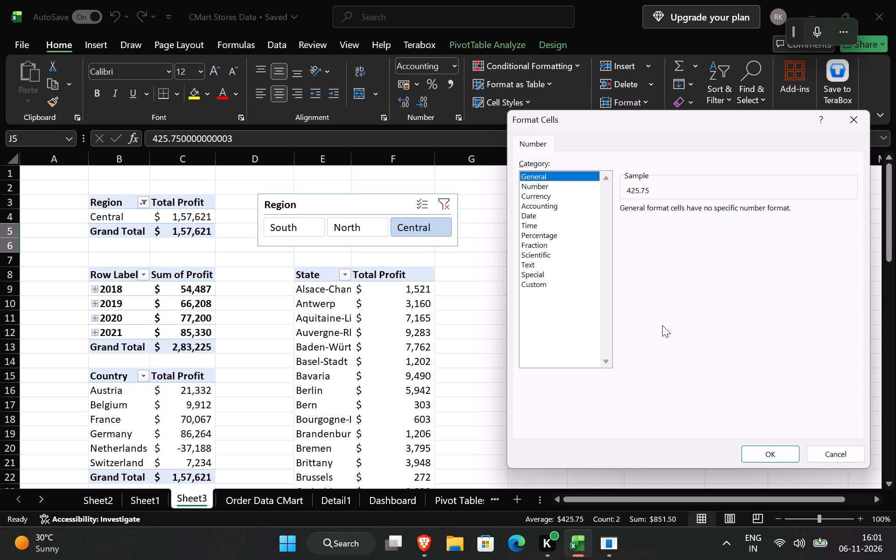
{"action": "left_click", "coordinate": [765, 455]}
Set the number format of the Total Sales values in the Region pivot table at H4 to General.
{"action": "left_click_drag", "start_coordinate": [728, 237], "coordinate": [736, 250]}
{"action": "right_click", "coordinate": [734, 244]}
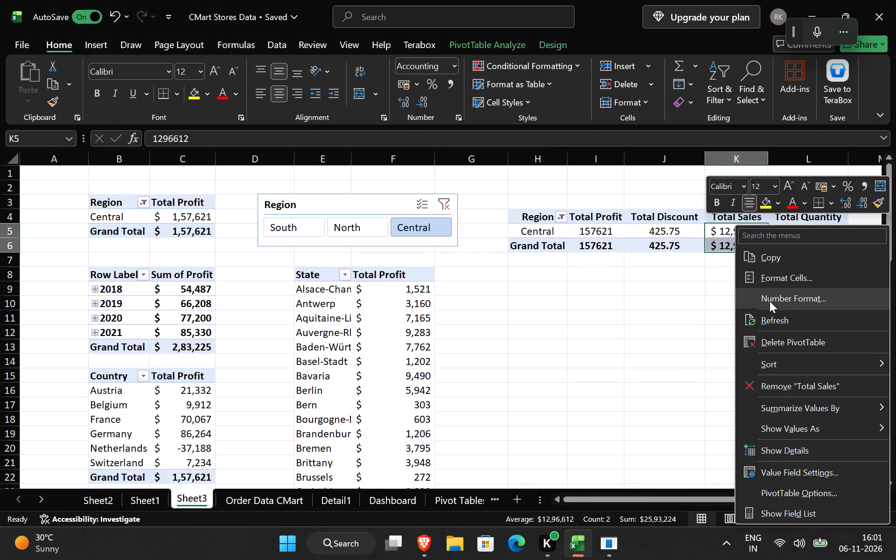
{"action": "left_click", "coordinate": [770, 301]}
{"action": "left_click", "coordinate": [561, 177]}
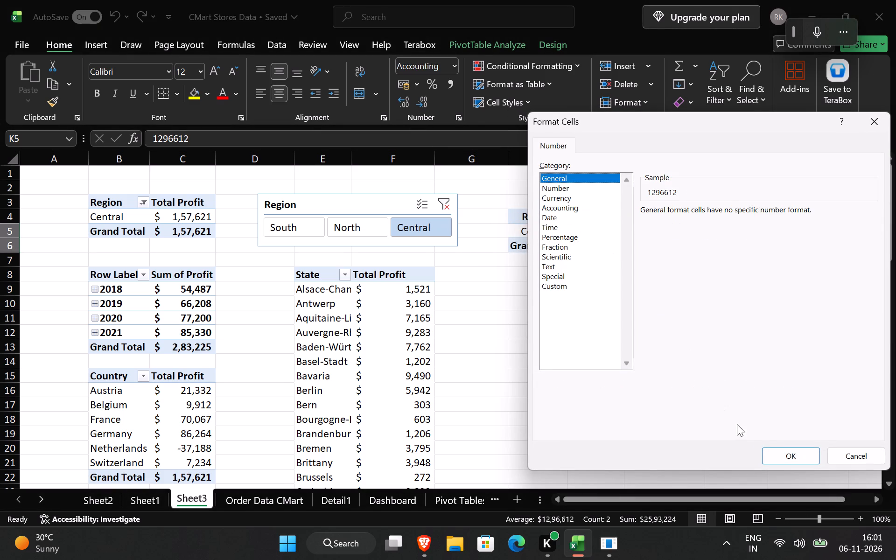
{"action": "left_click", "coordinate": [785, 454]}
{"action": "left_click", "coordinate": [583, 312]}
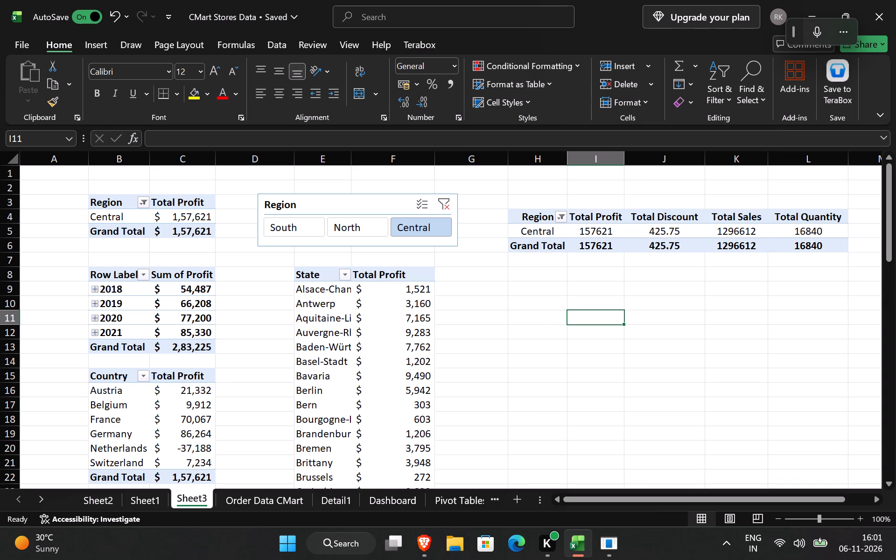
Reduce the Total Discount values in J5 and J6 to no decimal places.
{"action": "left_click", "coordinate": [658, 235]}
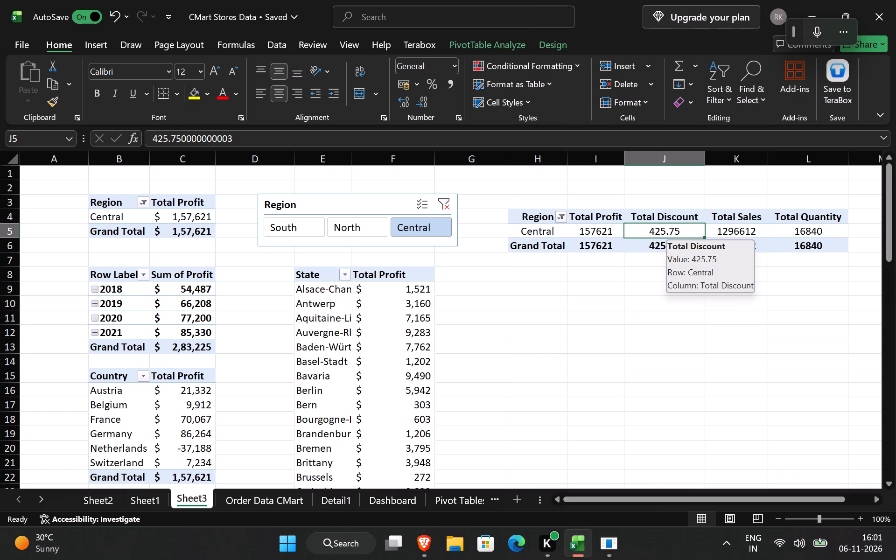
{"action": "left_click", "coordinate": [423, 100]}
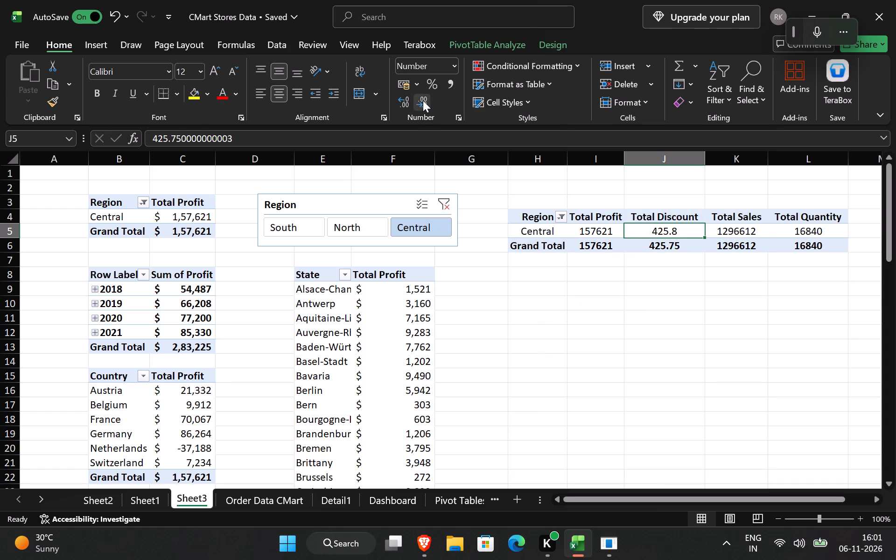
{"action": "left_click", "coordinate": [423, 100]}
{"action": "left_click", "coordinate": [671, 248]}
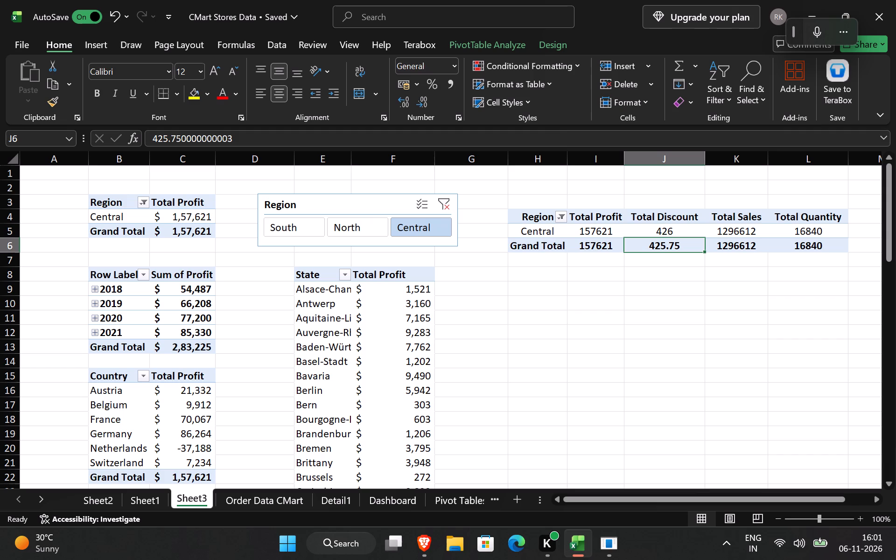
{"action": "double_click", "coordinate": [423, 103]}
{"action": "left_click", "coordinate": [693, 317]}
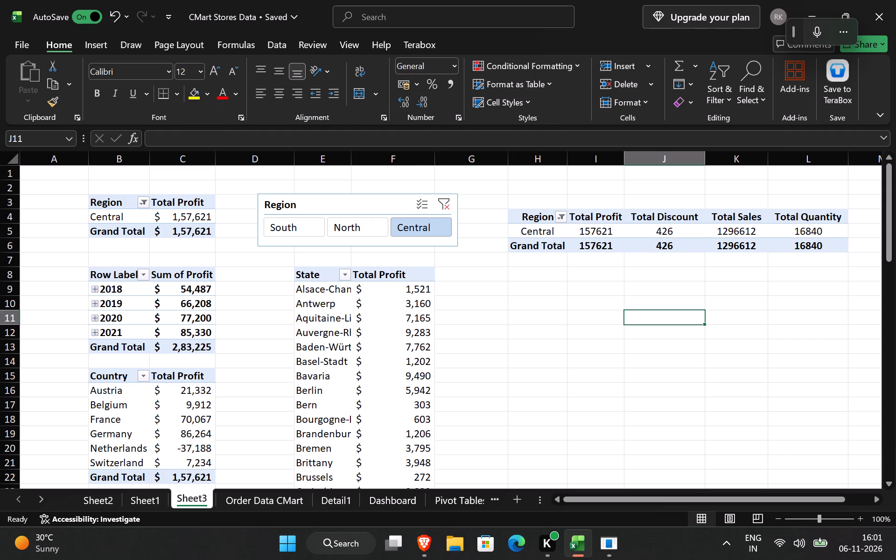
{"action": "left_click", "coordinate": [542, 317]}
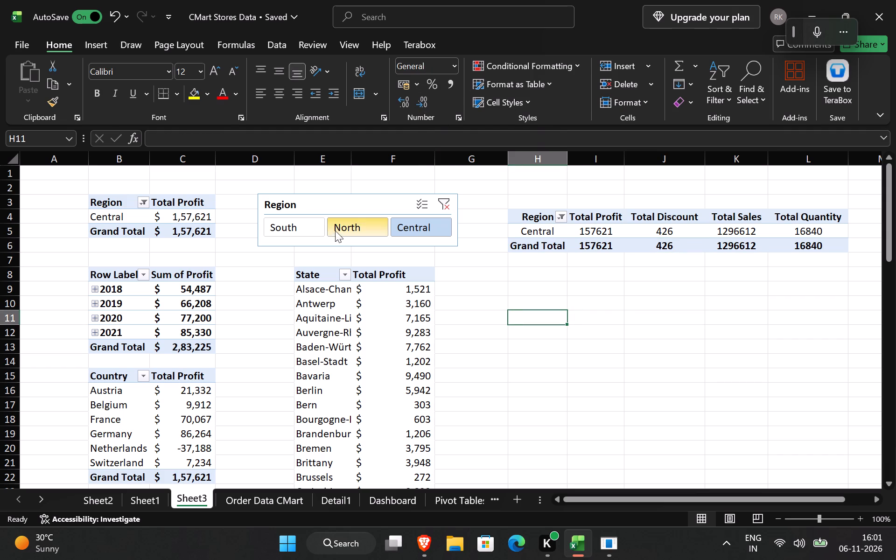
Select South, North and Central together in the Region slicer.
{"action": "left_click_drag", "start_coordinate": [305, 231], "coordinate": [423, 219]}
{"action": "left_click", "coordinate": [584, 371]}
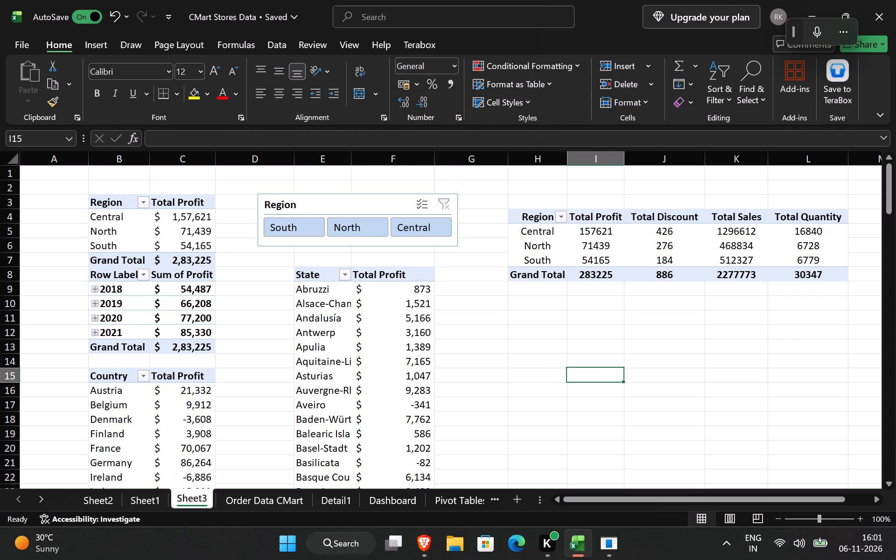
{"action": "left_click", "coordinate": [565, 313]}
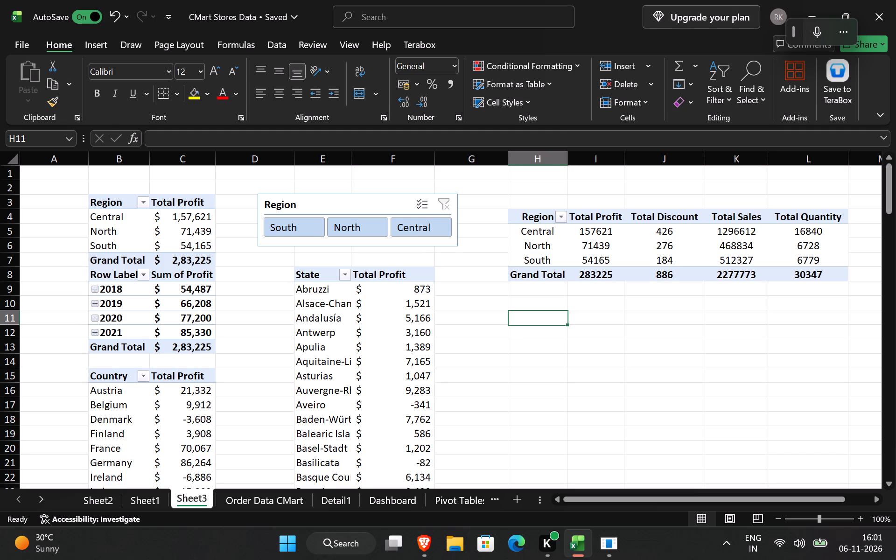
Preview the column variants and the line, pie and bar types for a PivotChart of the Region pivot table H4:L8.
{"action": "left_click_drag", "start_coordinate": [534, 221], "coordinate": [788, 276]}
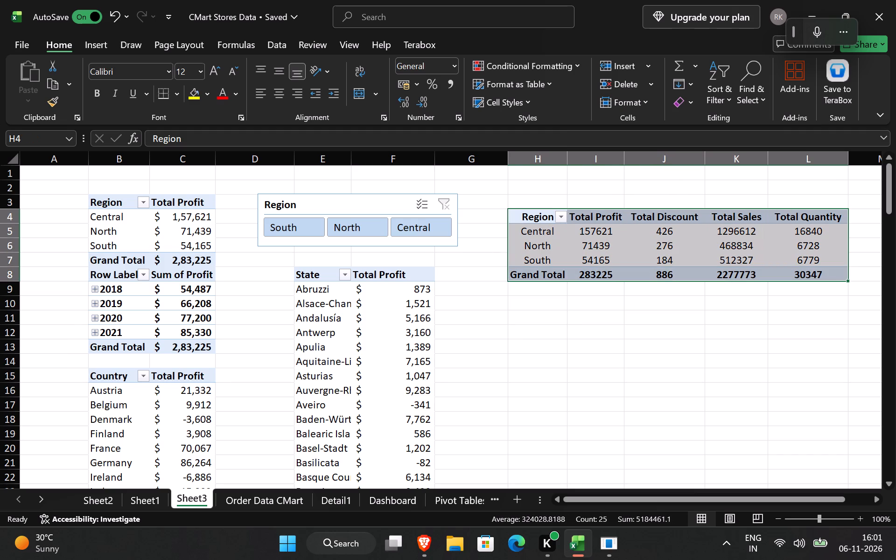
{"action": "left_click", "coordinate": [495, 41]}
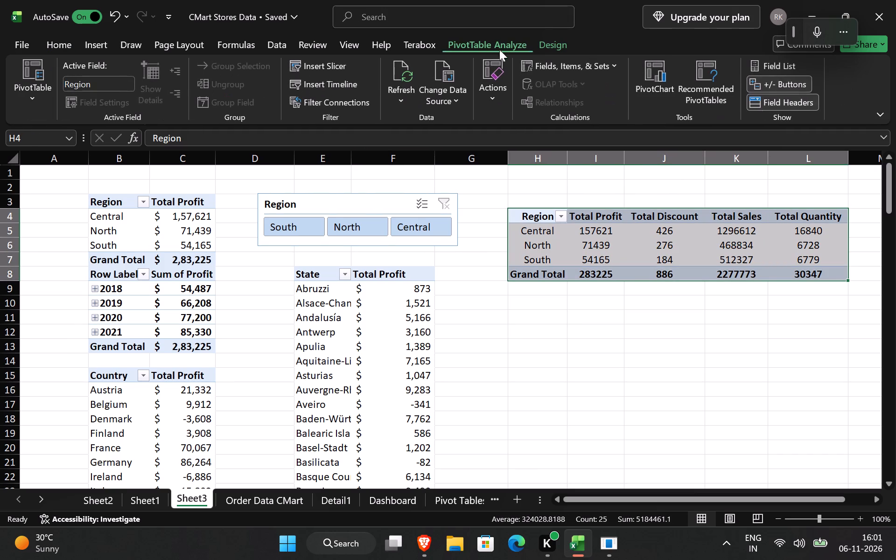
{"action": "left_click", "coordinate": [655, 91]}
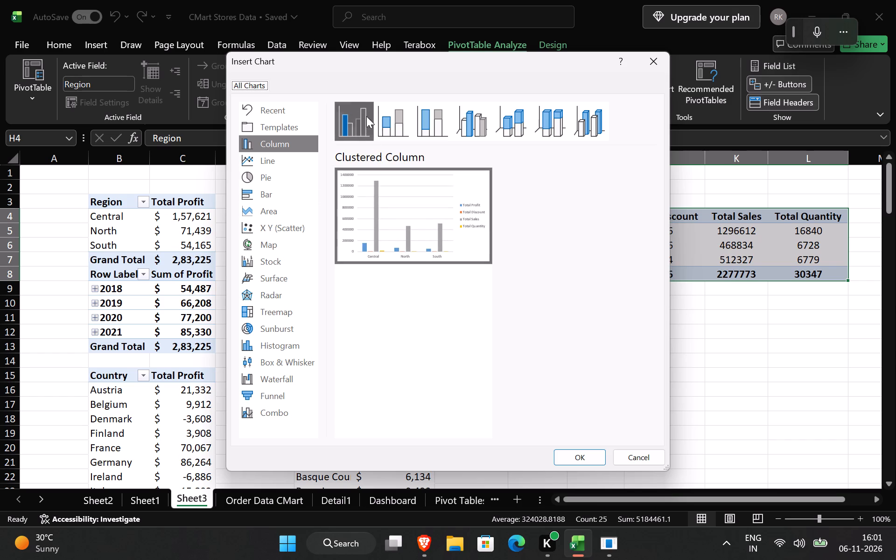
{"action": "left_click", "coordinate": [396, 121]}
{"action": "left_click", "coordinate": [418, 124]}
{"action": "left_click", "coordinate": [446, 123]}
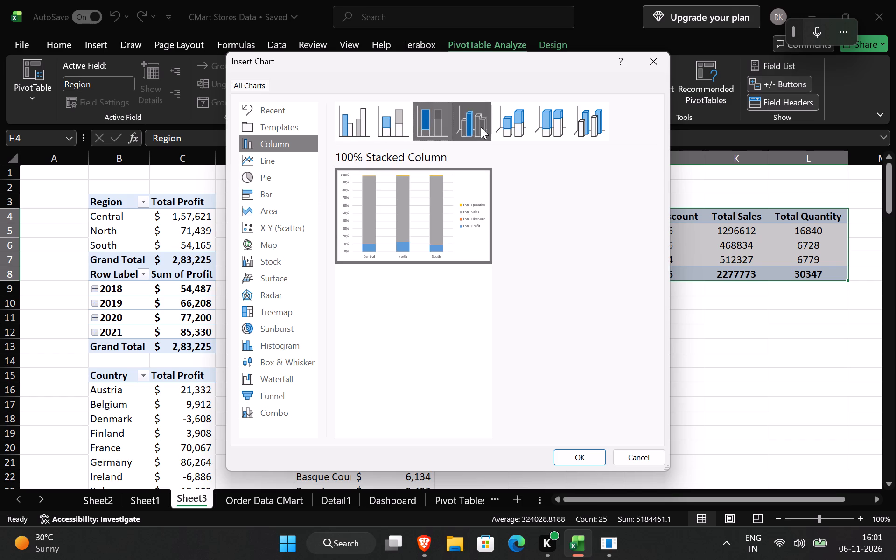
{"action": "left_click", "coordinate": [481, 127]}
{"action": "left_click", "coordinate": [505, 126]}
{"action": "left_click", "coordinate": [543, 130]}
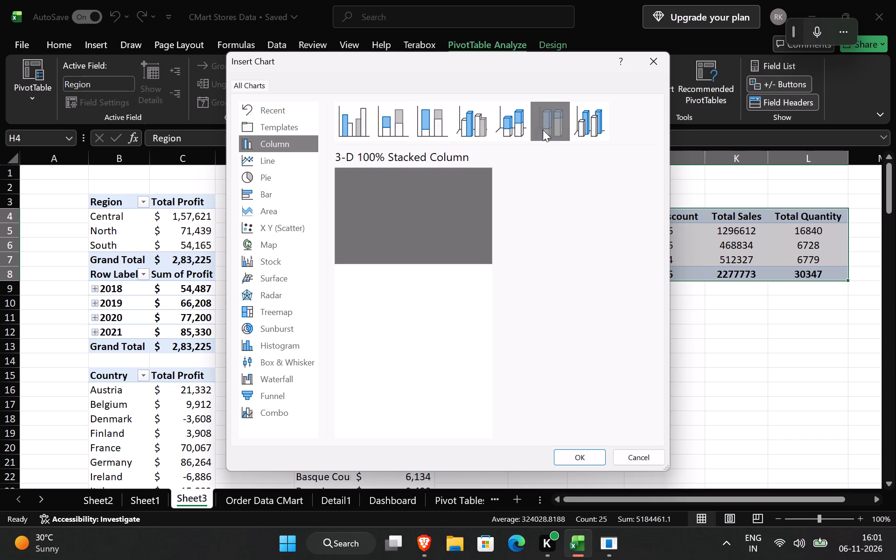
{"action": "left_click", "coordinate": [577, 128]}
{"action": "left_click", "coordinate": [359, 134]}
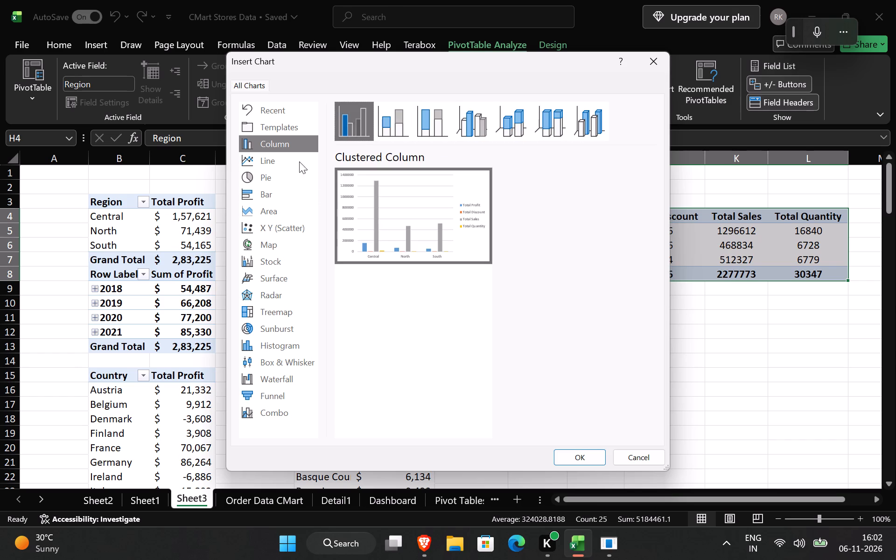
{"action": "left_click", "coordinate": [294, 166]}
{"action": "left_click", "coordinate": [288, 177]}
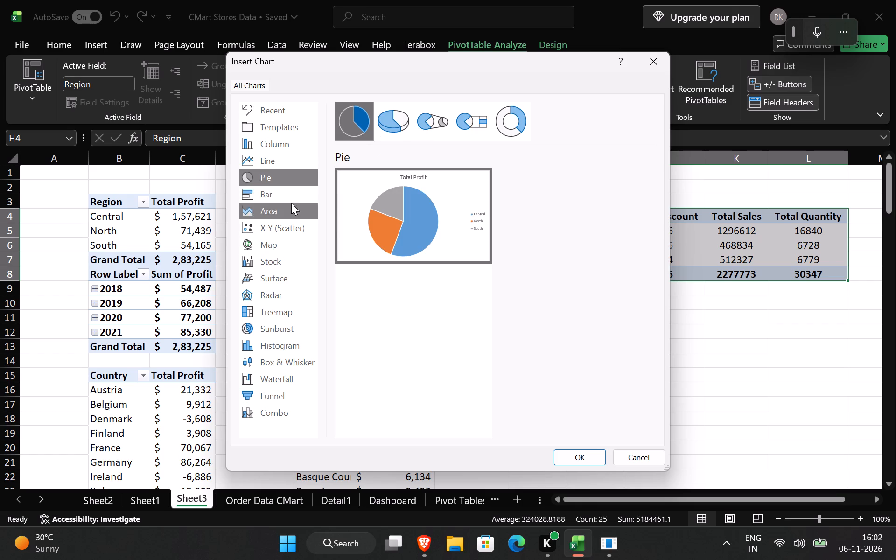
{"action": "left_click", "coordinate": [287, 194]}
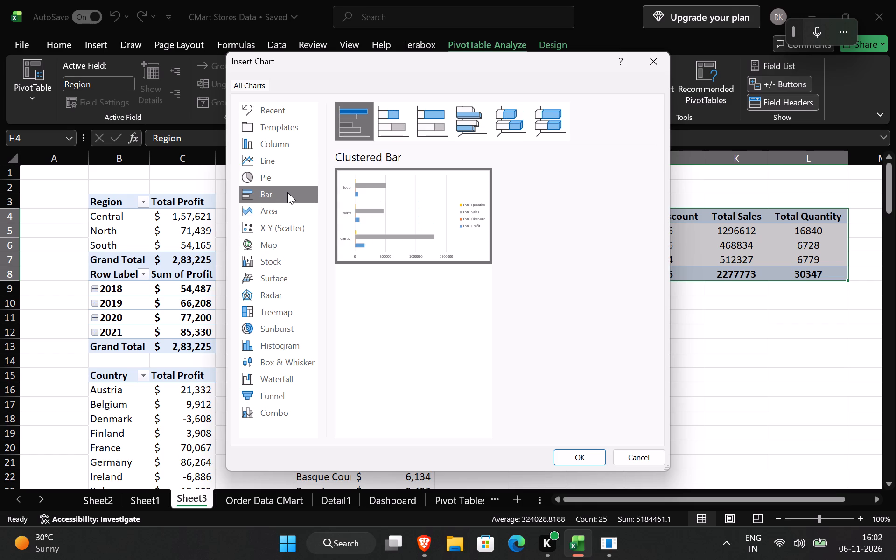
Insert a Clustered Column PivotChart for the Region pivot table.
{"action": "left_click", "coordinate": [282, 141]}
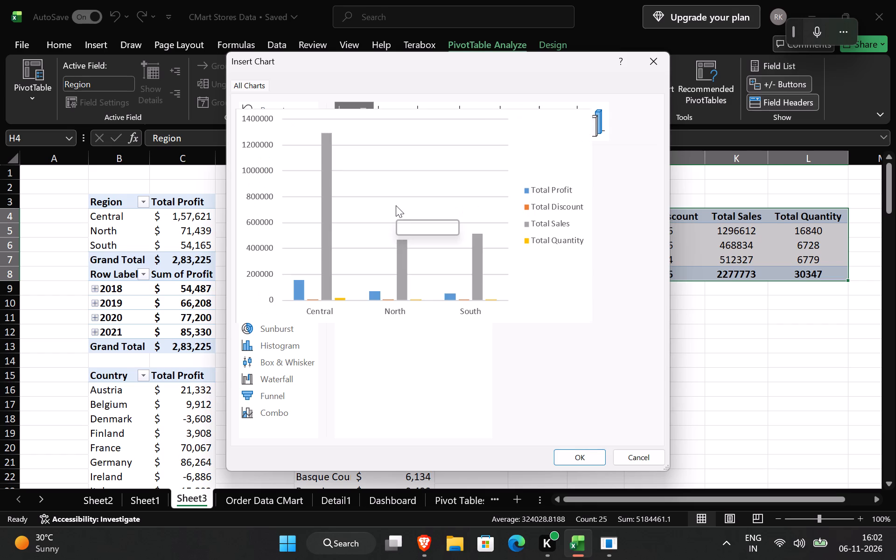
{"action": "left_click", "coordinate": [577, 445]}
{"action": "left_click", "coordinate": [583, 459]}
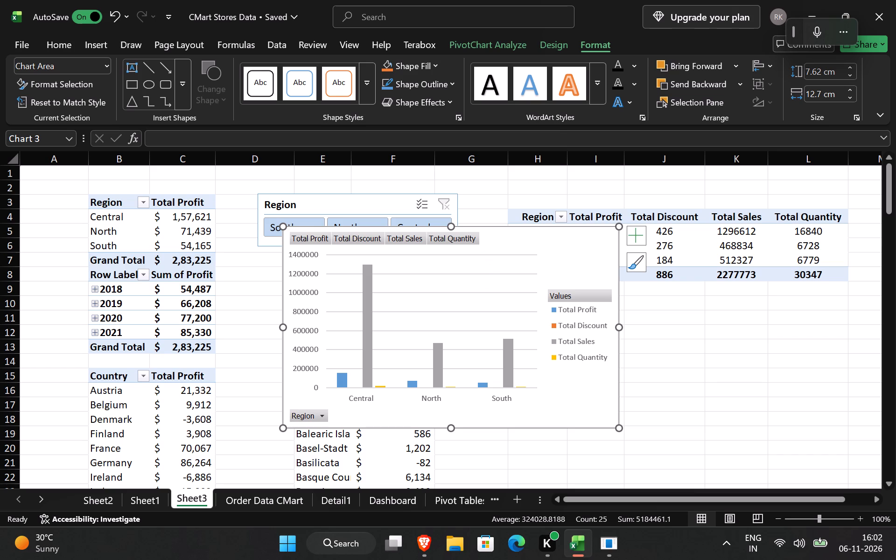
Move the new PivotChart off the slicer to the area beneath the Region pivot table, starting around G10.
{"action": "left_click_drag", "start_coordinate": [499, 226], "coordinate": [688, 301]}
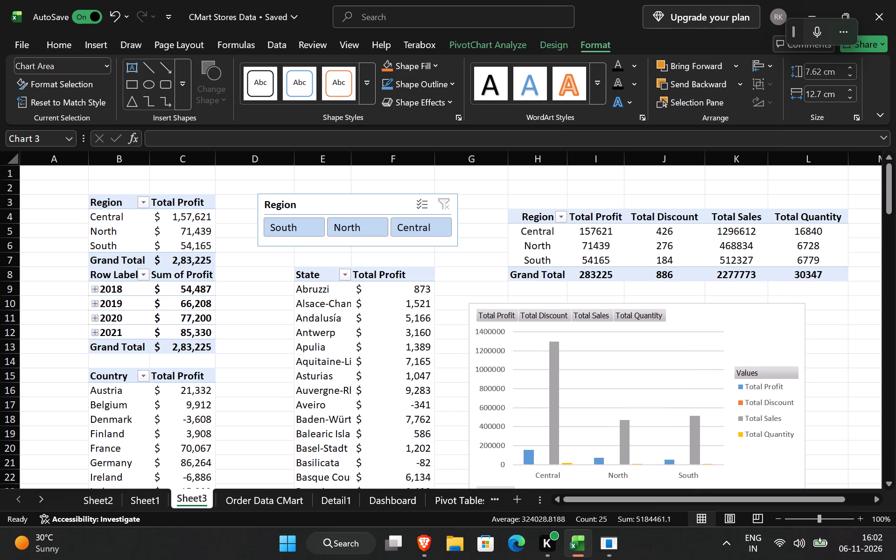
{"action": "left_click_drag", "start_coordinate": [688, 301], "coordinate": [689, 297]}
Move the Region pivot table H4:L8 up two rows so it starts at H2.
{"action": "left_click_drag", "start_coordinate": [535, 217], "coordinate": [595, 256]}
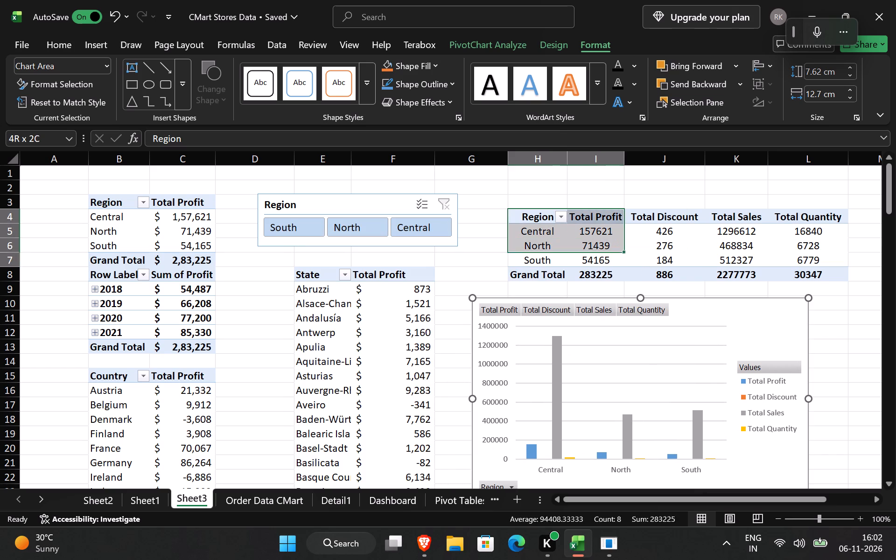
{"action": "left_click_drag", "start_coordinate": [595, 256], "coordinate": [786, 272]}
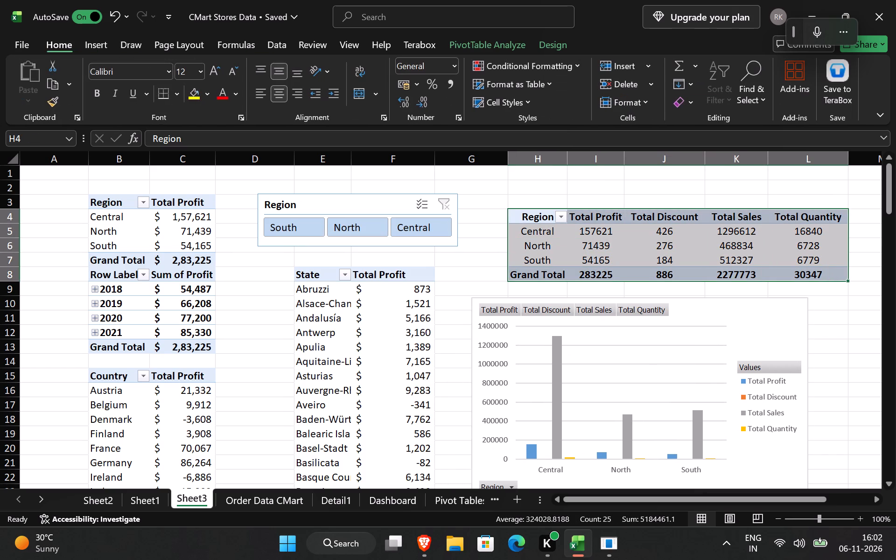
{"action": "left_click_drag", "start_coordinate": [682, 209], "coordinate": [682, 186]}
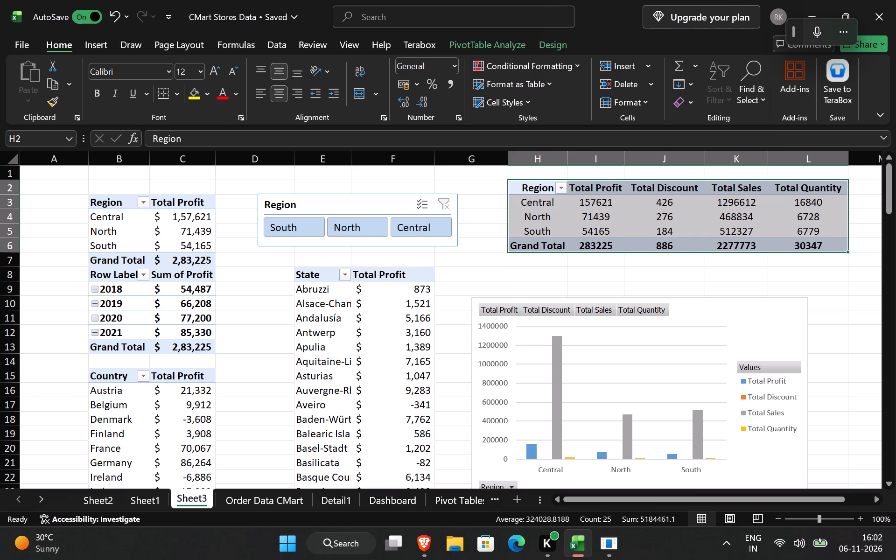
{"action": "left_click", "coordinate": [652, 284]}
Move the PivotChart directly under the Region pivot table, with its upper-left corner at about H8.
{"action": "left_click", "coordinate": [739, 322]}
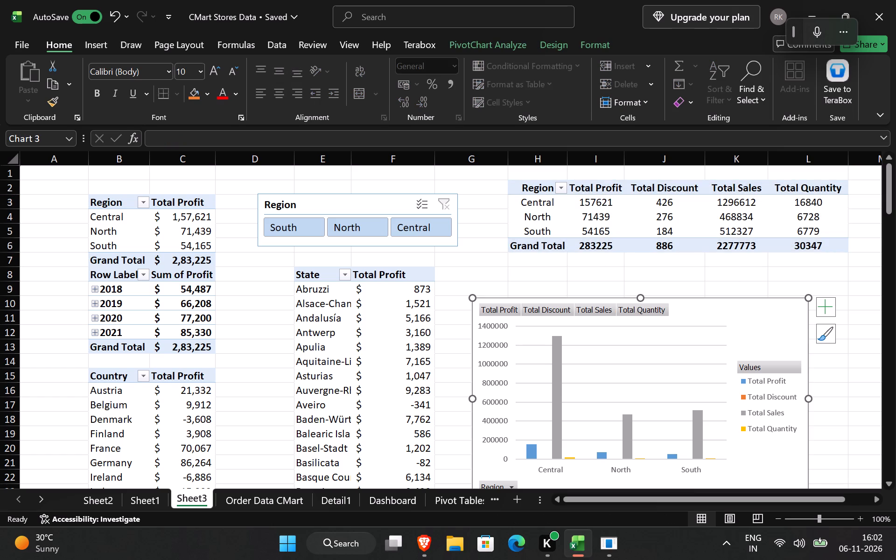
{"action": "left_click_drag", "start_coordinate": [712, 299], "coordinate": [749, 269]}
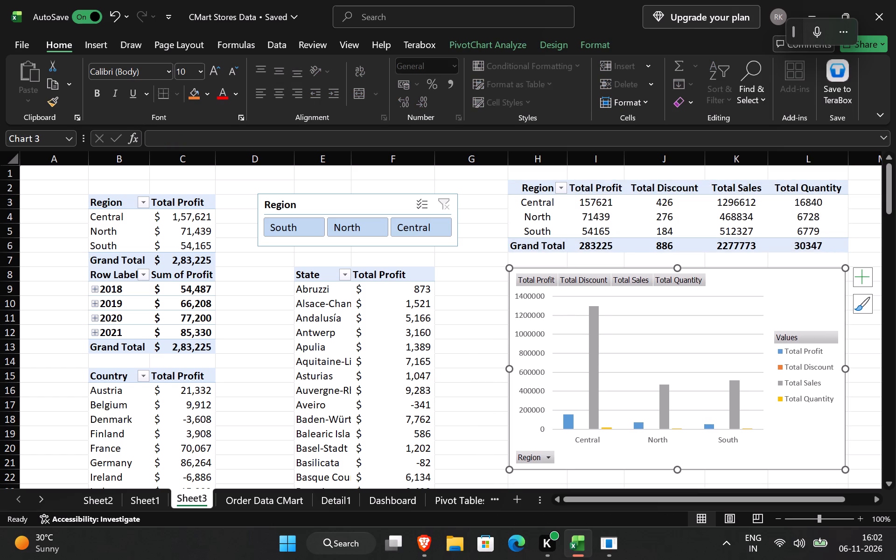
{"action": "left_click", "coordinate": [791, 429]}
Hide all field buttons on the Region PivotChart.
{"action": "left_click", "coordinate": [560, 44]}
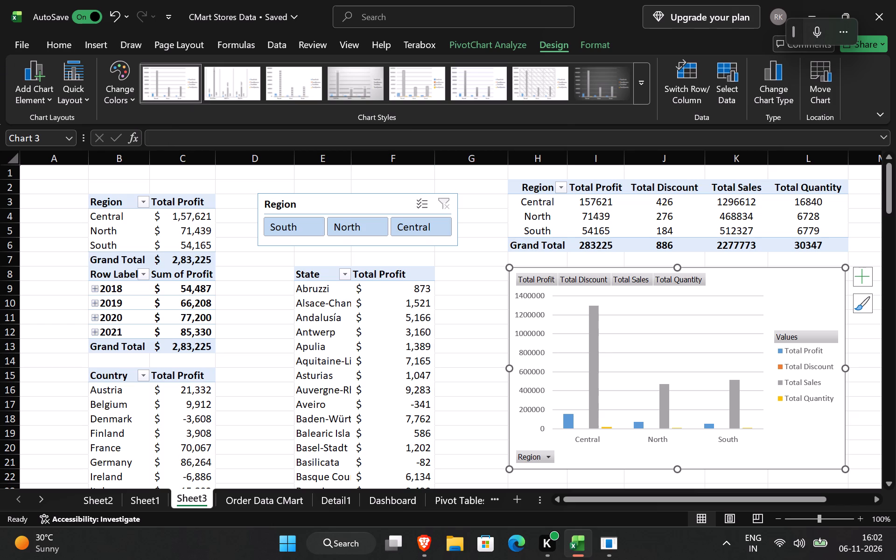
{"action": "right_click", "coordinate": [589, 280]}
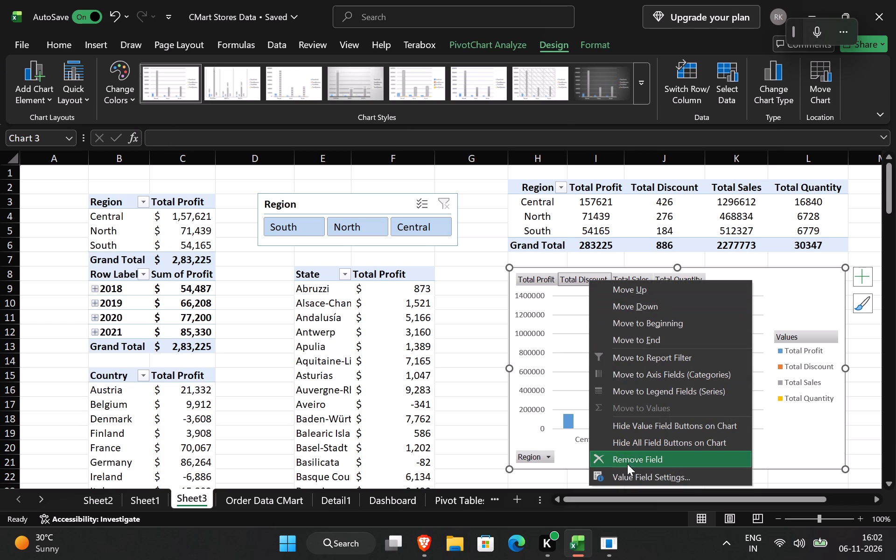
{"action": "left_click", "coordinate": [646, 445]}
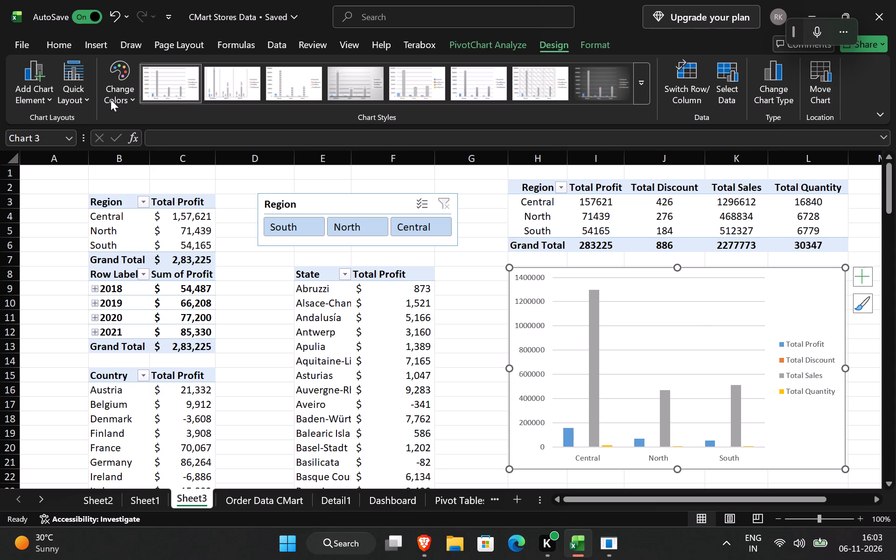
Recolor the Region PivotChart with the fourth Colorful palette, which starts with green, blue and gold.
{"action": "left_click", "coordinate": [124, 105]}
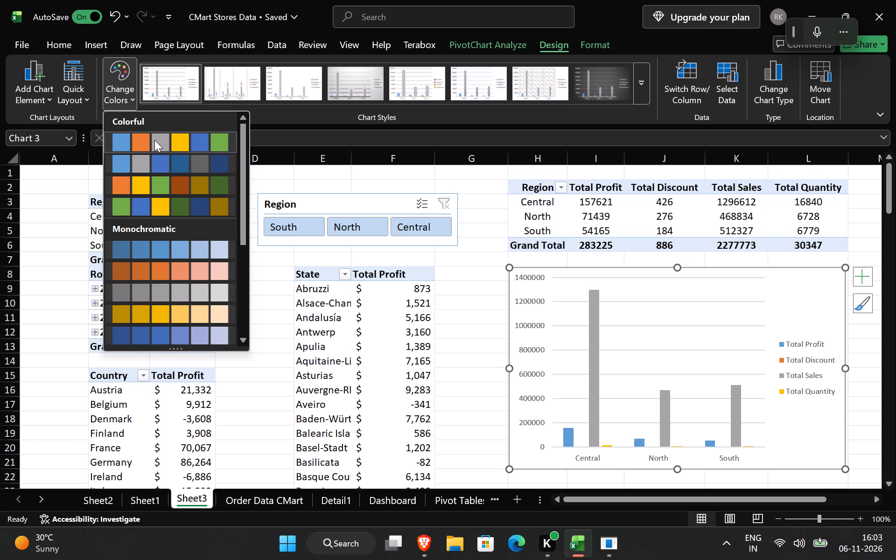
{"action": "left_click", "coordinate": [163, 198]}
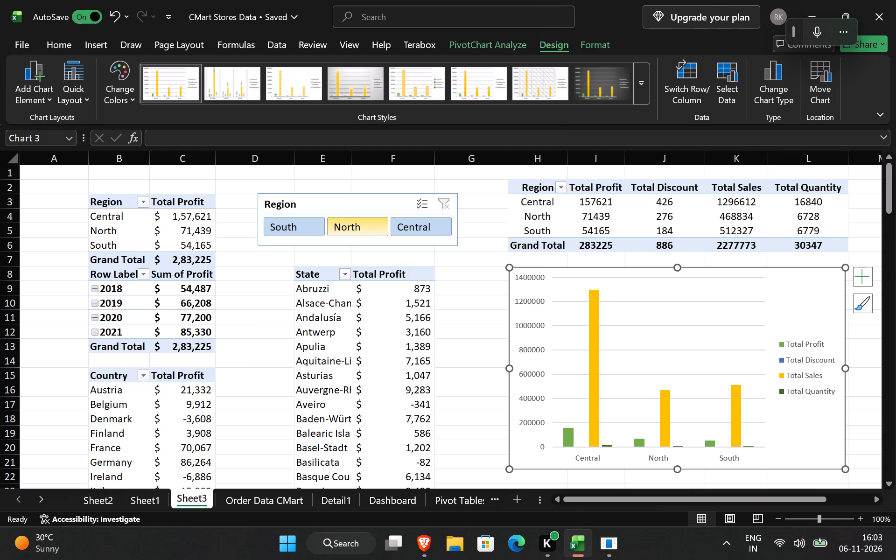
Apply the third quick layout to the PivotChart, with a title above the plot and the legend below it.
{"action": "left_click", "coordinate": [76, 95]}
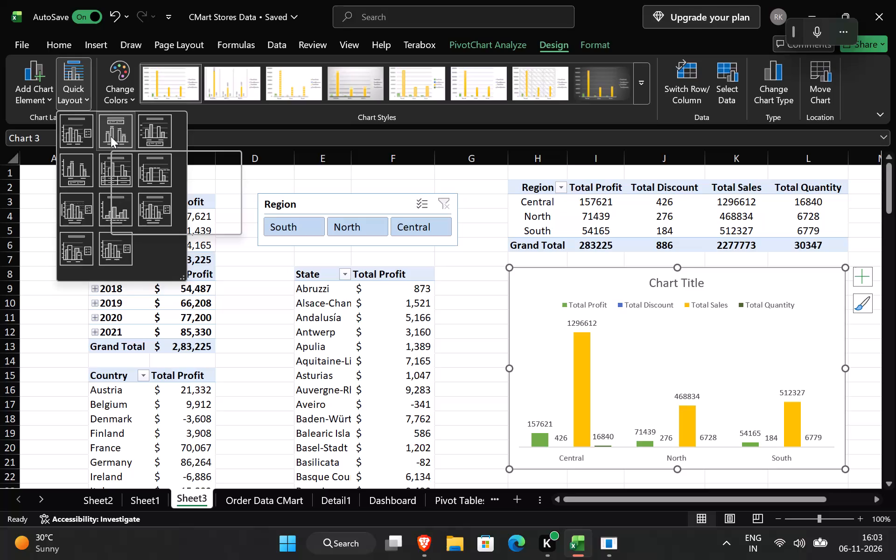
{"action": "left_click", "coordinate": [143, 136]}
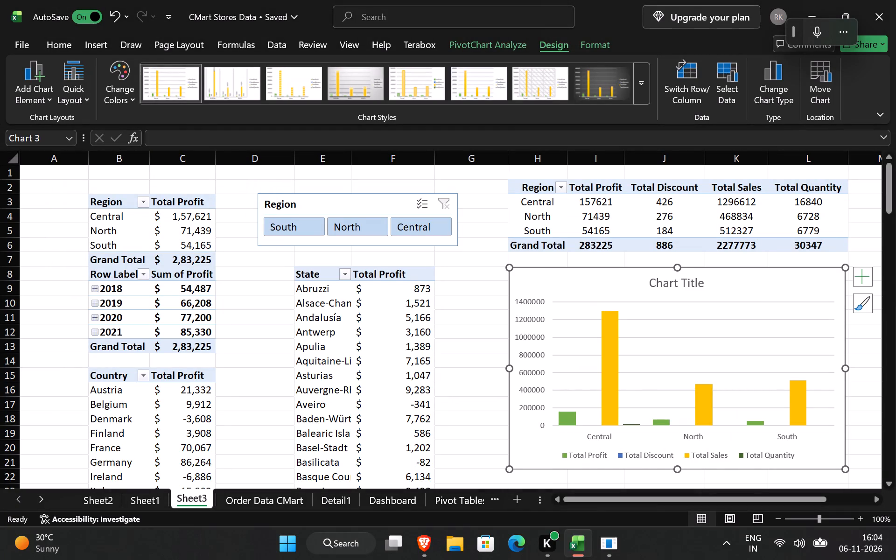
Replace the PivotChart's placeholder title with "Regional Analysis".
{"action": "left_click", "coordinate": [697, 285]}
{"action": "left_click", "coordinate": [703, 284]}
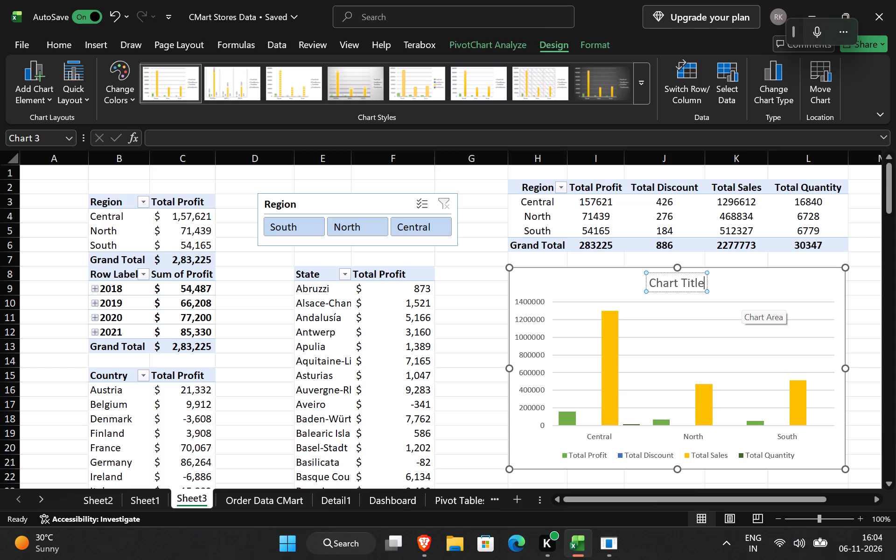
{"action": "key", "text": "BackSpace"}
{"action": "key", "text": "BackSpace"}
{"action": "key", "text": "BackSpace"}
{"action": "key", "text": "BackSpace"}
{"action": "key", "text": "BackSpace"}
{"action": "key", "text": "BackSpace"}
{"action": "key", "text": "BackSpace"}
{"action": "key", "text": "BackSpace"}
{"action": "key", "text": "BackSpace"}
{"action": "key", "text": "BackSpace"}
{"action": "key", "text": "BackSpace"}
{"action": "key", "text": "BackSpace"}
{"action": "key", "text": "BackSpace"}
{"action": "key", "text": "BackSpace"}
{"action": "key", "text": "BackSpace"}
{"action": "key", "text": "BackSpace"}
{"action": "key", "text": "BackSpace"}
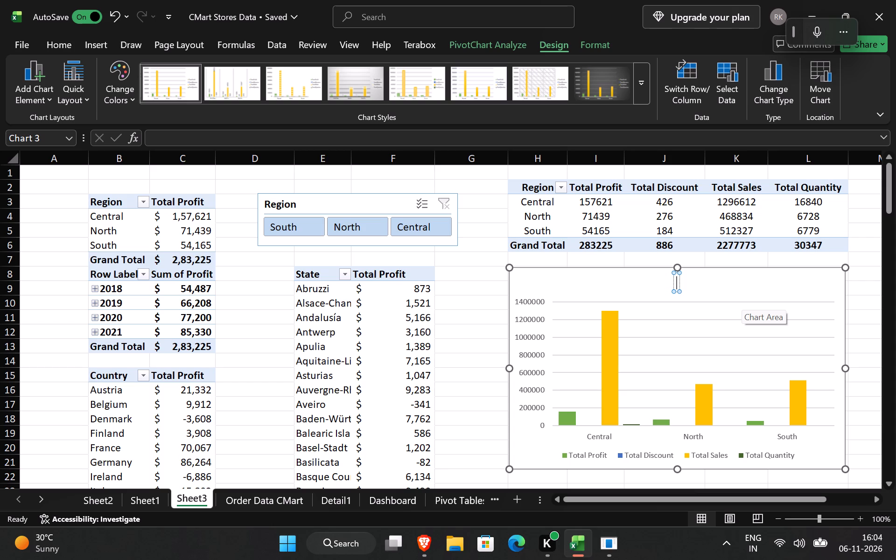
{"action": "type", "text": "Re"}
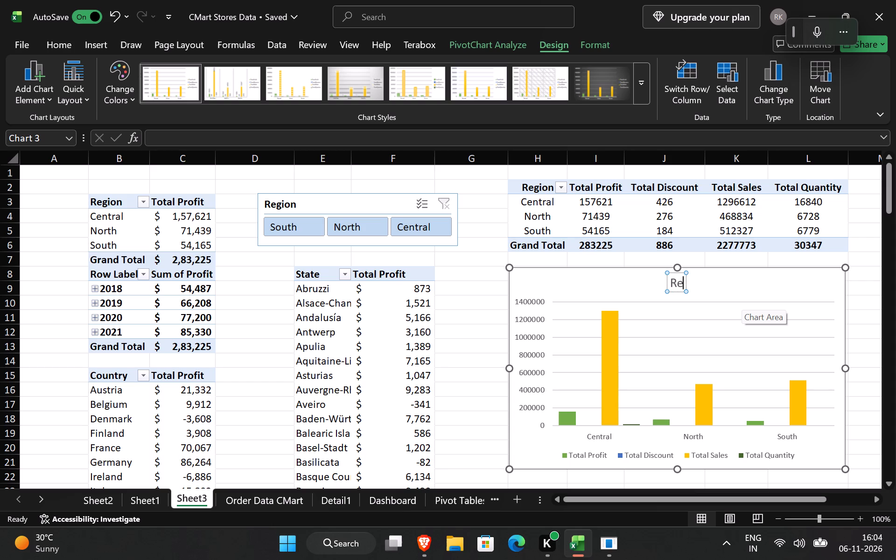
{"action": "type", "text": "gion"}
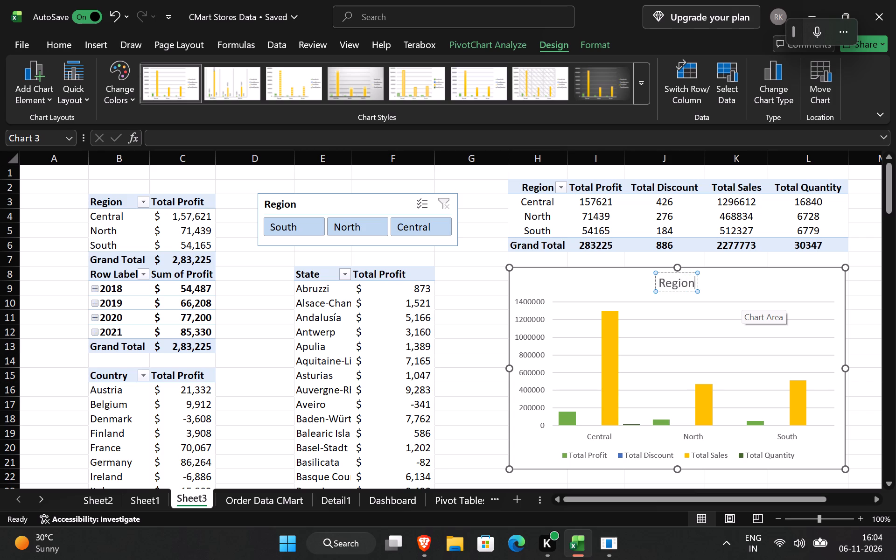
{"action": "type", "text": "al"}
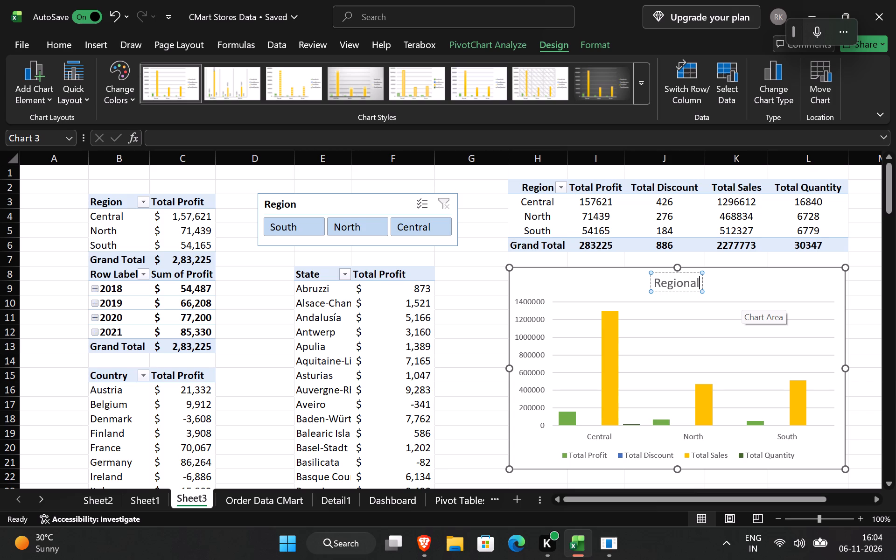
{"action": "key", "text": "space"}
{"action": "type", "text": "Ala"}
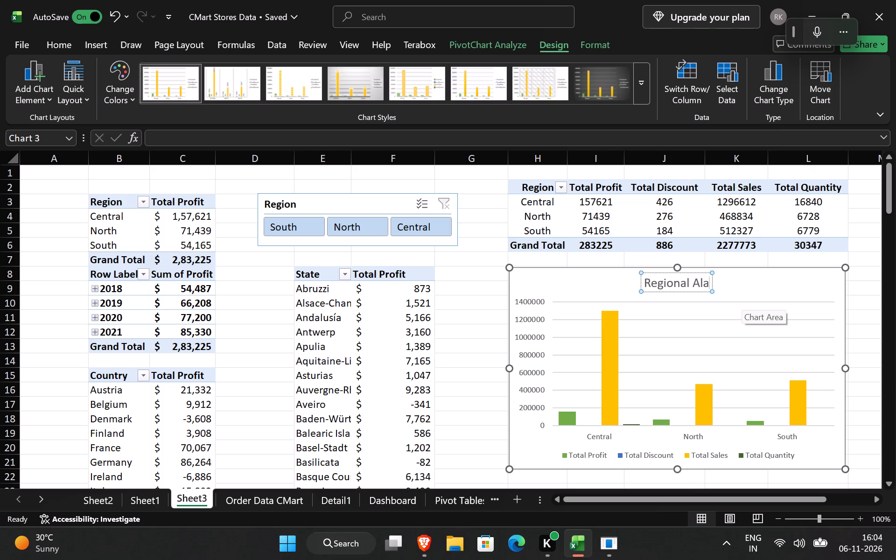
{"action": "key", "text": "y"}
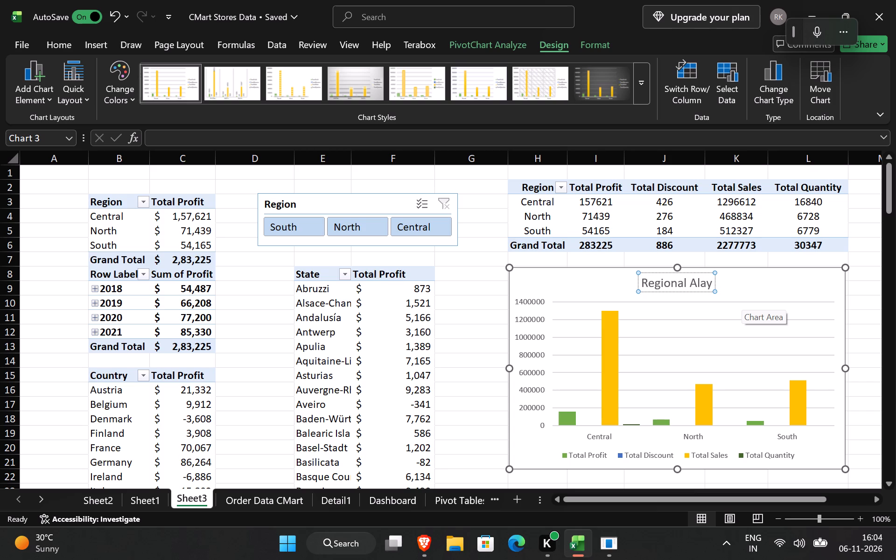
{"action": "key", "text": "BackSpace"}
{"action": "key", "text": "BackSpace"}
{"action": "key", "text": "BackSpace"}
{"action": "type", "text": "nalysis"}
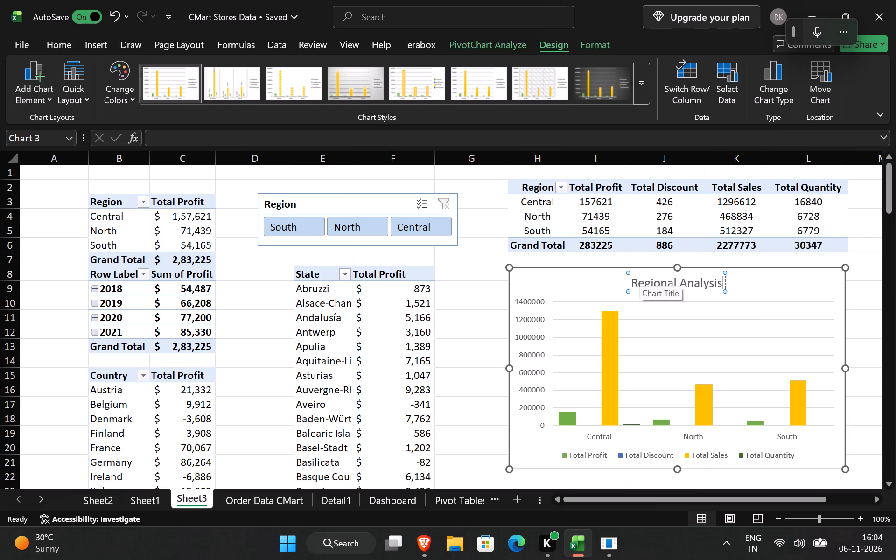
Make the chart title "Regional Analysis" bold with black text.
{"action": "left_click_drag", "start_coordinate": [633, 279], "coordinate": [740, 289]}
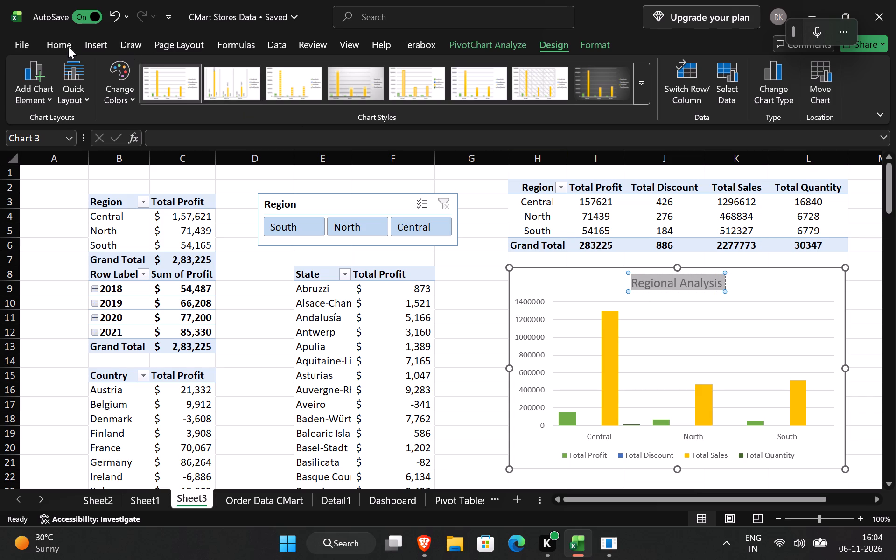
{"action": "left_click", "coordinate": [65, 47]}
{"action": "left_click", "coordinate": [99, 91]}
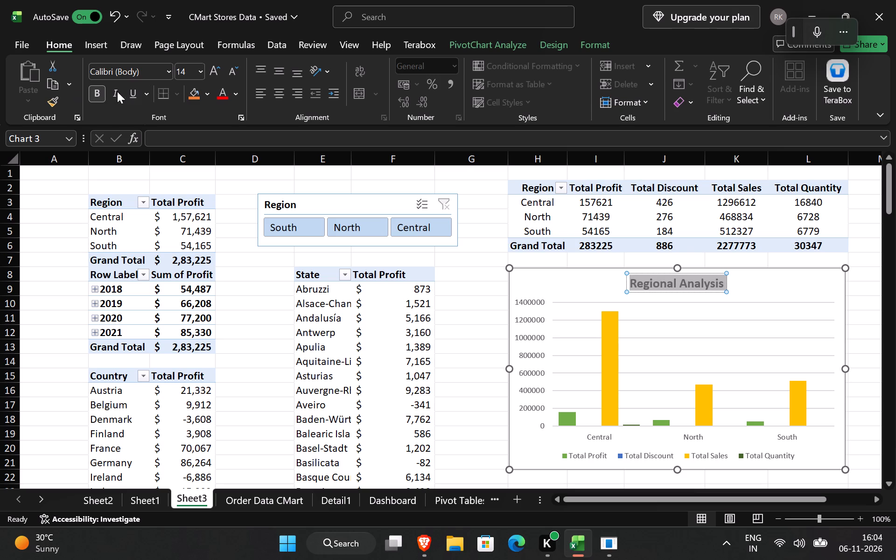
{"action": "left_click", "coordinate": [237, 95]}
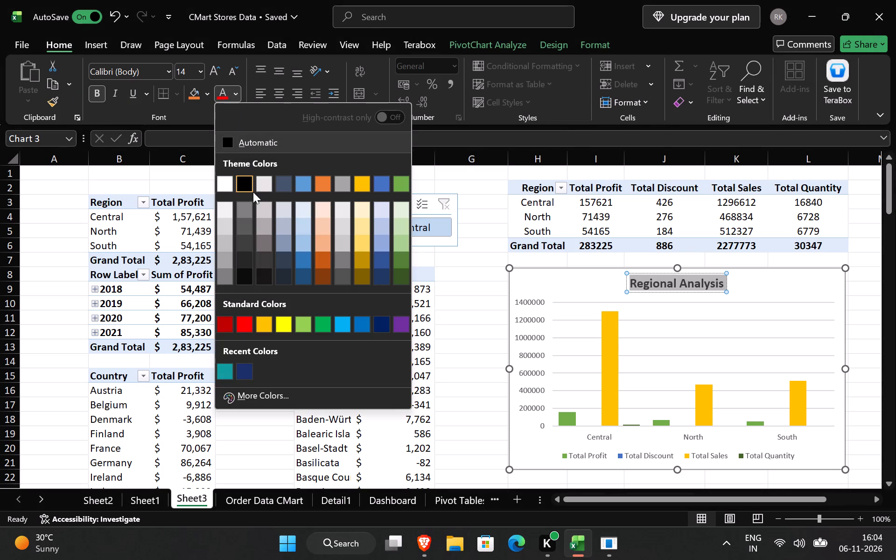
{"action": "left_click", "coordinate": [244, 185]}
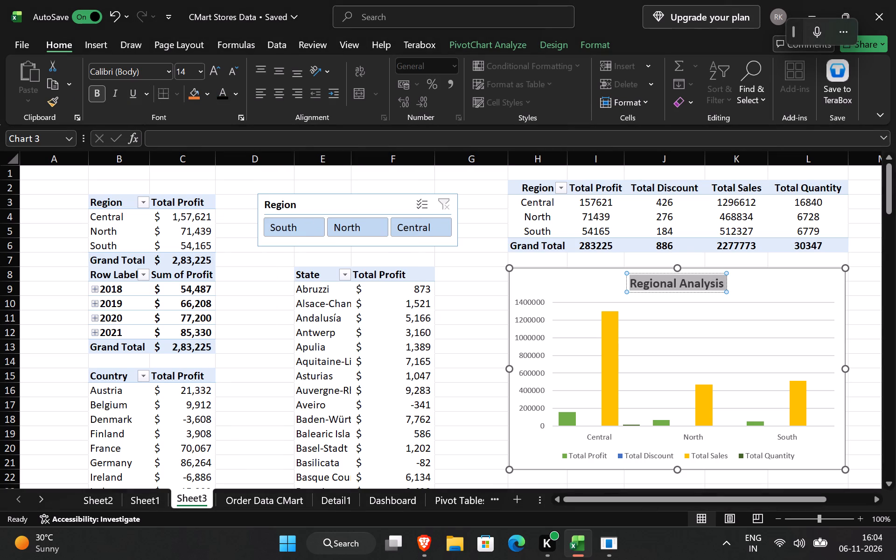
{"action": "left_click", "coordinate": [858, 287]}
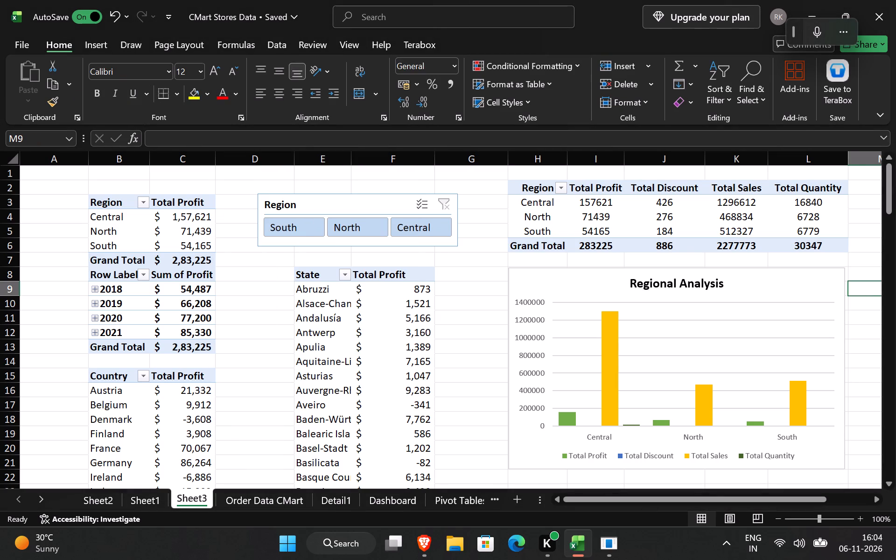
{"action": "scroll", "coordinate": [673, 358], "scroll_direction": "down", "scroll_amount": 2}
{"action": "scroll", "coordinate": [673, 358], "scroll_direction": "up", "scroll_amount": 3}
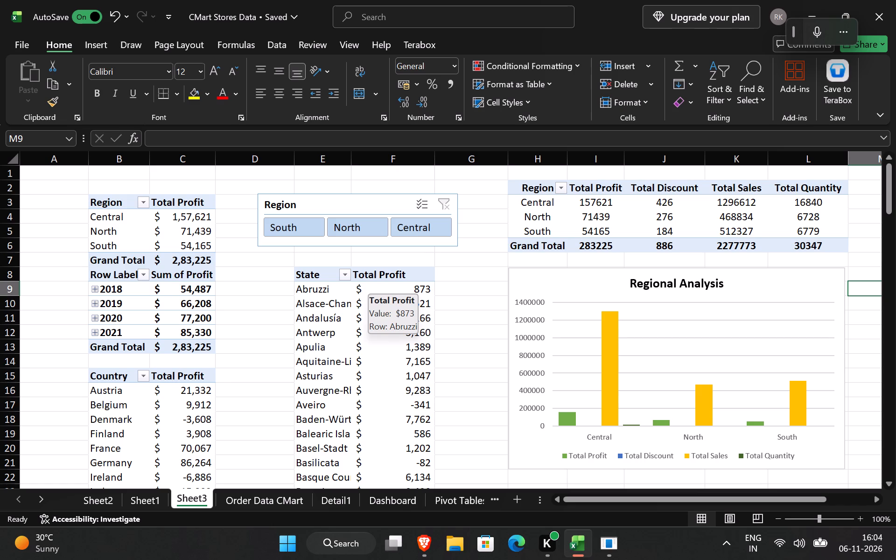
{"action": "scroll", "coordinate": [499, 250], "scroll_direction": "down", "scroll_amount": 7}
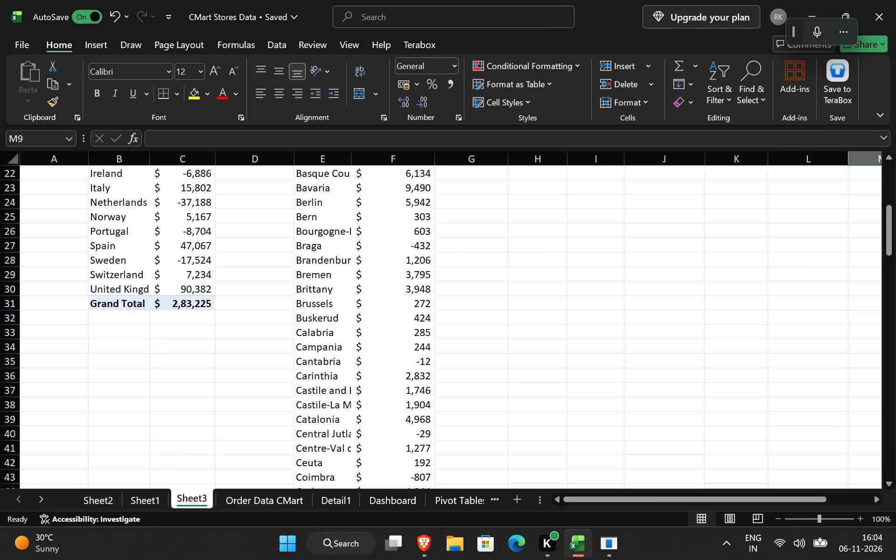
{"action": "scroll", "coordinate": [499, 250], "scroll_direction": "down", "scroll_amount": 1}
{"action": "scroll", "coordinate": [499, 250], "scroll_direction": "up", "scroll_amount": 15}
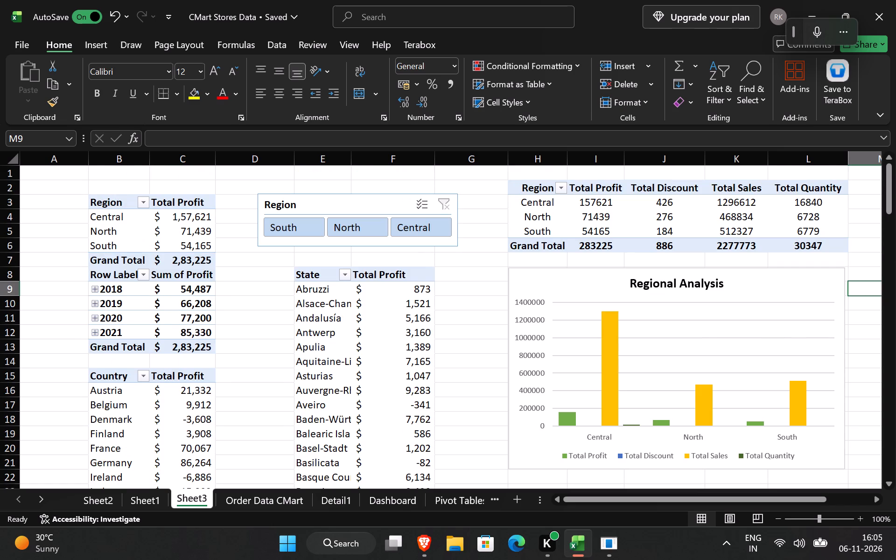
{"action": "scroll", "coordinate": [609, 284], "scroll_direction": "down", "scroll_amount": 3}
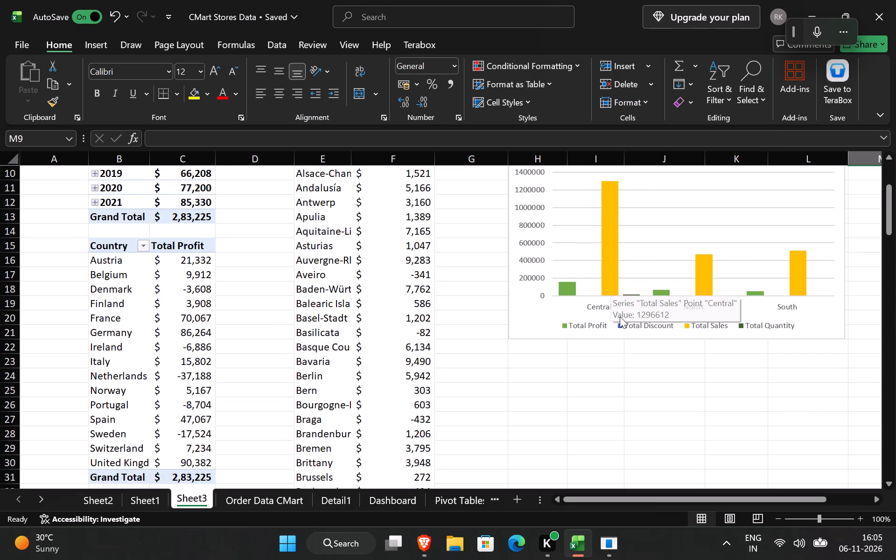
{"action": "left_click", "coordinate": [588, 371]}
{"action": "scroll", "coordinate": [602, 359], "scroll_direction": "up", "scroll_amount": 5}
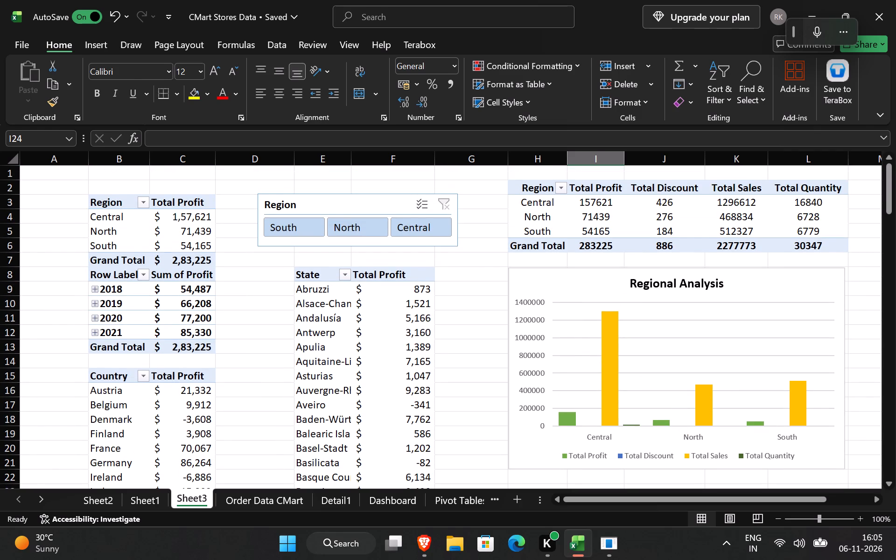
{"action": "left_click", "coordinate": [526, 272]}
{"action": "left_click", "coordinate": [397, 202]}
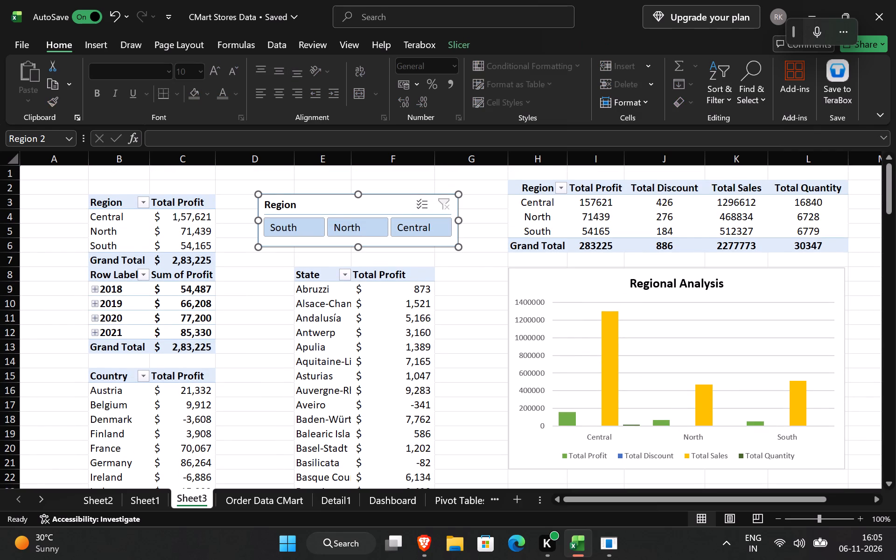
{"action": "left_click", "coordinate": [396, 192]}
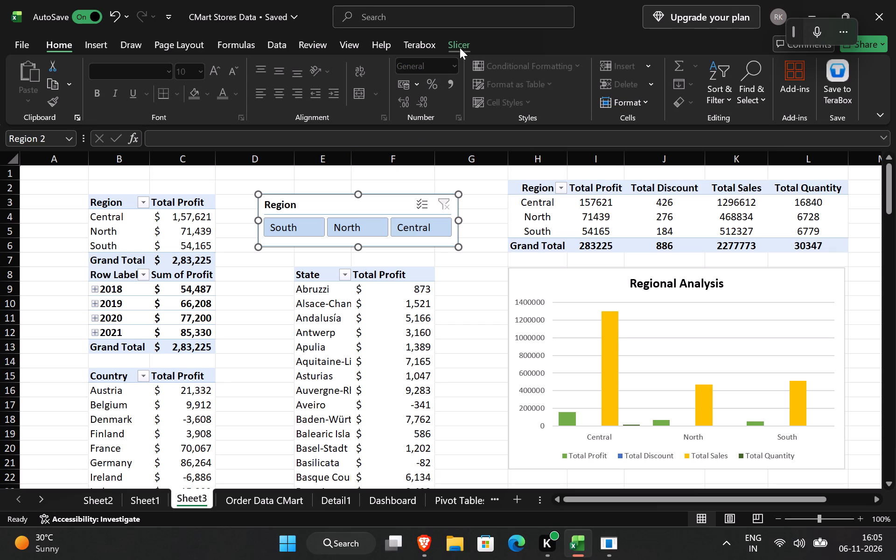
Rename the Region pivot table at H2:L6 as analysis_all.
{"action": "left_click_drag", "start_coordinate": [539, 185], "coordinate": [811, 249]}
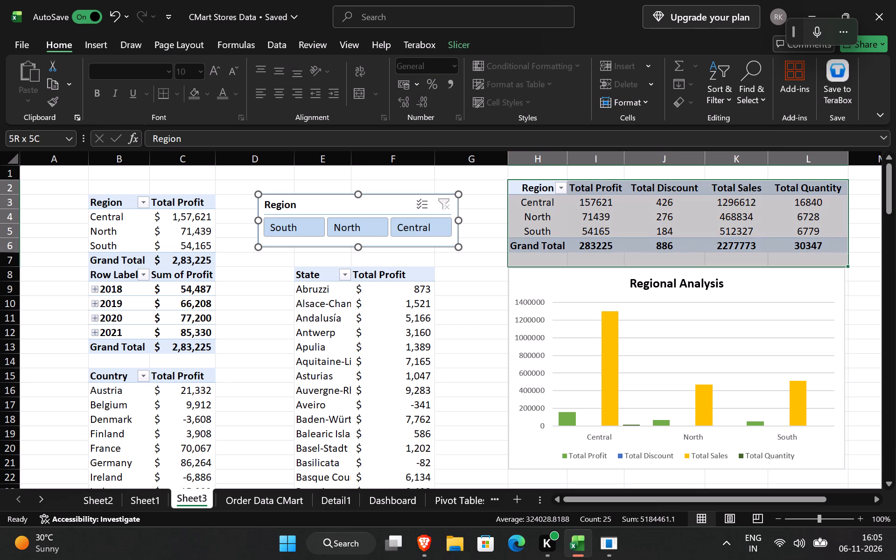
{"action": "left_click_drag", "start_coordinate": [811, 249], "coordinate": [814, 238]}
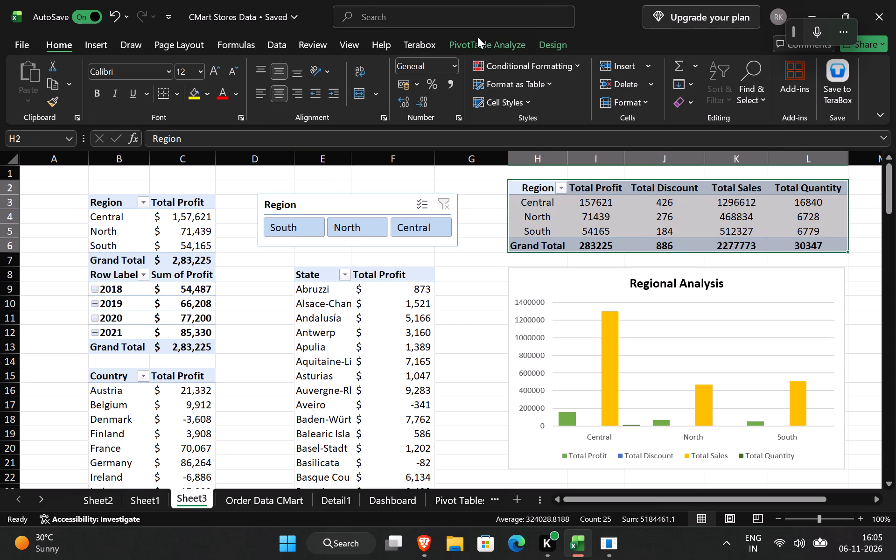
{"action": "left_click", "coordinate": [484, 42]}
{"action": "left_click", "coordinate": [28, 94]}
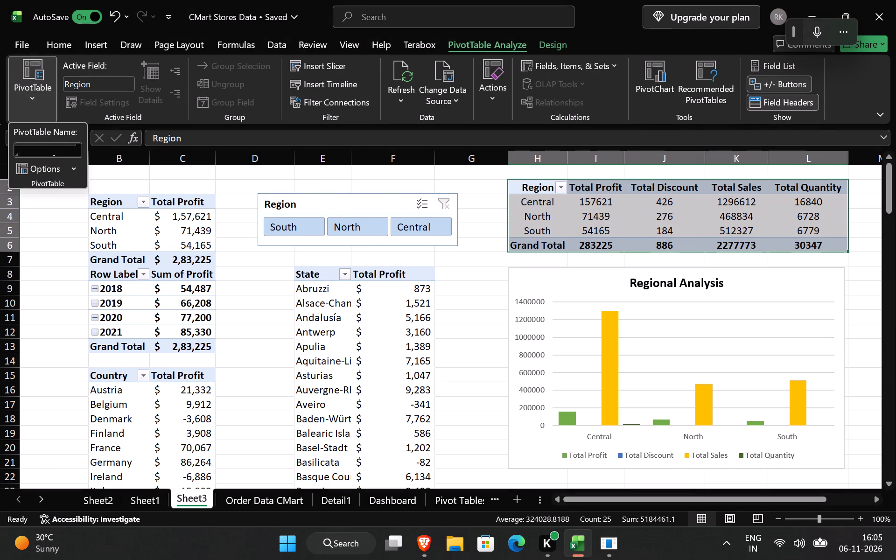
{"action": "left_click_drag", "start_coordinate": [59, 148], "coordinate": [68, 152]}
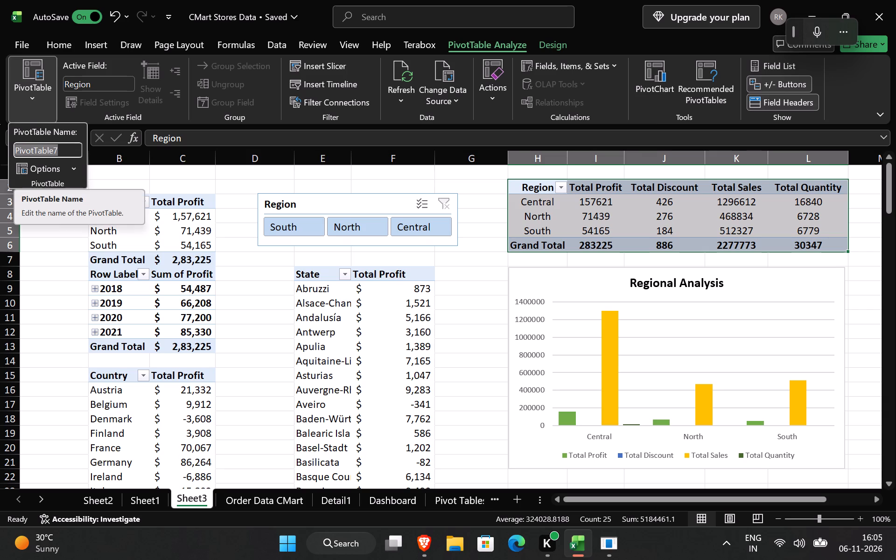
{"action": "key", "text": "BackSpace"}
{"action": "type", "text": "all"}
{"action": "key", "text": "shift+underscore"}
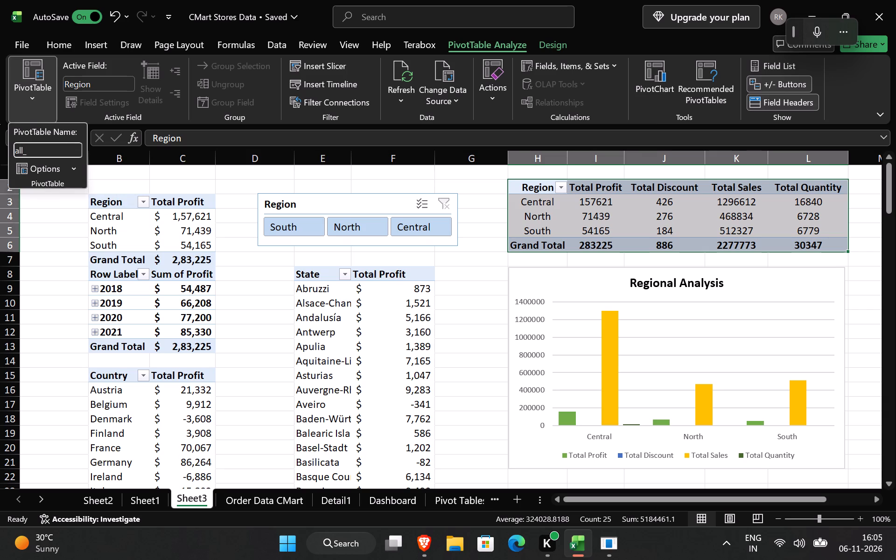
{"action": "key", "text": "BackSpace"}
{"action": "key", "text": "BackSpace"}
{"action": "key", "text": "BackSpace"}
{"action": "key", "text": "BackSpace"}
{"action": "key", "text": "BackSpace"}
{"action": "key", "text": "BackSpace"}
{"action": "key", "text": "BackSpace"}
{"action": "key", "text": "BackSpace"}
{"action": "key", "text": "BackSpace"}
{"action": "key", "text": "BackSpace"}
{"action": "type", "text": "amalysis"}
{"action": "key", "text": "BackSpace"}
{"action": "key", "text": "BackSpace"}
{"action": "key", "text": "BackSpace"}
{"action": "key", "text": "BackSpace"}
{"action": "key", "text": "BackSpace"}
{"action": "key", "text": "BackSpace"}
{"action": "key", "text": "BackSpace"}
{"action": "key", "text": "BackSpace"}
{"action": "key", "text": "BackSpace"}
{"action": "key", "text": "BackSpace"}
{"action": "key", "text": "BackSpace"}
{"action": "key", "text": "BackSpace"}
{"action": "key", "text": "BackSpace"}
{"action": "key", "text": "BackSpace"}
{"action": "type", "text": "ana"}
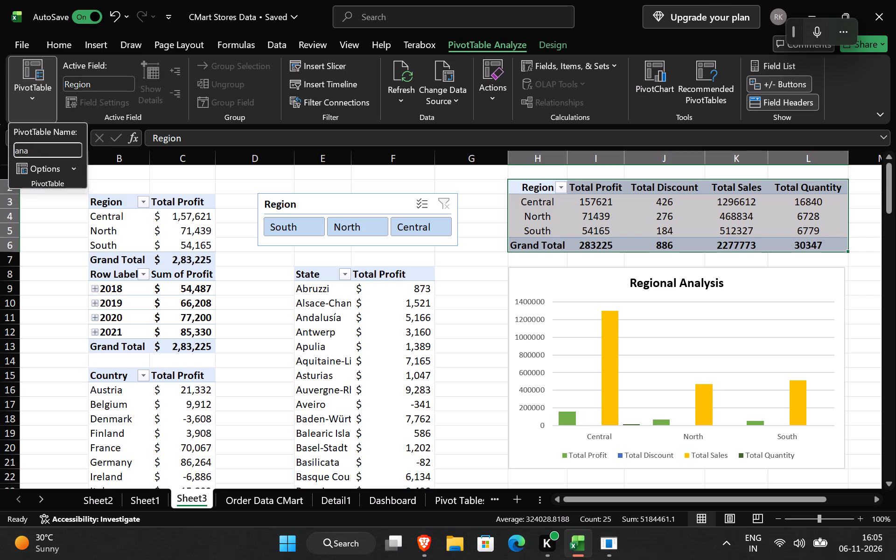
{"action": "type", "text": "lysis"}
{"action": "key", "text": "shift+underscore"}
{"action": "type", "text": "all"}
{"action": "key", "text": "Return"}
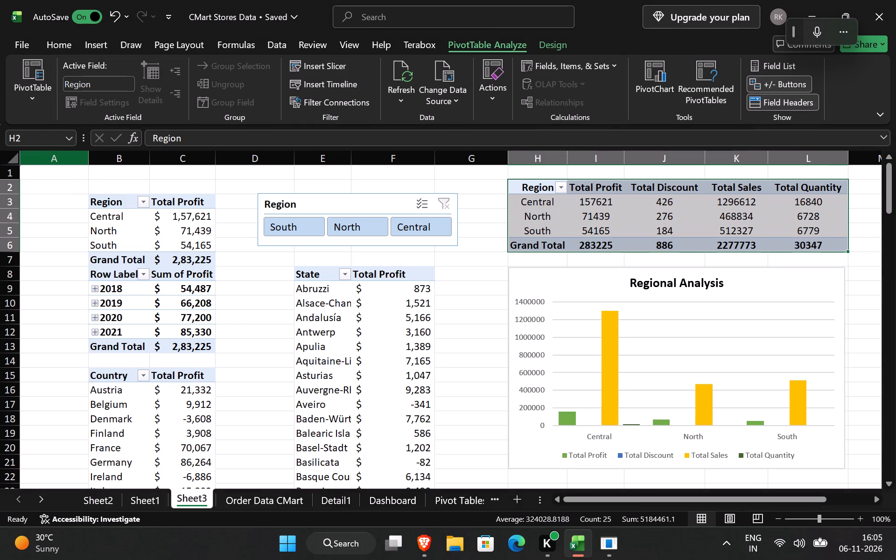
Review the Region slicer's report connections on Sheet3, checking whether analysis_all is connected, and keep them as they are.
{"action": "left_click", "coordinate": [390, 200]}
{"action": "left_click", "coordinate": [466, 44]}
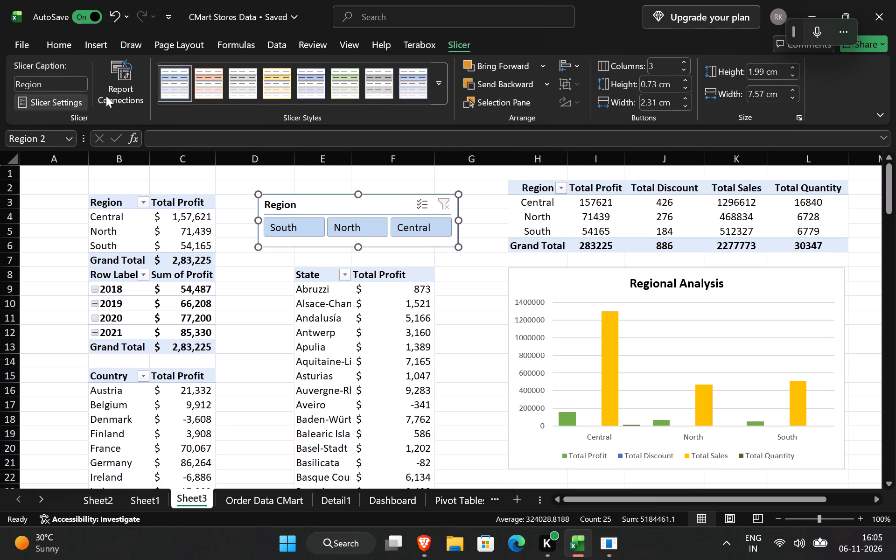
{"action": "left_click", "coordinate": [112, 96]}
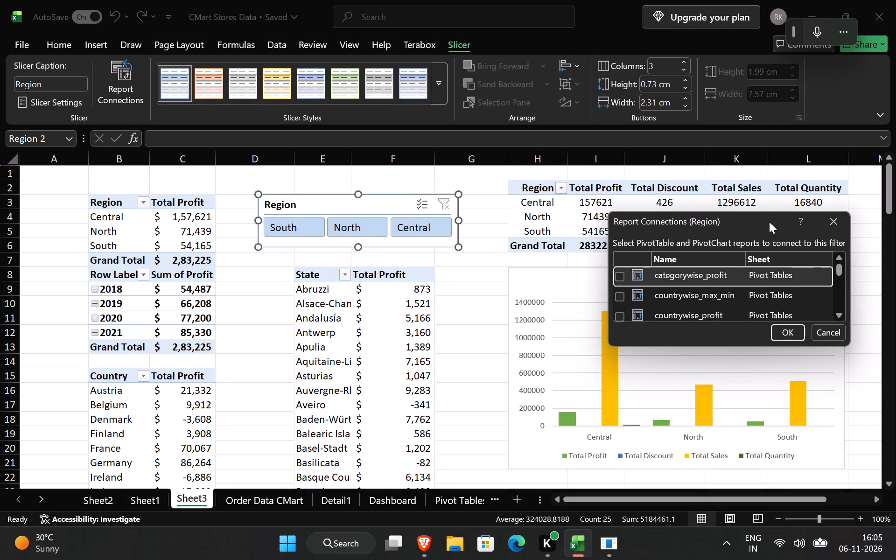
{"action": "left_click_drag", "start_coordinate": [759, 210], "coordinate": [757, 179]}
{"action": "left_click_drag", "start_coordinate": [761, 211], "coordinate": [761, 181]}
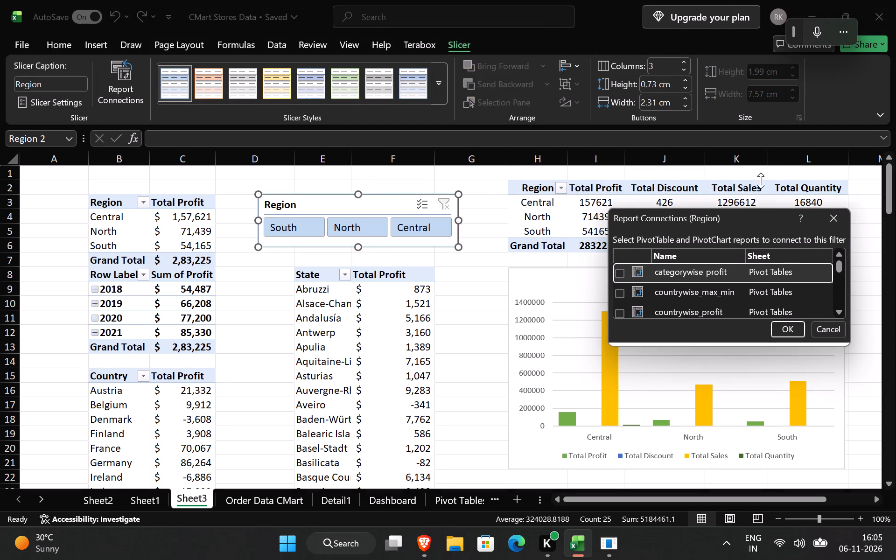
{"action": "left_click_drag", "start_coordinate": [761, 181], "coordinate": [760, 52]}
{"action": "left_click_drag", "start_coordinate": [840, 164], "coordinate": [855, 270]}
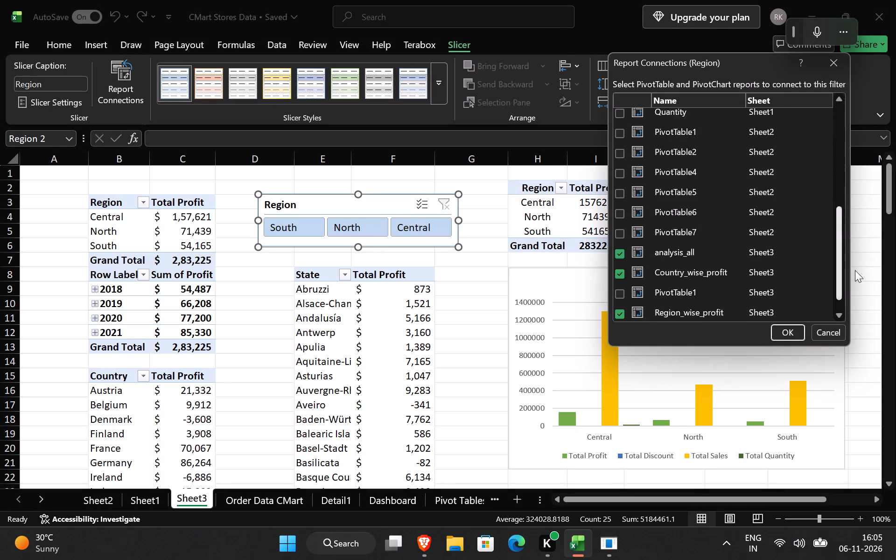
{"action": "left_click_drag", "start_coordinate": [855, 270], "coordinate": [860, 294]}
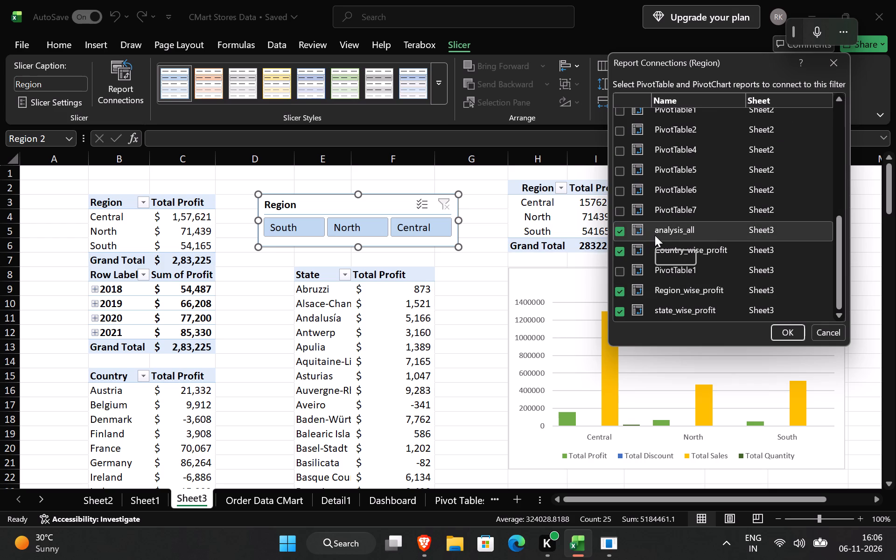
{"action": "left_click", "coordinate": [791, 331]}
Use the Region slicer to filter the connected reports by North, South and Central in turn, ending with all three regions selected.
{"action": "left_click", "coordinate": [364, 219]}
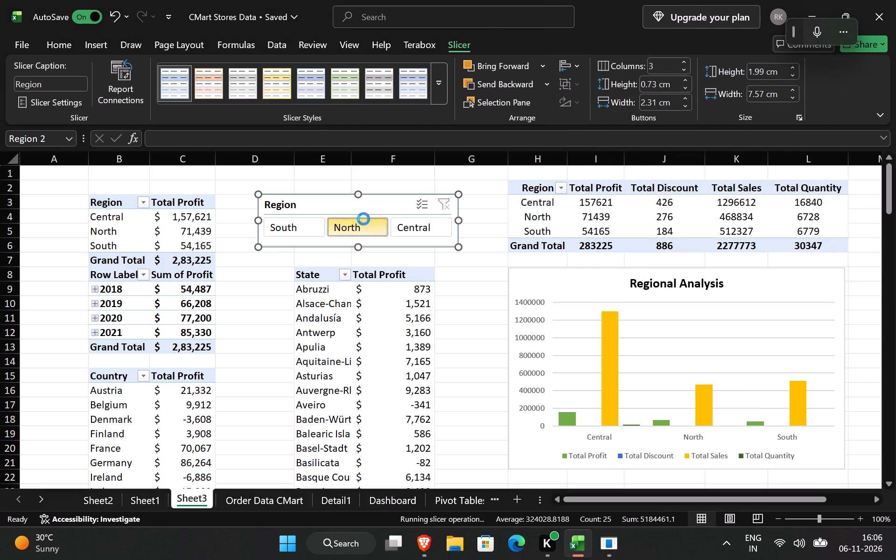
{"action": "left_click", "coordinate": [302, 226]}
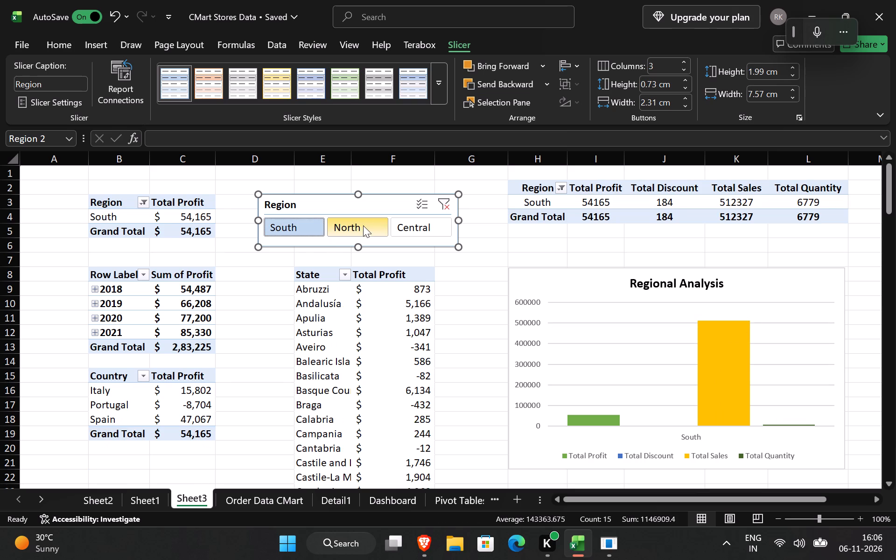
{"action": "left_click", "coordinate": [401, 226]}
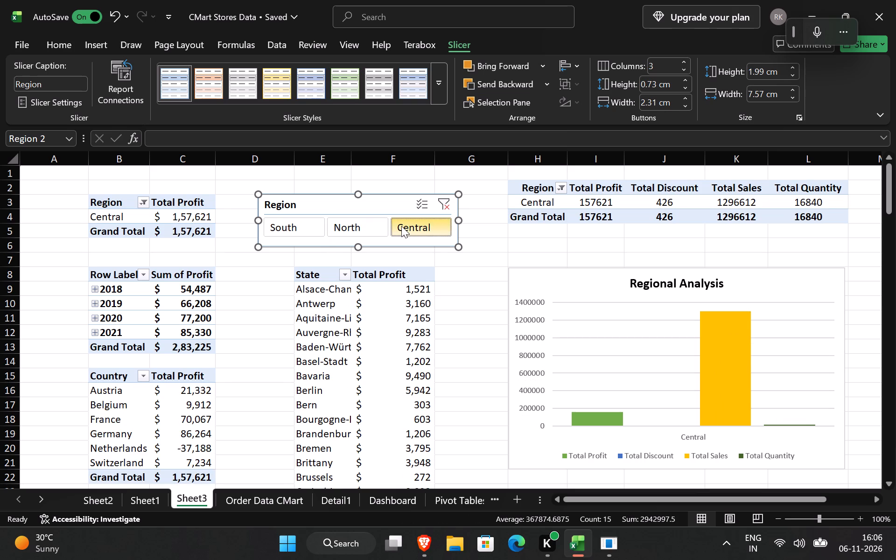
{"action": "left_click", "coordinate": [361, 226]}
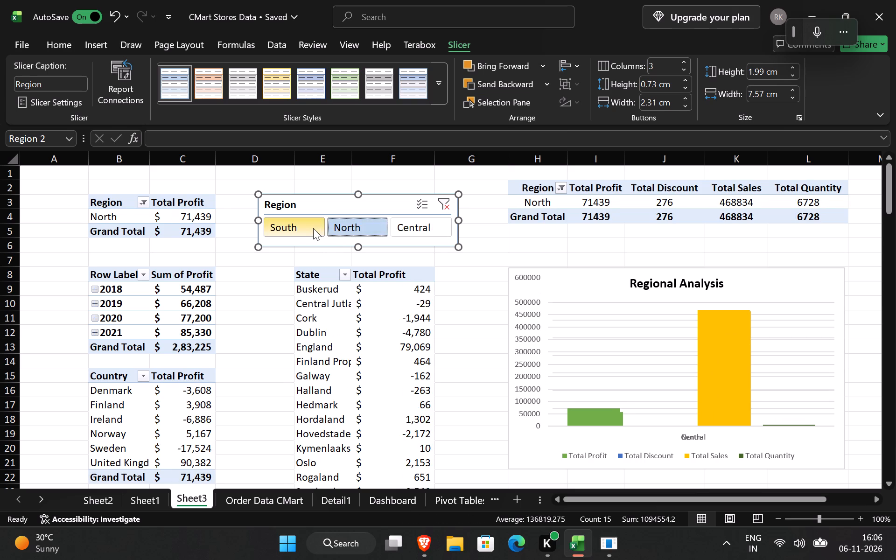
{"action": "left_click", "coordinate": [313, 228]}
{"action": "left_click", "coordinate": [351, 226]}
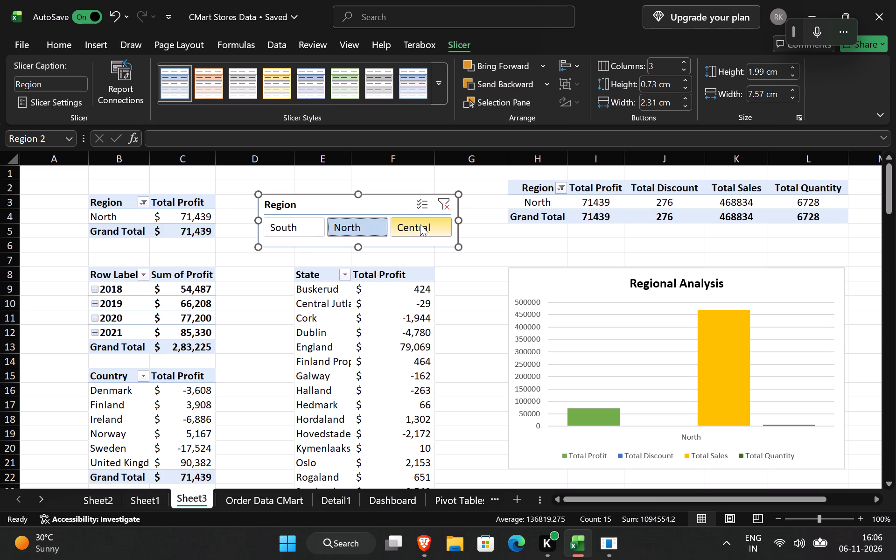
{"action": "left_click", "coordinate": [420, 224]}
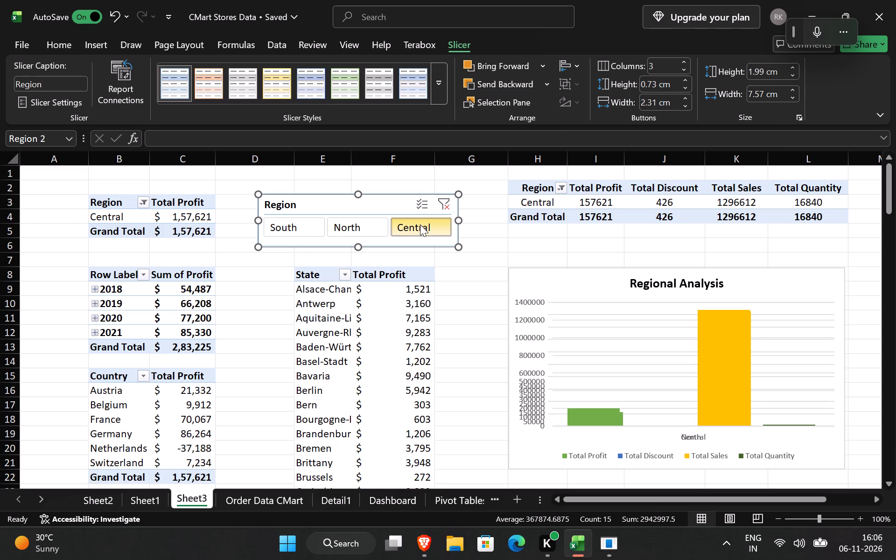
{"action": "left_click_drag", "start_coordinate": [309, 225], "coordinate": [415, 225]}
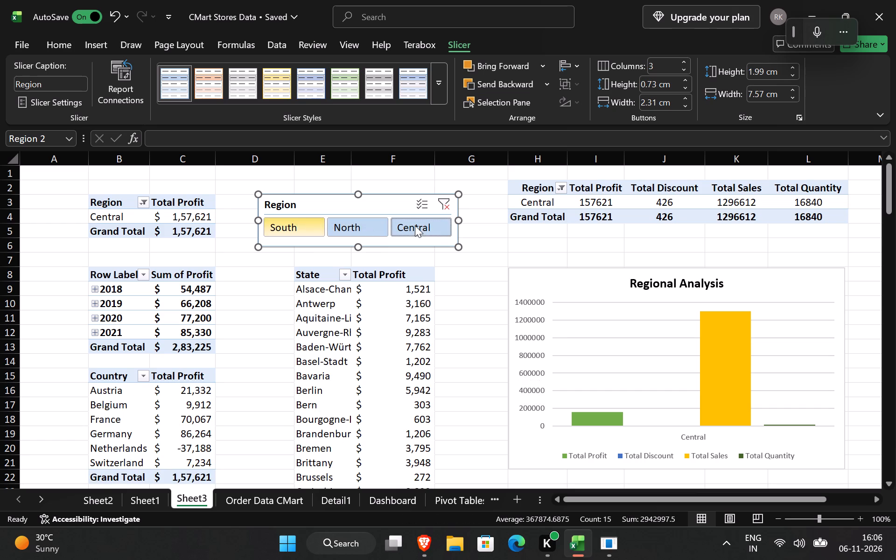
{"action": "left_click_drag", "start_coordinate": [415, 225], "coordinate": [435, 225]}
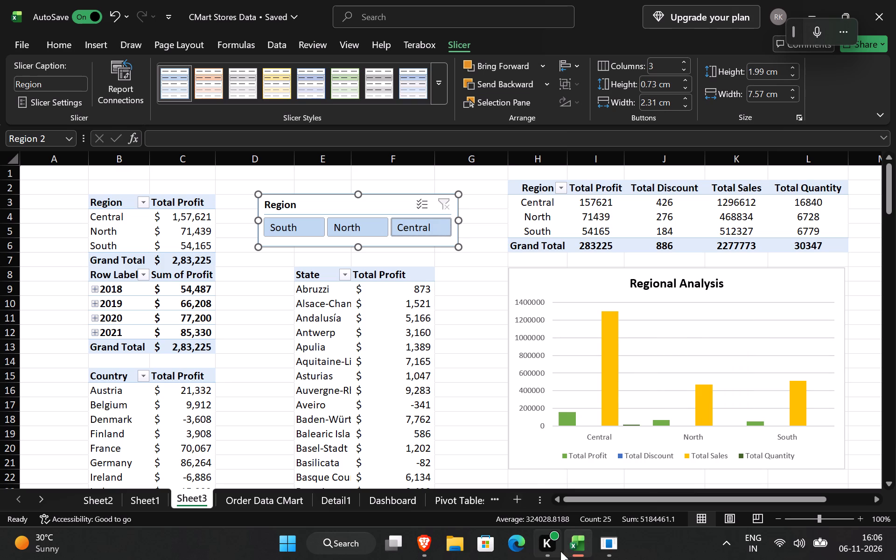
Switch to the Brave browser, rewatch the course video's part on inserting a timeline for the PivotChart, and return to Excel.
{"action": "left_click", "coordinate": [585, 479]}
{"action": "left_click", "coordinate": [420, 547]}
{"action": "left_click", "coordinate": [427, 325]}
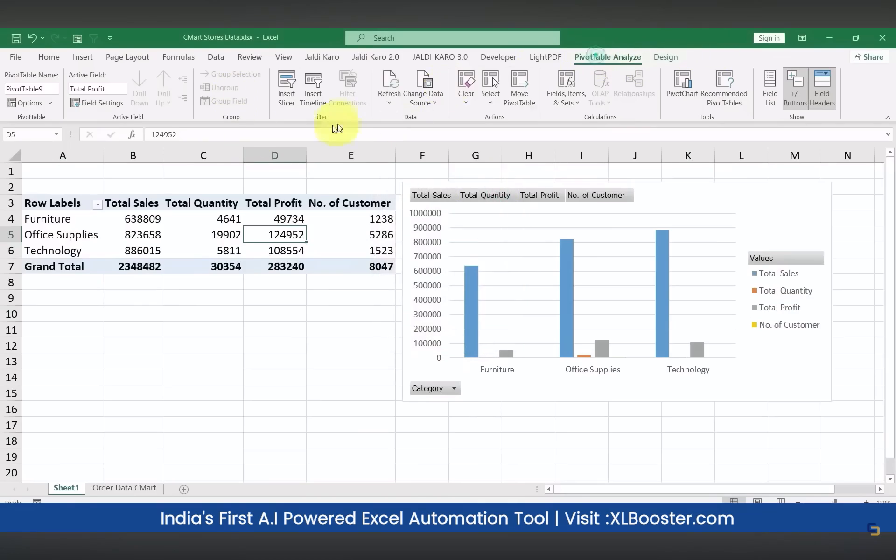
{"action": "key", "text": "Left"}
{"action": "key", "text": "Left"}
{"action": "key", "text": "Left"}
{"action": "key", "text": "Left"}
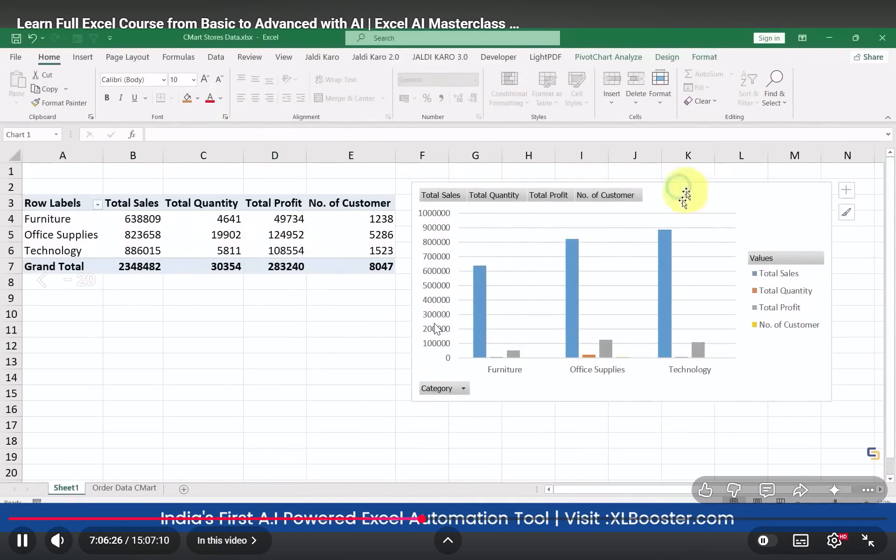
{"action": "key", "text": "Left"}
{"action": "key", "text": "Left"}
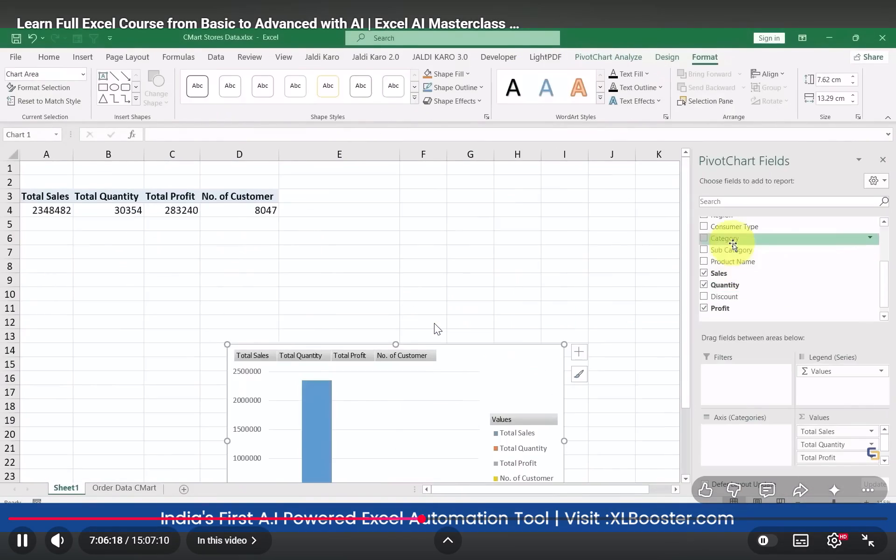
{"action": "key", "text": "Right"}
{"action": "key", "text": "Right"}
{"action": "key", "text": "Right"}
{"action": "key", "text": "Right"}
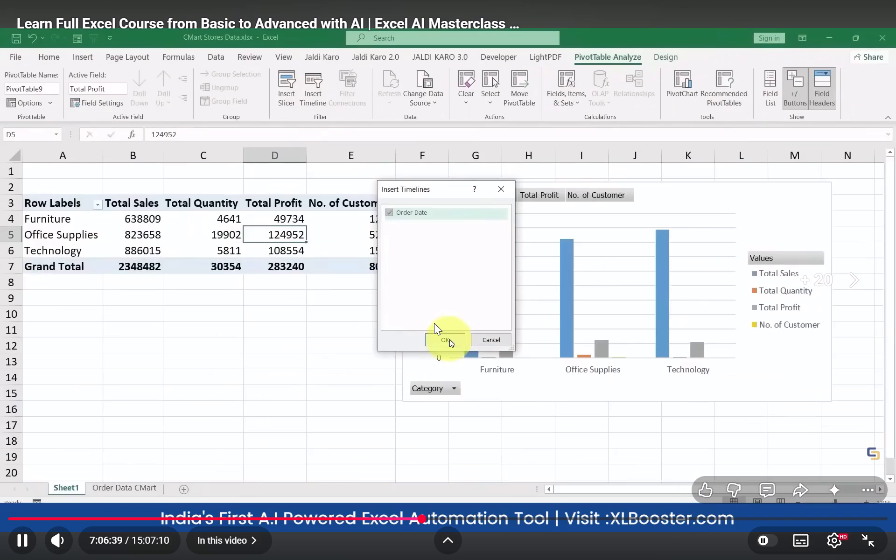
{"action": "key", "text": "space"}
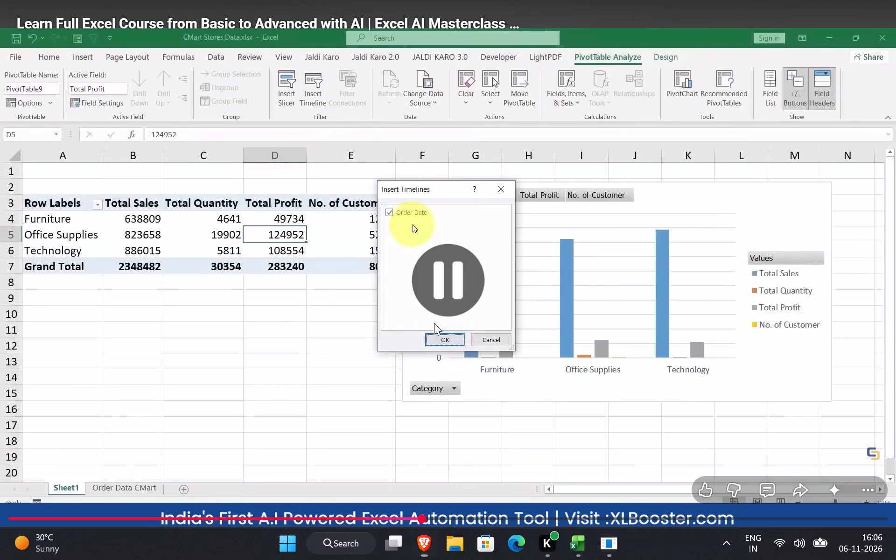
{"action": "left_click", "coordinate": [802, 282]}
{"action": "key", "text": "alt+Tab"}
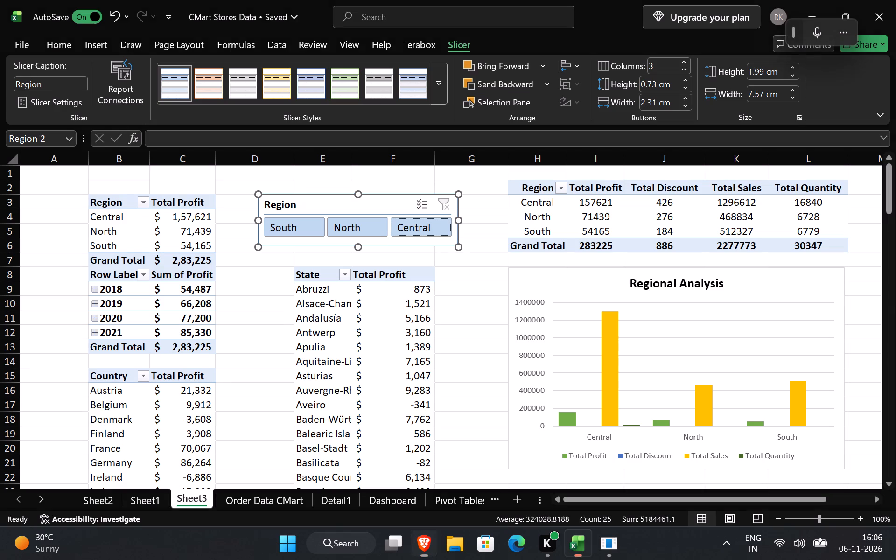
{"action": "key", "text": "alt+Tab"}
{"action": "left_click", "coordinate": [444, 280]}
{"action": "key", "text": "alt+Tab"}
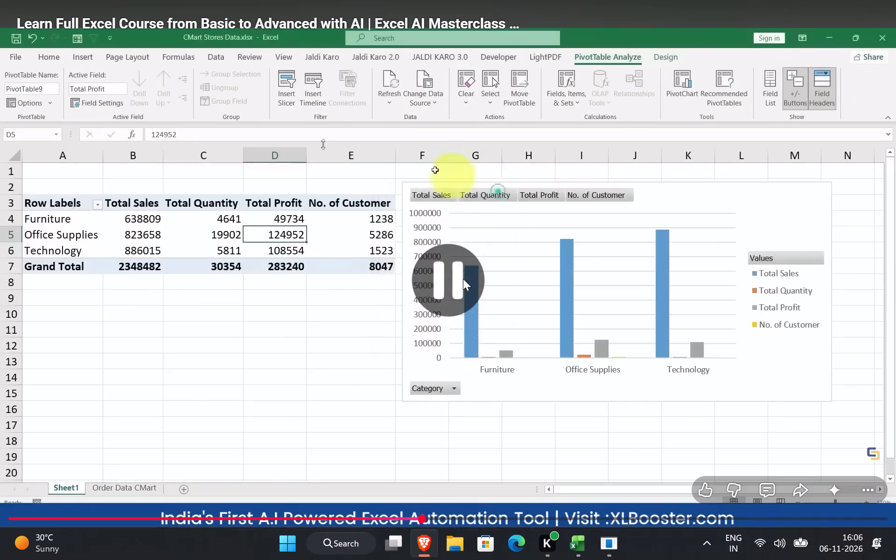
Insert an Order Date timeline for the Regional Analysis PivotChart.
{"action": "left_click", "coordinate": [561, 271]}
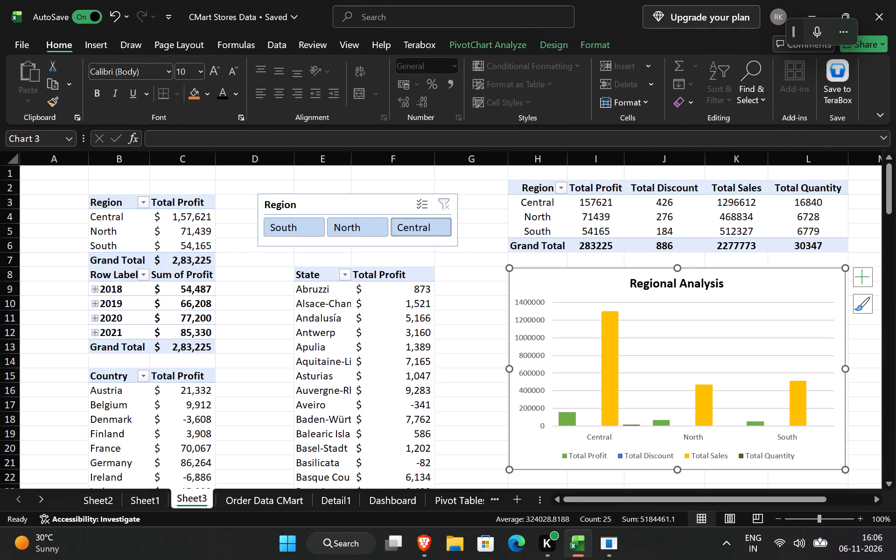
{"action": "left_click", "coordinate": [488, 47]}
{"action": "left_click", "coordinate": [354, 86]}
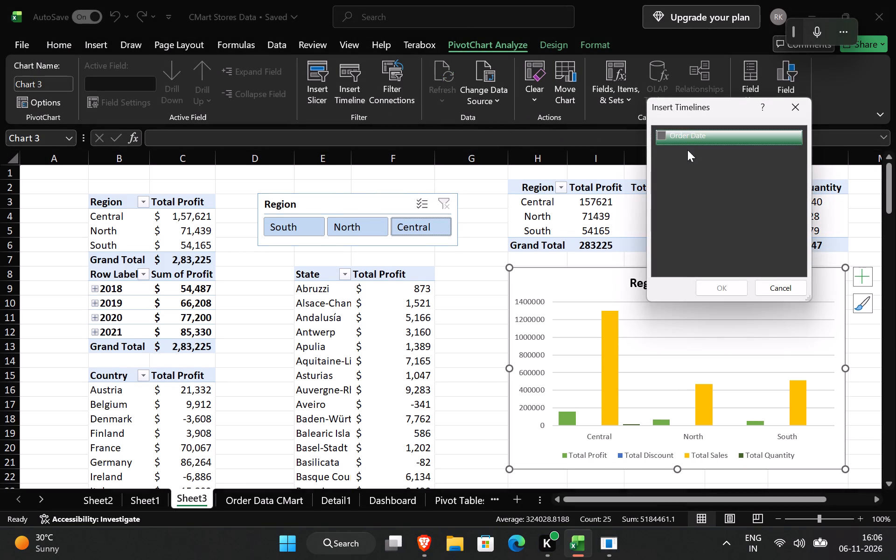
{"action": "left_click", "coordinate": [661, 133]}
{"action": "left_click", "coordinate": [718, 284]}
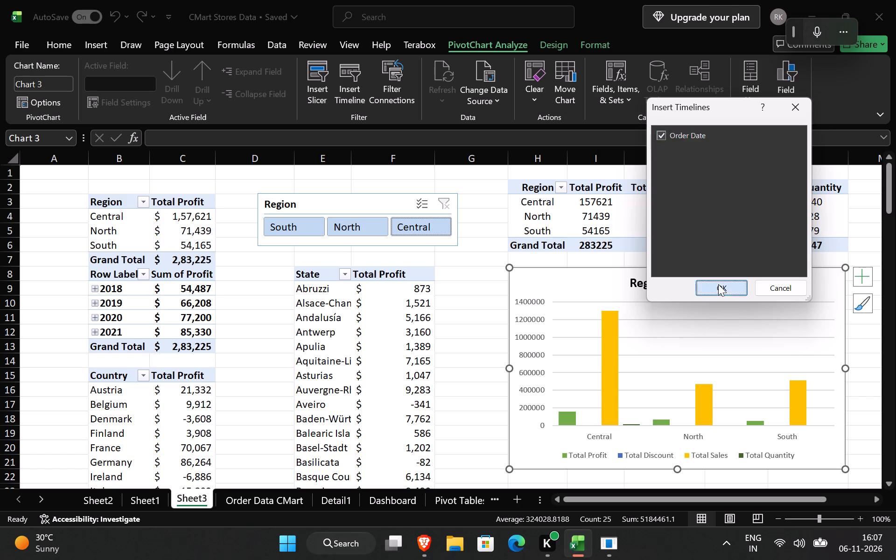
Move the Order Date timeline into the empty area just below the Regional Analysis PivotChart.
{"action": "scroll", "coordinate": [567, 273], "scroll_direction": "down", "scroll_amount": 2}
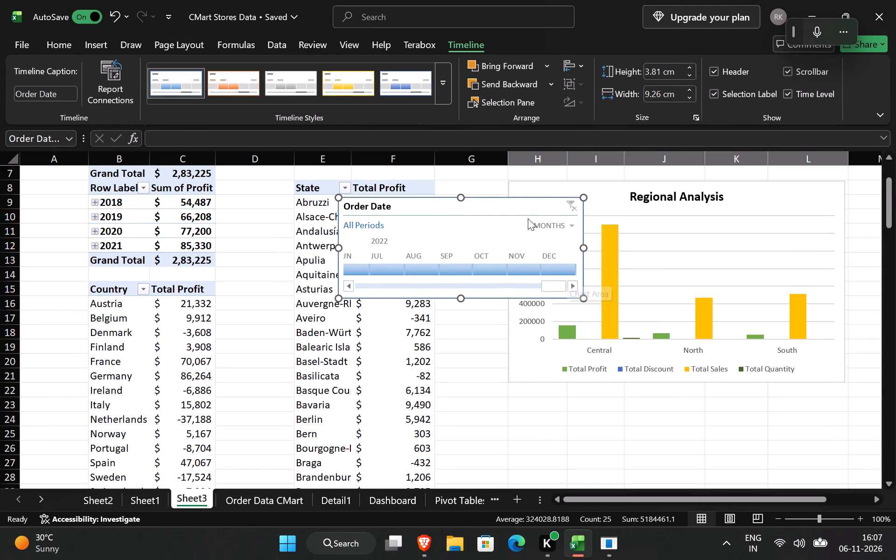
{"action": "left_click_drag", "start_coordinate": [515, 200], "coordinate": [737, 406]}
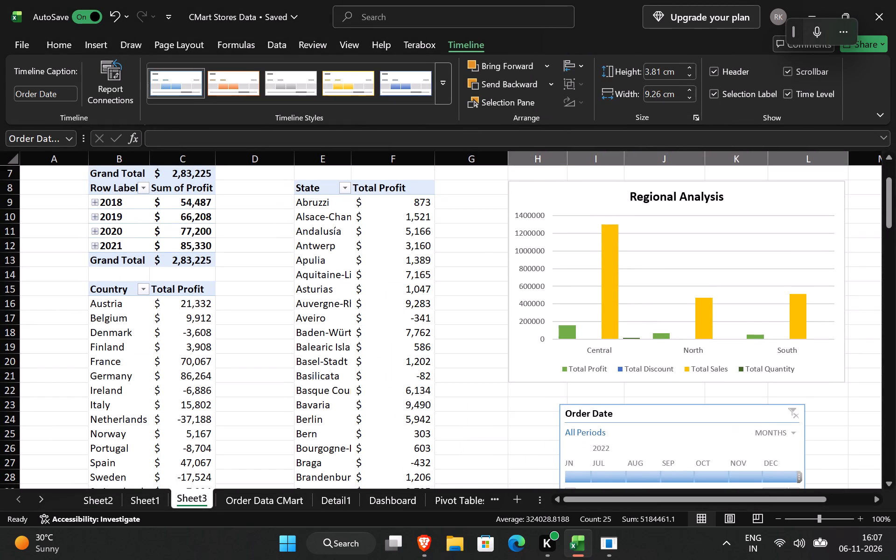
{"action": "left_click_drag", "start_coordinate": [737, 406], "coordinate": [740, 401]}
{"action": "scroll", "coordinate": [549, 301], "scroll_direction": "up", "scroll_amount": 3}
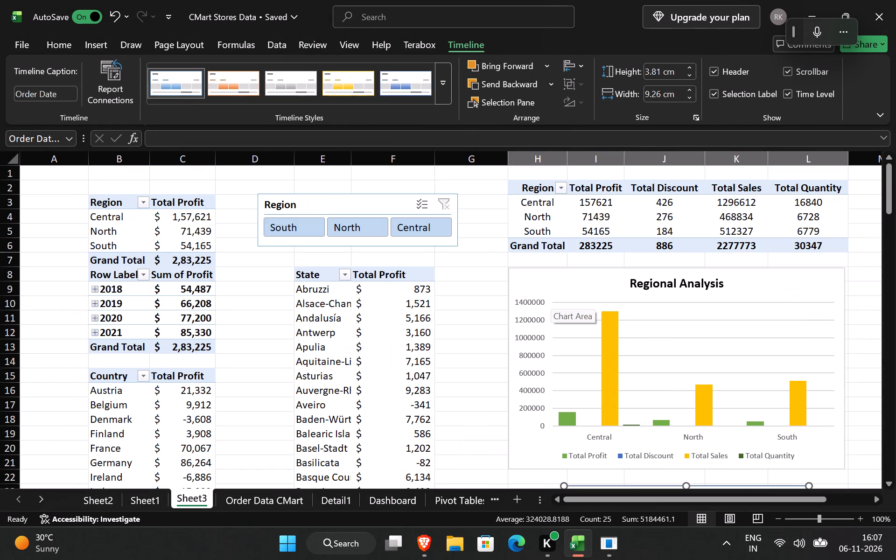
Widen the Order Date timeline to about 12.92 cm.
{"action": "scroll", "coordinate": [553, 291], "scroll_direction": "down", "scroll_amount": 2, "text": "ctrl"}
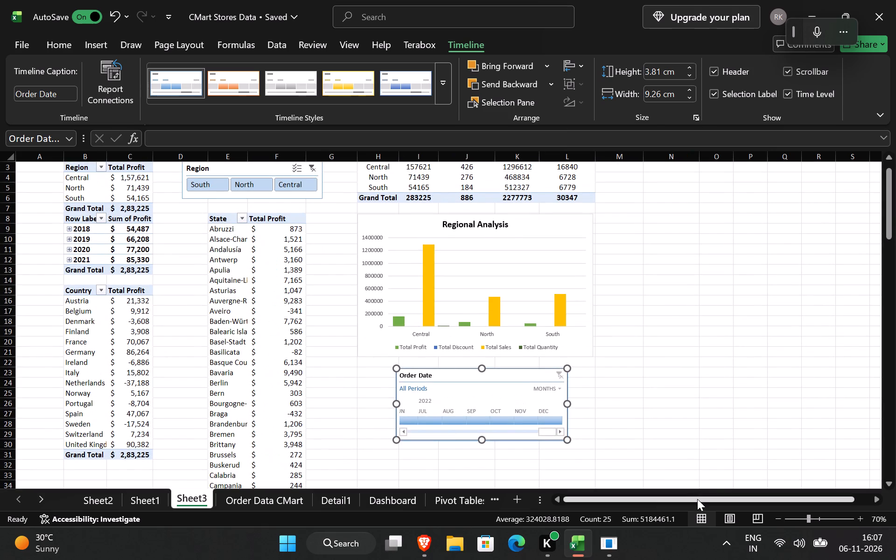
{"action": "left_click_drag", "start_coordinate": [697, 499], "coordinate": [608, 500]}
{"action": "scroll", "coordinate": [588, 389], "scroll_direction": "up", "scroll_amount": 1}
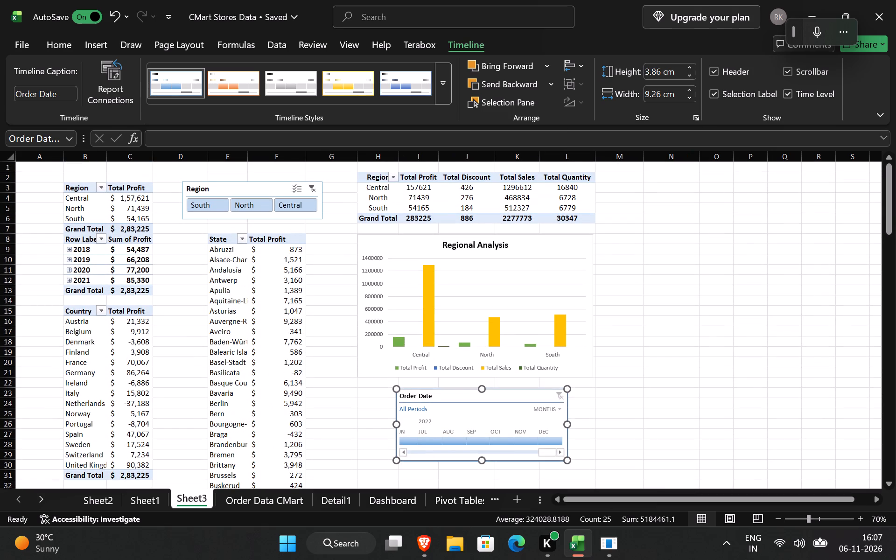
{"action": "left_click_drag", "start_coordinate": [567, 426], "coordinate": [635, 427]}
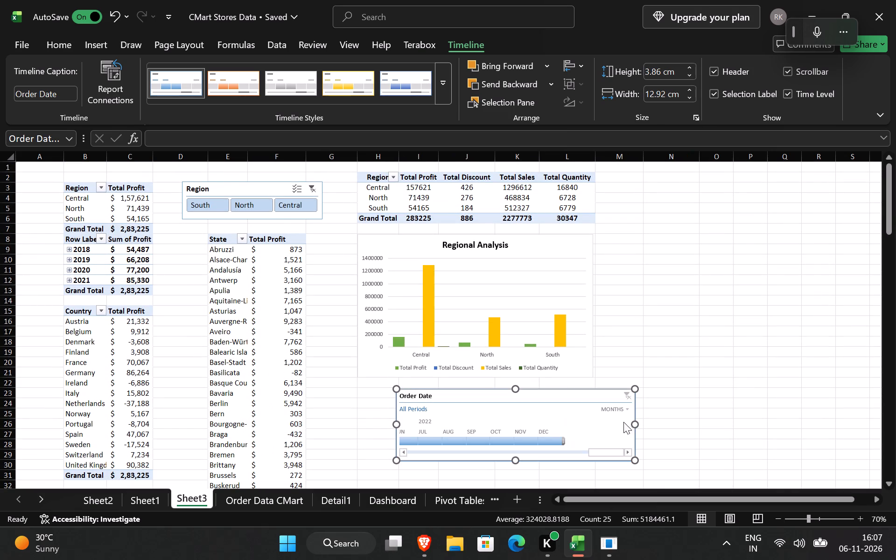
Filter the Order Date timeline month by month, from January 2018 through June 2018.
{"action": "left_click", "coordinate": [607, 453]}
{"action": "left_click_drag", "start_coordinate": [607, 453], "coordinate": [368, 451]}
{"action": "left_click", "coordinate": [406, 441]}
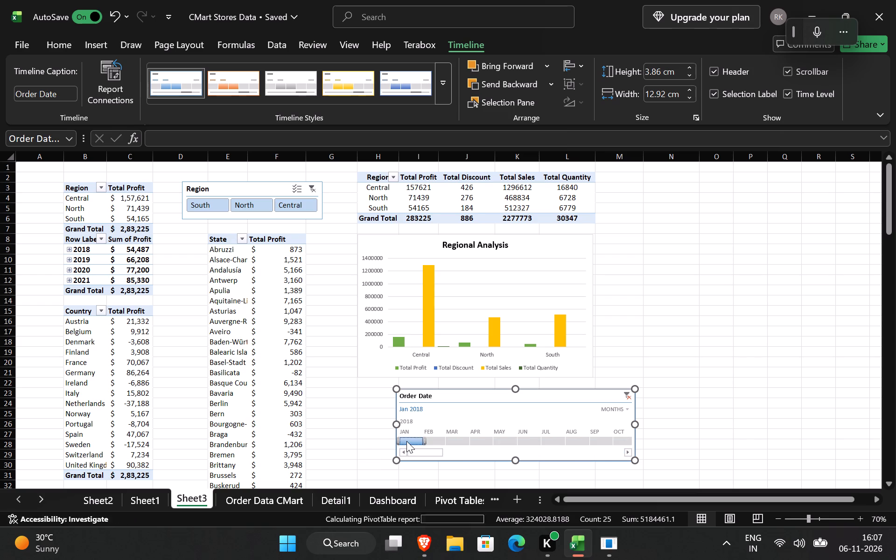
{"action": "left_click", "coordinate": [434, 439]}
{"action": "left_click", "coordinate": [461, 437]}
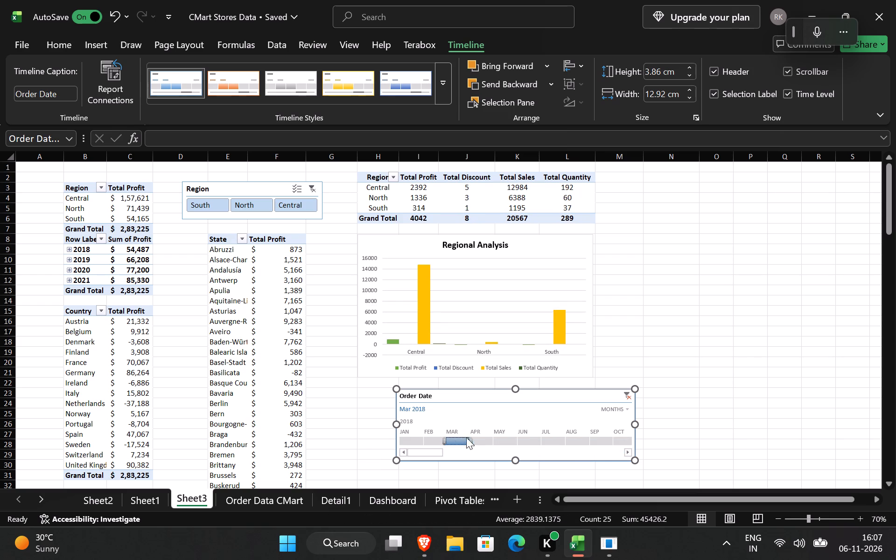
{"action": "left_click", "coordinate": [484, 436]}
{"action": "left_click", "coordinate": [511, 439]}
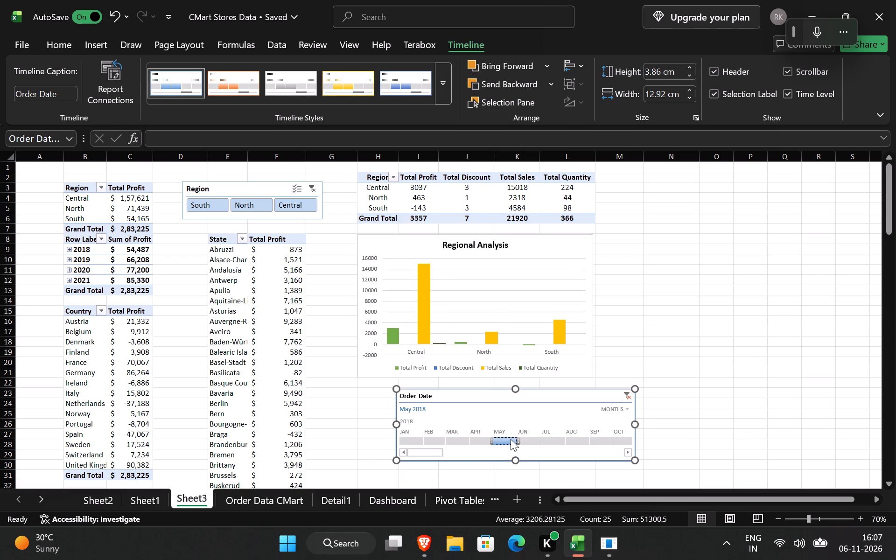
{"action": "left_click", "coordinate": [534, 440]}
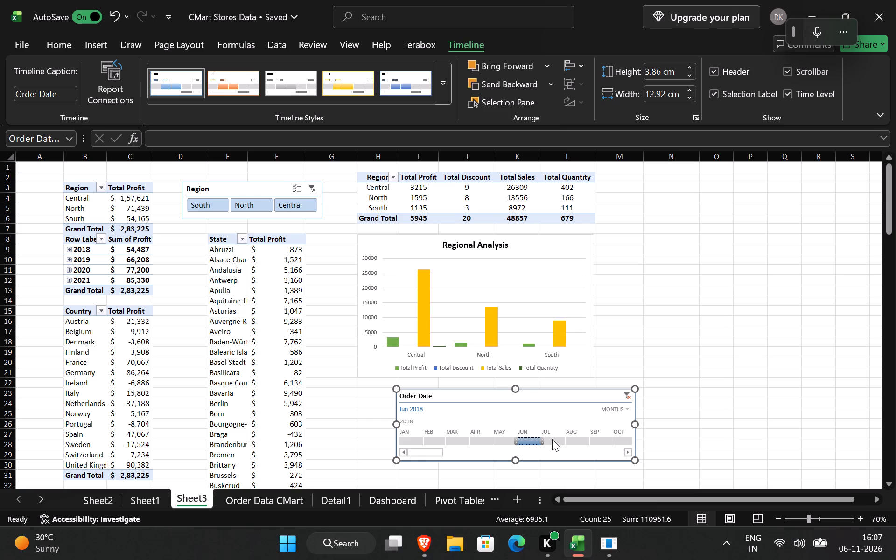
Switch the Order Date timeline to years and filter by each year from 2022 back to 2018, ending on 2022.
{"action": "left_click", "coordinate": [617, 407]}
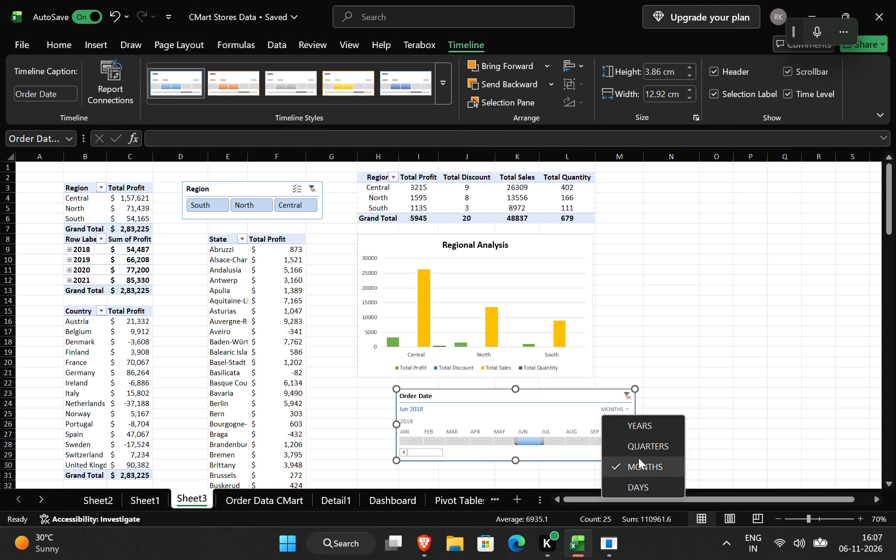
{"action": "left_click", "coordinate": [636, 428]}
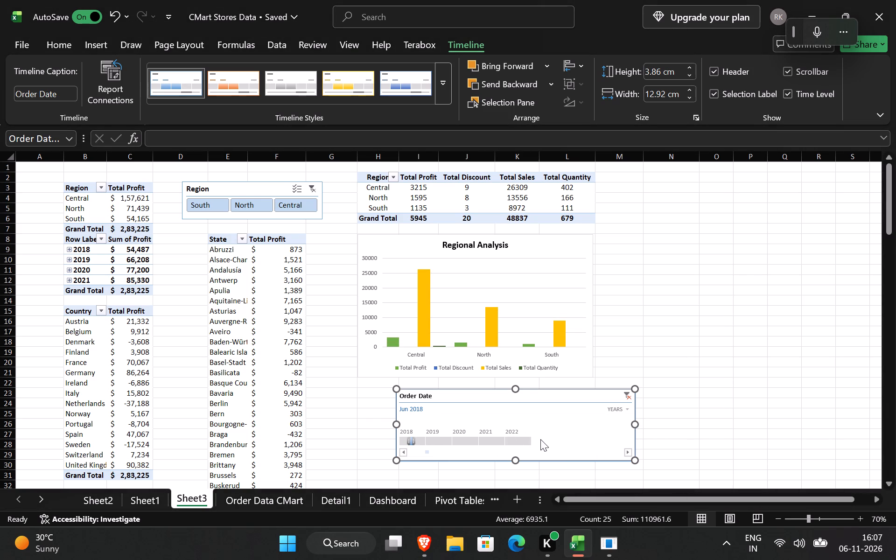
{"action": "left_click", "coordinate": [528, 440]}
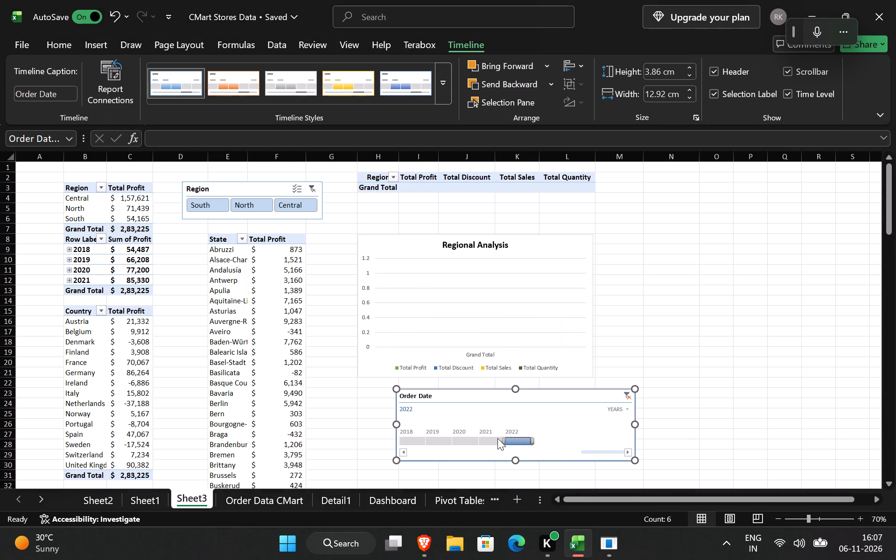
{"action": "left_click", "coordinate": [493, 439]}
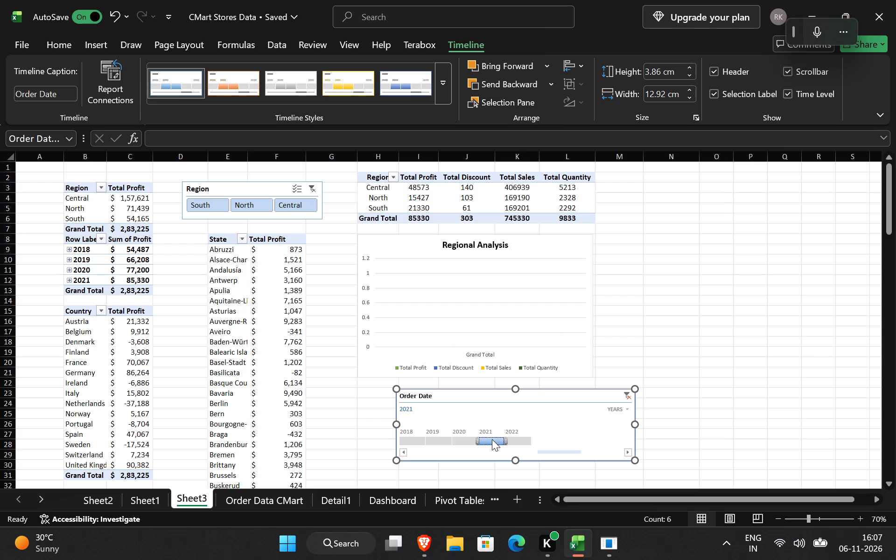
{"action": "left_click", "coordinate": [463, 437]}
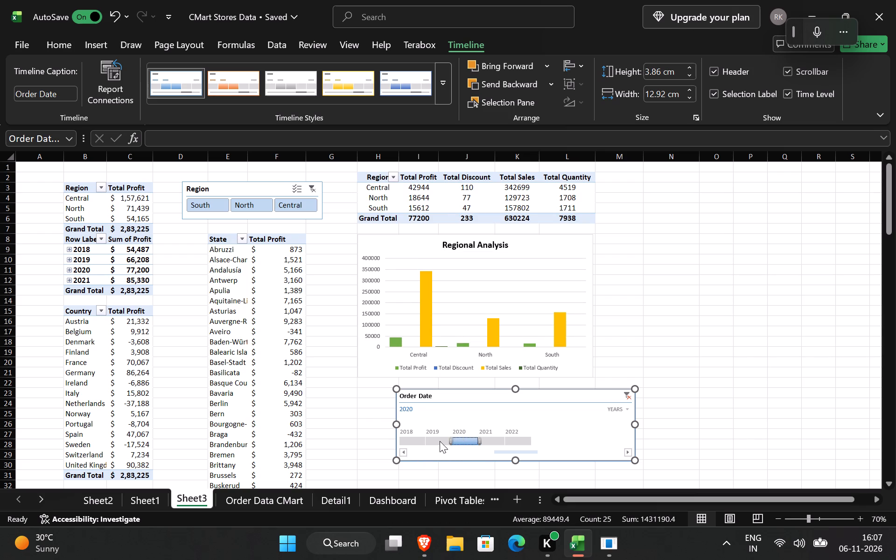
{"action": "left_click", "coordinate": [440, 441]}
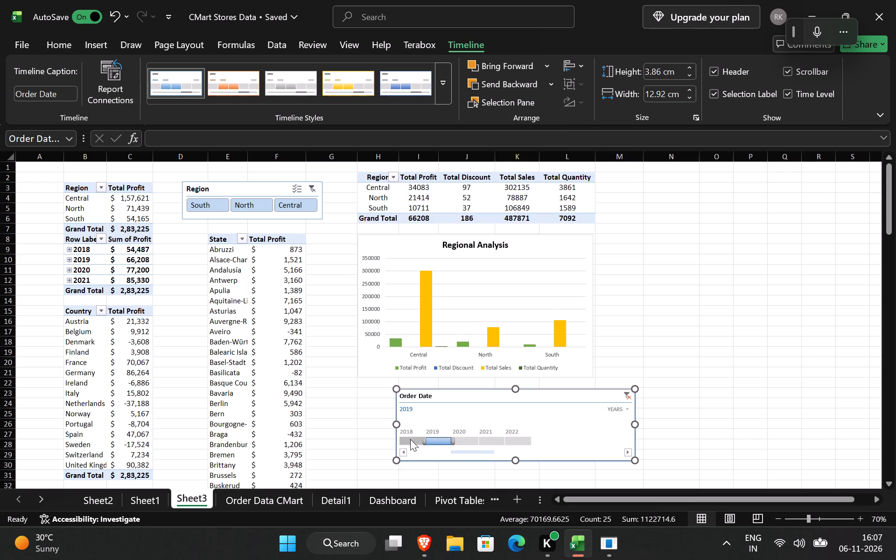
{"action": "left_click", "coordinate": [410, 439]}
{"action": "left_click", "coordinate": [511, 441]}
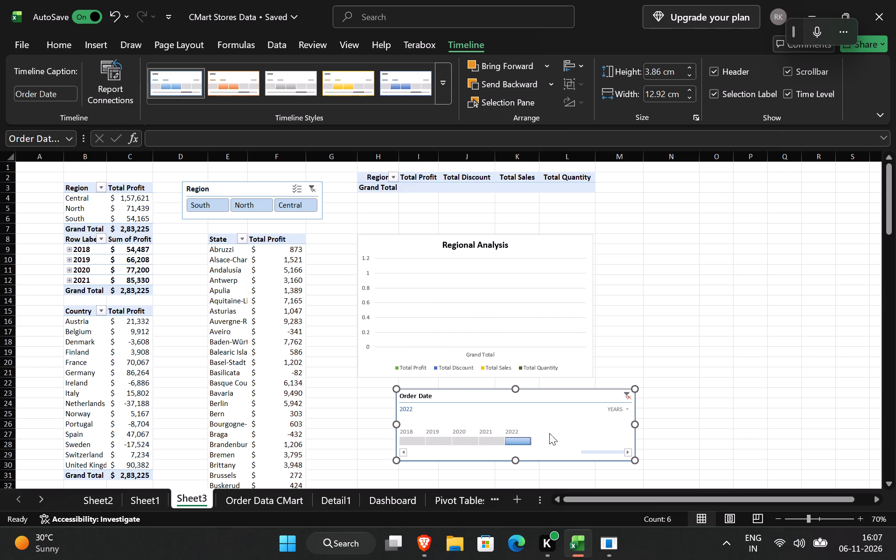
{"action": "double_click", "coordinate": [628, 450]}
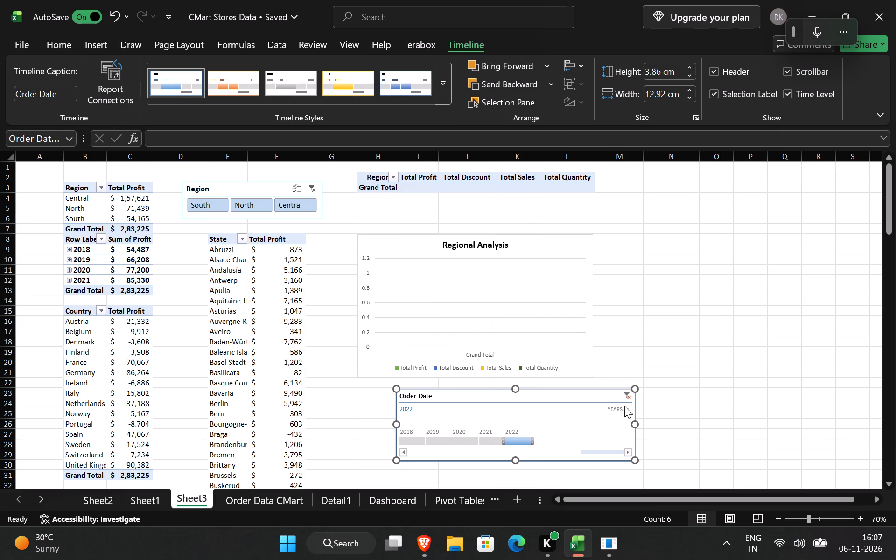
Set the Order Date timeline's time level to quarters and try earlier quarters from Q4 2021 back to Q4 2020.
{"action": "left_click", "coordinate": [624, 406]}
{"action": "left_click", "coordinate": [637, 446]}
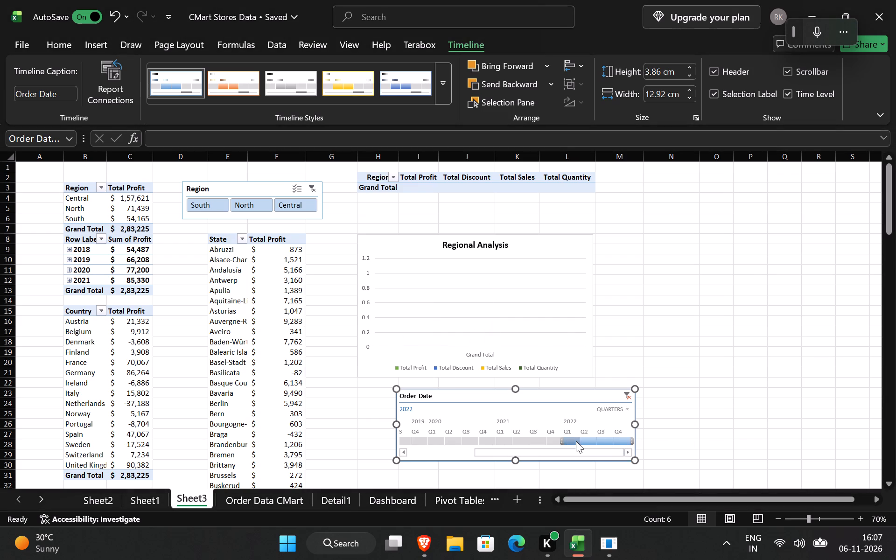
{"action": "left_click", "coordinate": [561, 440]}
{"action": "left_click", "coordinate": [551, 442]}
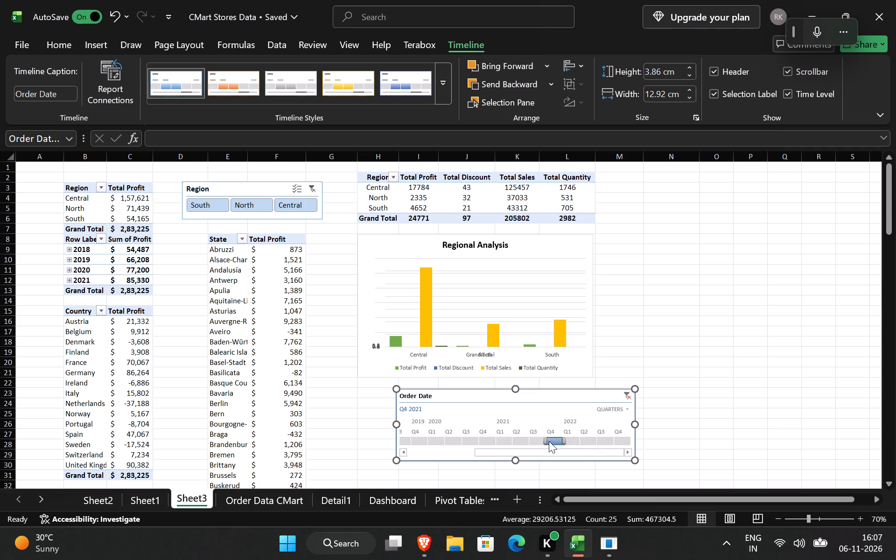
{"action": "left_click", "coordinate": [530, 437]}
{"action": "left_click", "coordinate": [505, 436]}
{"action": "left_click", "coordinate": [479, 436]}
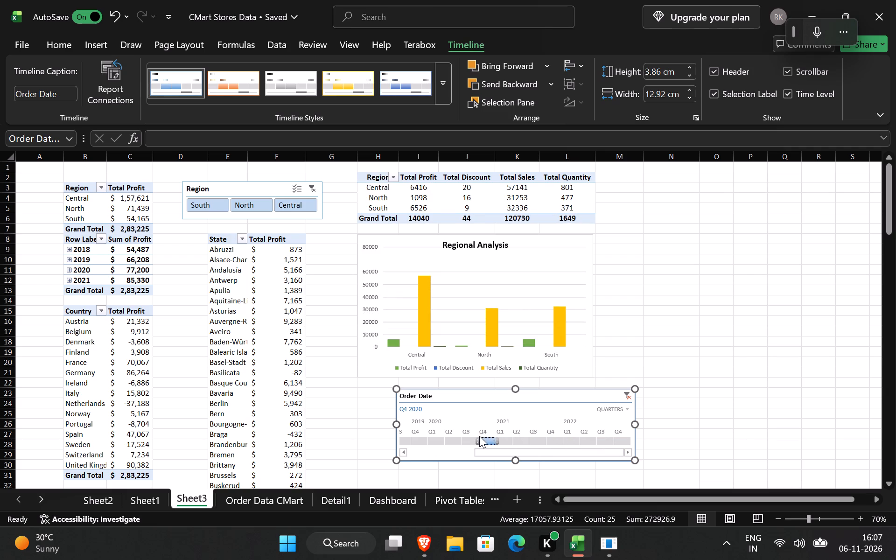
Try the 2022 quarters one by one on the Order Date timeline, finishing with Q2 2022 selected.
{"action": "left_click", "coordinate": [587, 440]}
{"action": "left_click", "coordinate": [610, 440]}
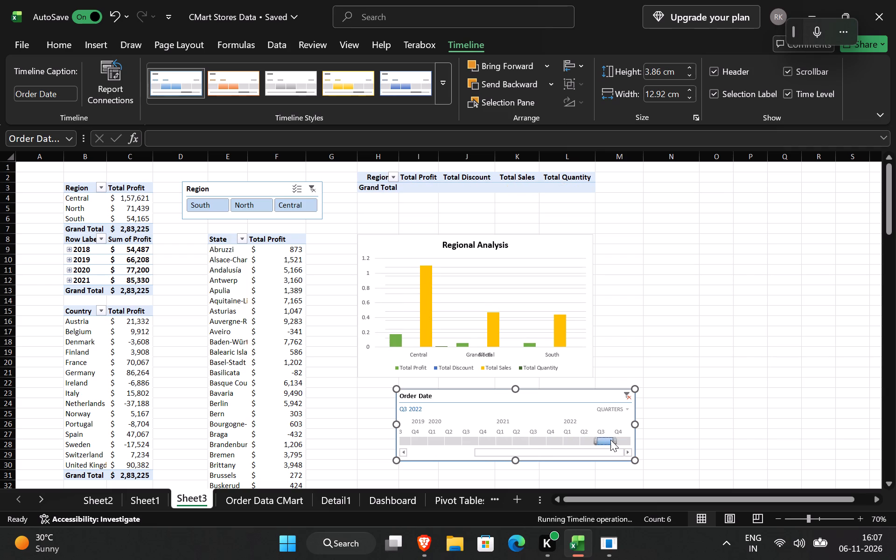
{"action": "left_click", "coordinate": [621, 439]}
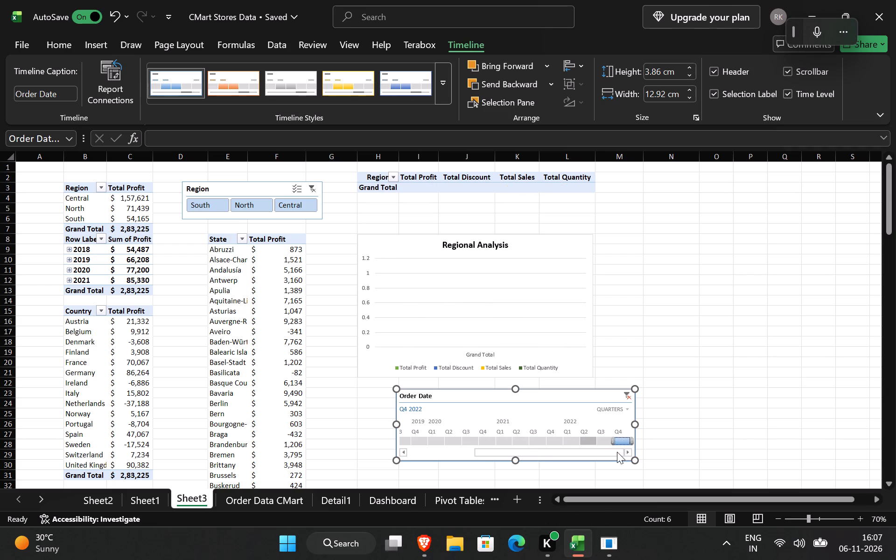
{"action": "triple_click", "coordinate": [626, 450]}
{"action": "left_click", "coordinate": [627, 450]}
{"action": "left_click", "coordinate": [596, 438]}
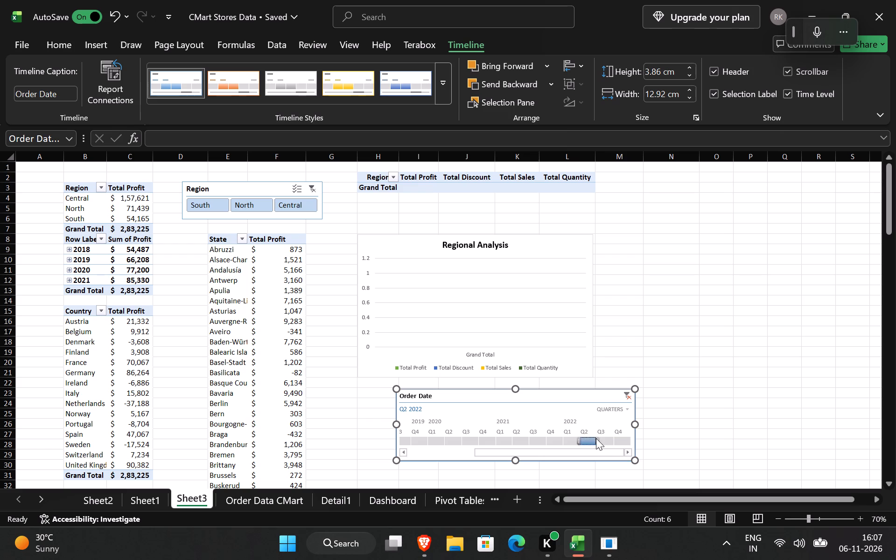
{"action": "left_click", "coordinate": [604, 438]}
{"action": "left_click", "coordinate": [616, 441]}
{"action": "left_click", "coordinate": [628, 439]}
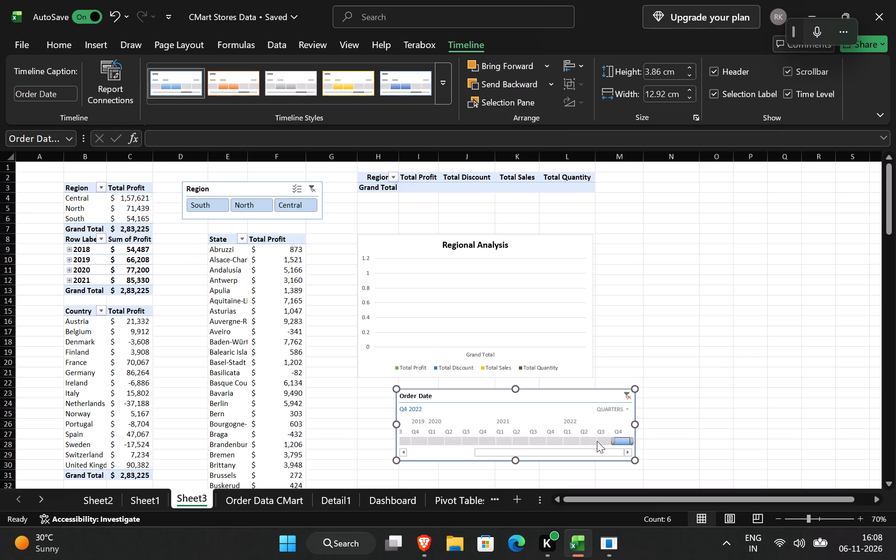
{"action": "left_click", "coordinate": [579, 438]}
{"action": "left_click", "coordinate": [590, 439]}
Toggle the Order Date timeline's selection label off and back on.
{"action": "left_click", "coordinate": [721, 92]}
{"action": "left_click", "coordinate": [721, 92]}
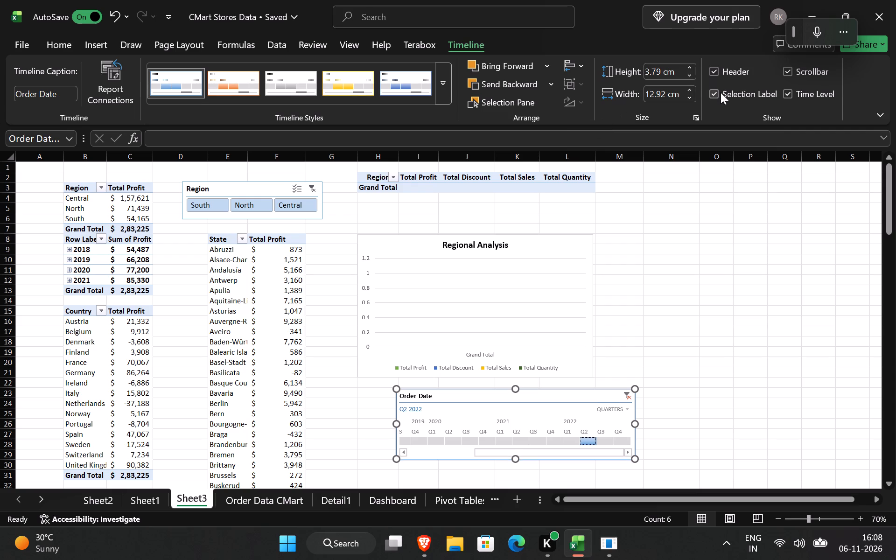
Hide the header of the Order Date timeline.
{"action": "left_click", "coordinate": [713, 68]}
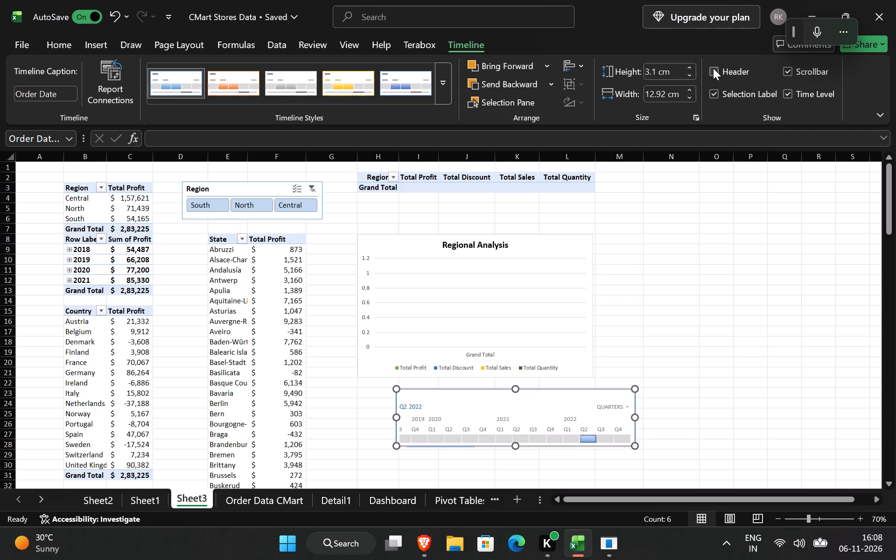
{"action": "left_click", "coordinate": [713, 68]}
{"action": "left_click", "coordinate": [713, 68]}
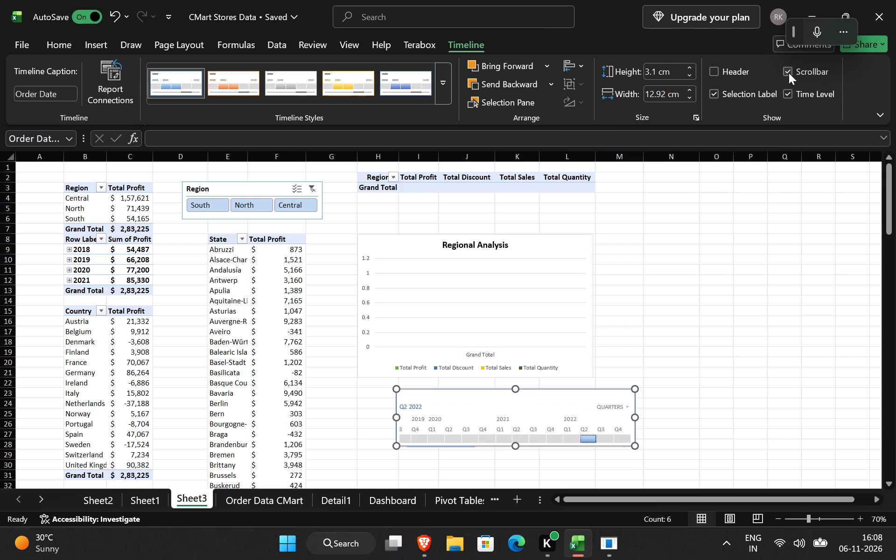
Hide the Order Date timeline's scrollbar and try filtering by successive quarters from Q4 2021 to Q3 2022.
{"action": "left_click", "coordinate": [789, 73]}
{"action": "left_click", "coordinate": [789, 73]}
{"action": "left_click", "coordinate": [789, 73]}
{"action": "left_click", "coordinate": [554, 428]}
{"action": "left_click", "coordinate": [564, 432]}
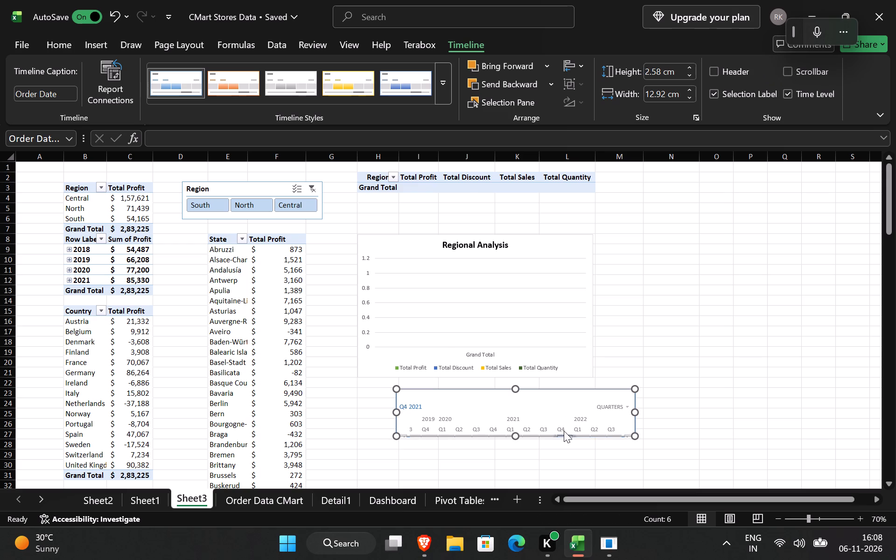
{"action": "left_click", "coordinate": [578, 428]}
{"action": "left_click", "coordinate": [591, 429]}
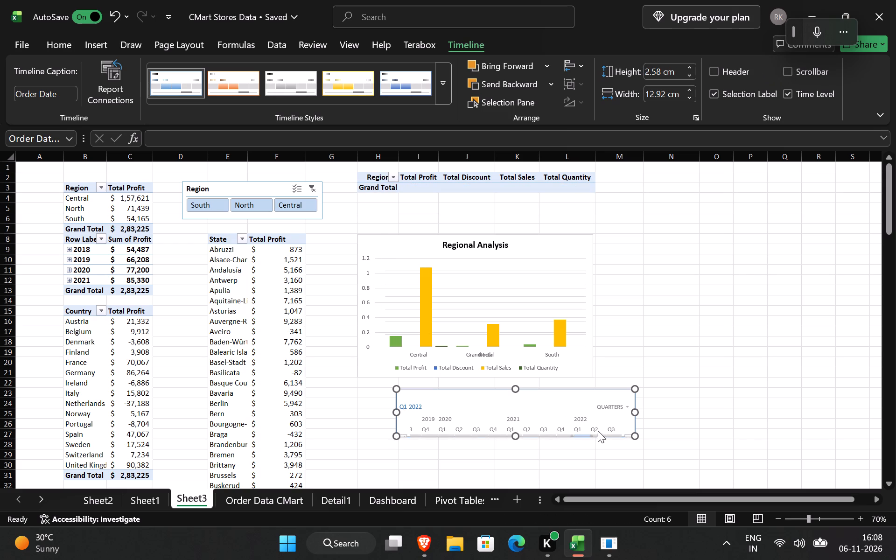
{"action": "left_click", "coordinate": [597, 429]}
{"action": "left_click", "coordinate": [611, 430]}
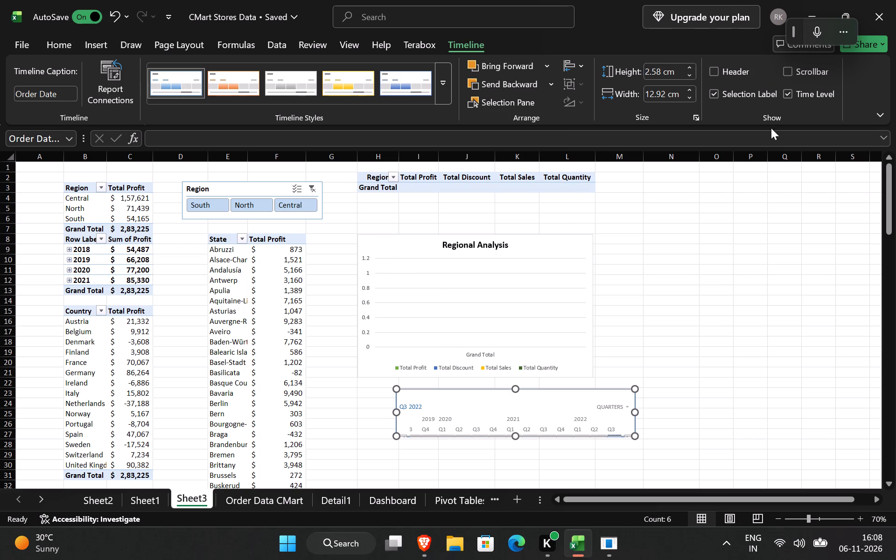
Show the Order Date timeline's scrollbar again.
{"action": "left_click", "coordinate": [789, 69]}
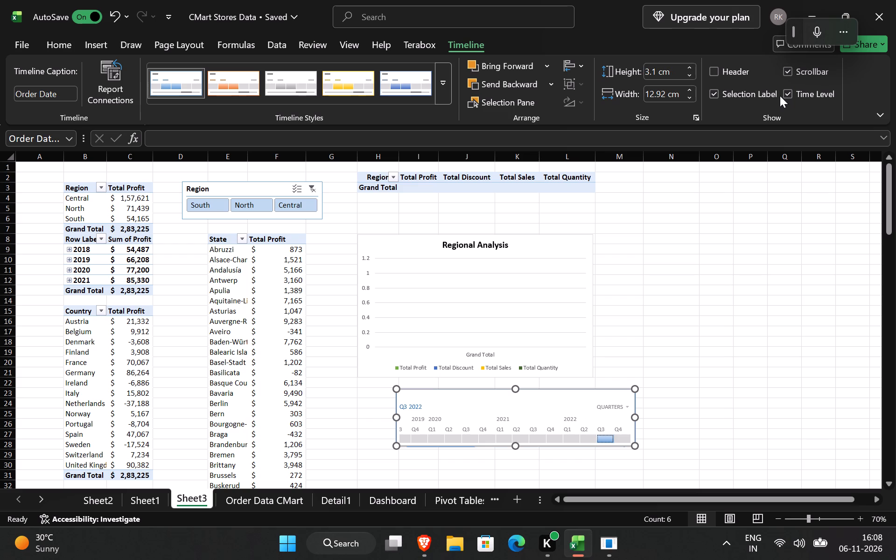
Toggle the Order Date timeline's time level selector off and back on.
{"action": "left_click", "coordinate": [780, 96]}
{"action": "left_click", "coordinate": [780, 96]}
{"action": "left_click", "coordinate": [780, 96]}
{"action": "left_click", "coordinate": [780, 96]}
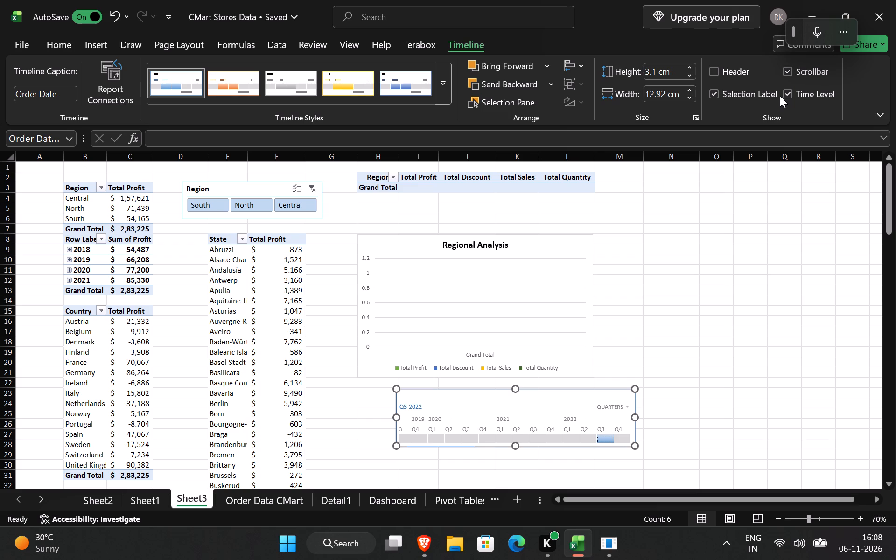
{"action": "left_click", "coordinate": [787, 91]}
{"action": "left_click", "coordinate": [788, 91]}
Try the orange and grey timeline styles, and apply the yellow style to the Order Date timeline.
{"action": "left_click", "coordinate": [232, 84]}
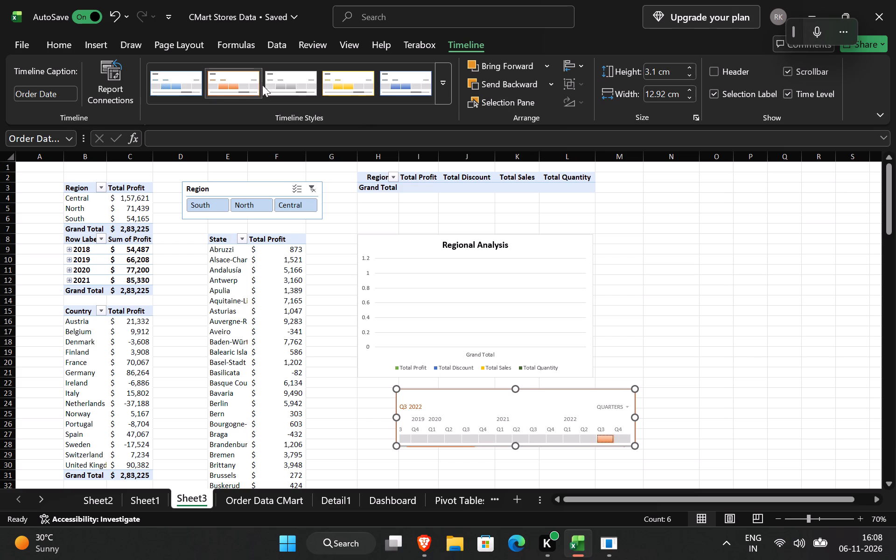
{"action": "left_click", "coordinate": [289, 85]}
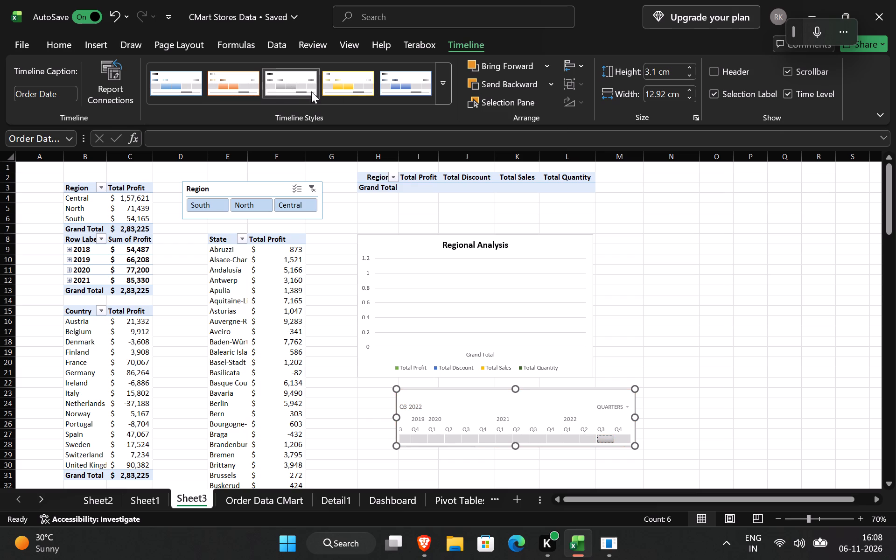
{"action": "left_click", "coordinate": [347, 85]}
Filter the Regional Analysis PivotChart to Q2 2020 with the Order Date timeline.
{"action": "left_click", "coordinate": [579, 445]}
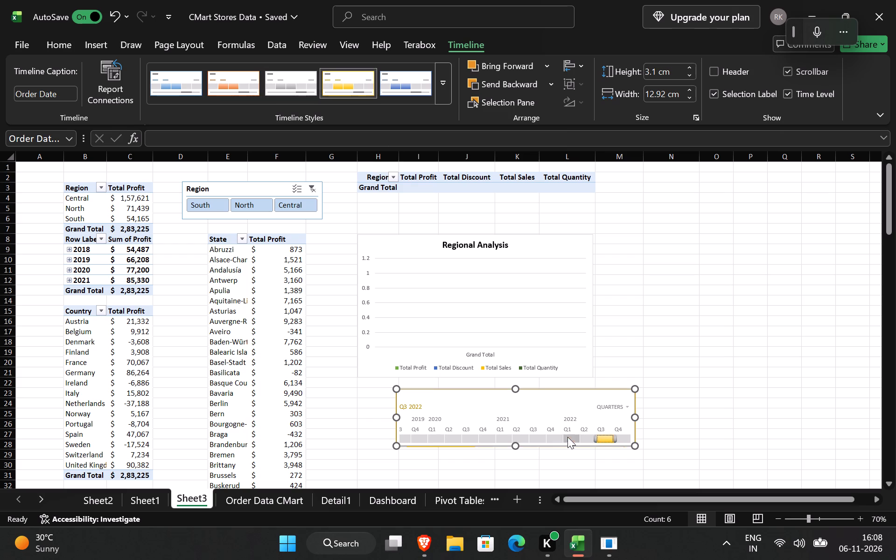
{"action": "left_click", "coordinate": [567, 437]}
{"action": "left_click", "coordinate": [451, 431]}
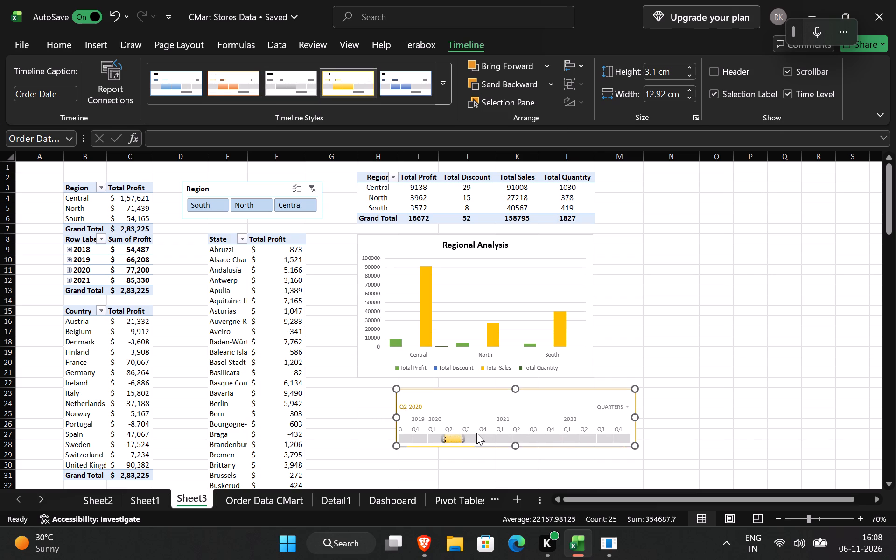
Review which PivotTables the Order Date timeline is connected to in its report connections.
{"action": "left_click", "coordinate": [108, 104]}
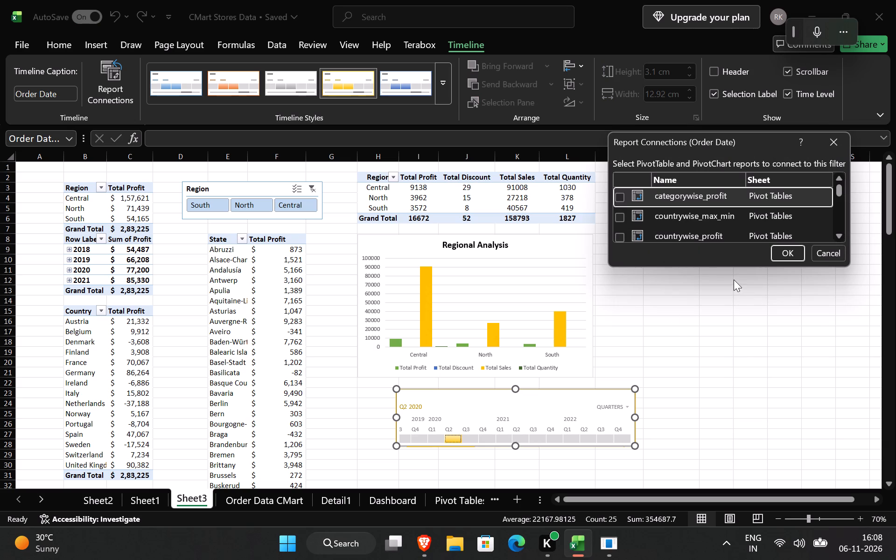
{"action": "left_click_drag", "start_coordinate": [732, 267], "coordinate": [758, 457]}
{"action": "scroll", "coordinate": [718, 339], "scroll_direction": "down", "scroll_amount": 3}
{"action": "scroll", "coordinate": [718, 339], "scroll_direction": "up", "scroll_amount": 1}
{"action": "scroll", "coordinate": [718, 339], "scroll_direction": "down", "scroll_amount": 2}
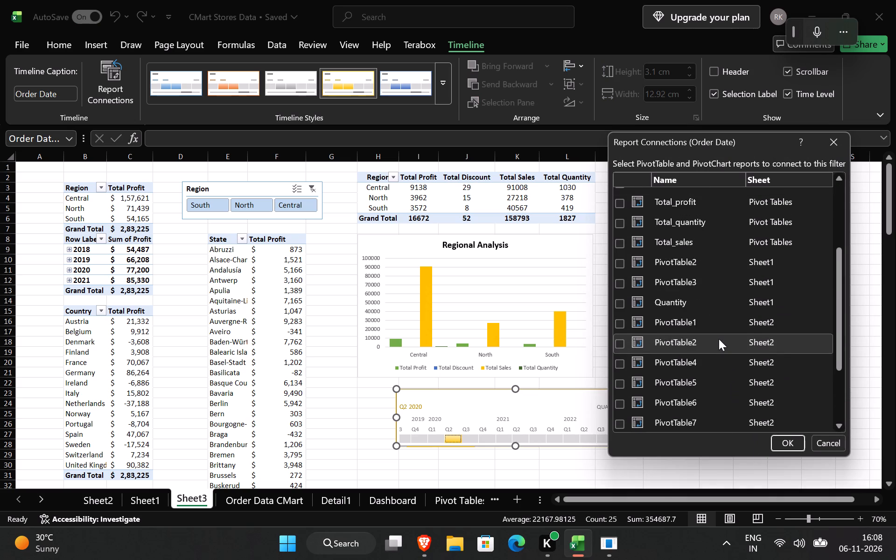
{"action": "scroll", "coordinate": [719, 339], "scroll_direction": "down", "scroll_amount": 1}
{"action": "scroll", "coordinate": [719, 339], "scroll_direction": "up", "scroll_amount": 1}
{"action": "scroll", "coordinate": [719, 339], "scroll_direction": "down", "scroll_amount": 10}
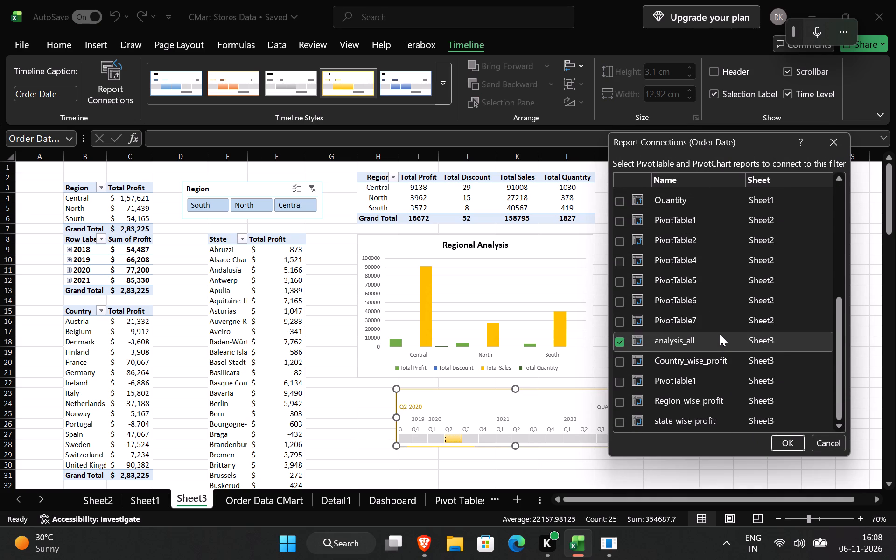
{"action": "left_click", "coordinate": [784, 448]}
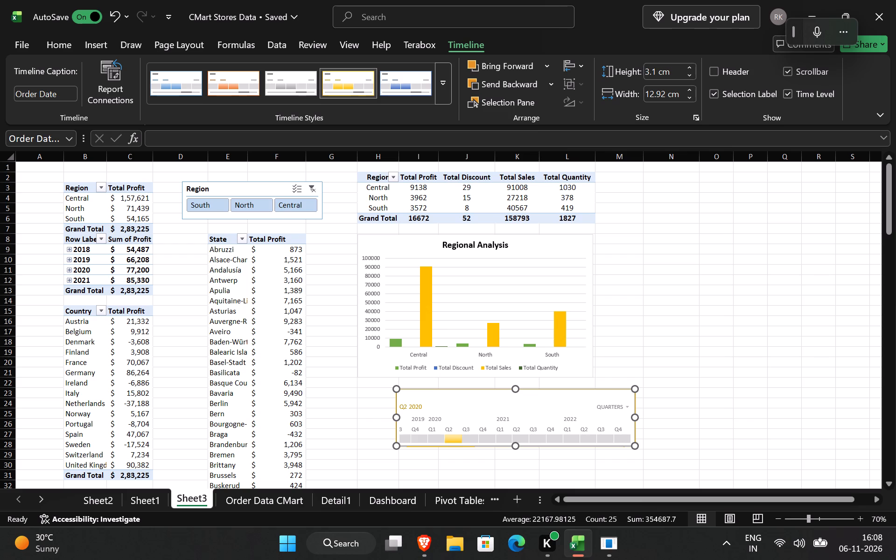
Switch to the course video in Brave and skim the lesson on inserting a timeline and filtering by years and quarters.
{"action": "left_click", "coordinate": [425, 544]}
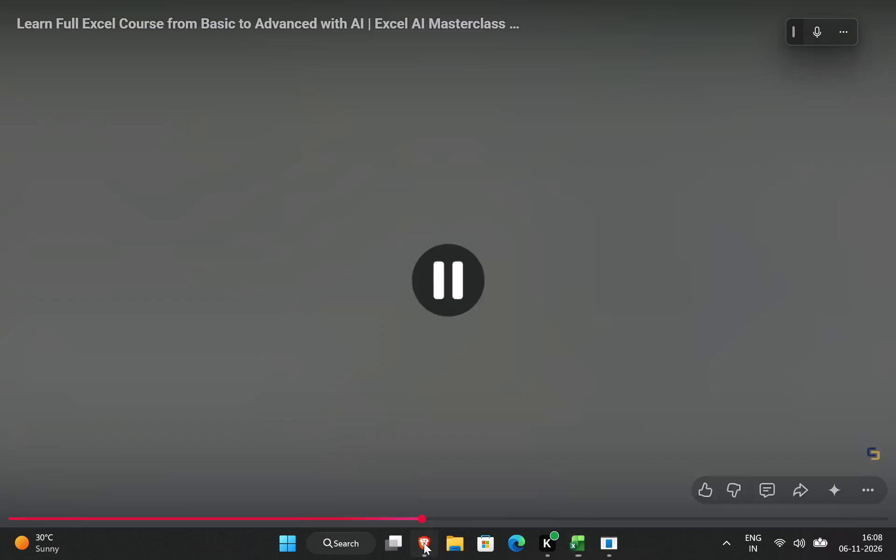
{"action": "left_click", "coordinate": [476, 307]}
{"action": "key", "text": "Right"}
{"action": "key", "text": "Right"}
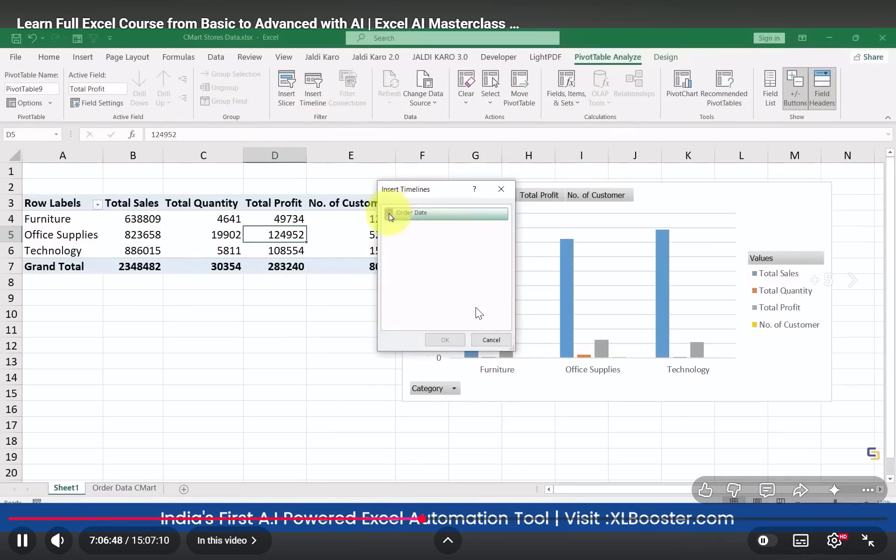
{"action": "key", "text": "Right"}
{"action": "key", "text": "Right"}
{"action": "key", "text": "Right"}
{"action": "key", "text": "Right"}
{"action": "key", "text": "Right"}
{"action": "key", "text": "Right"}
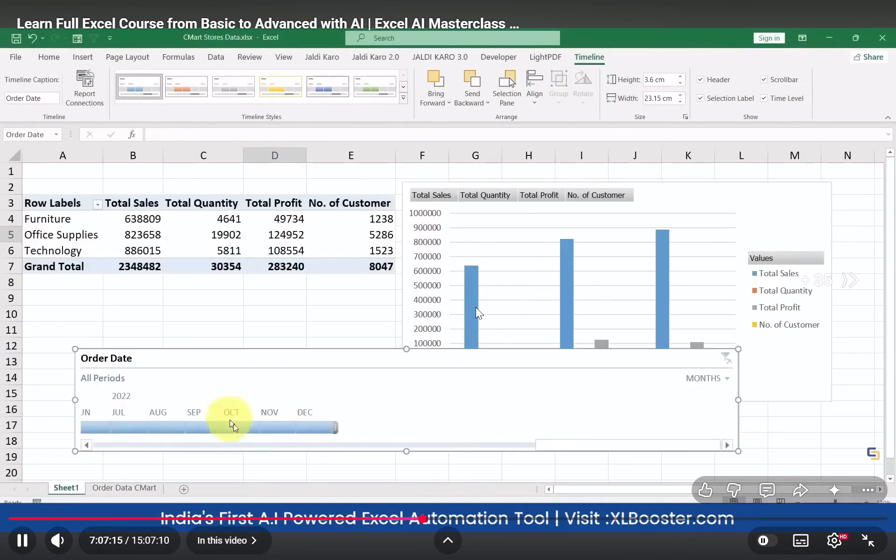
{"action": "key", "text": "Right"}
{"action": "key", "text": "Right"}
{"action": "key", "text": "Right"}
{"action": "key", "text": "Right"}
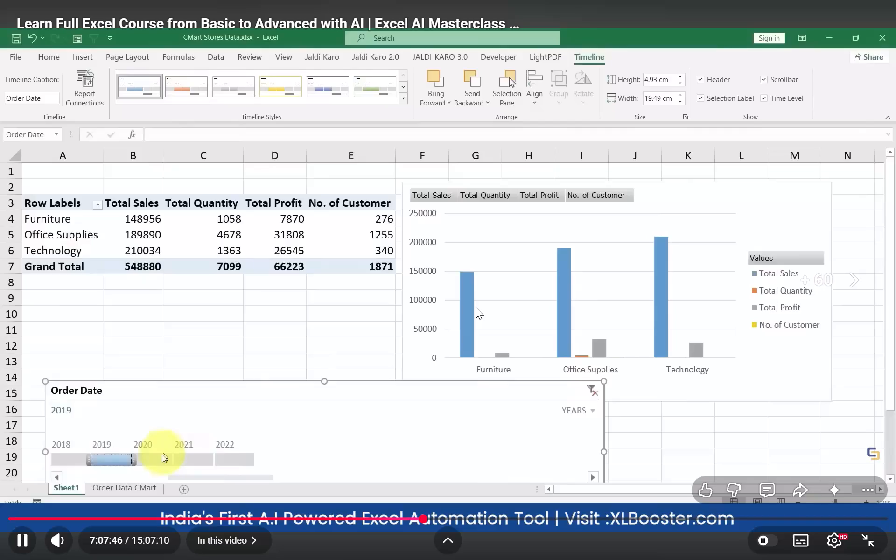
{"action": "key", "text": "Right"}
{"action": "key", "text": "Right"}
{"action": "key", "text": "Right"}
{"action": "key", "text": "Right"}
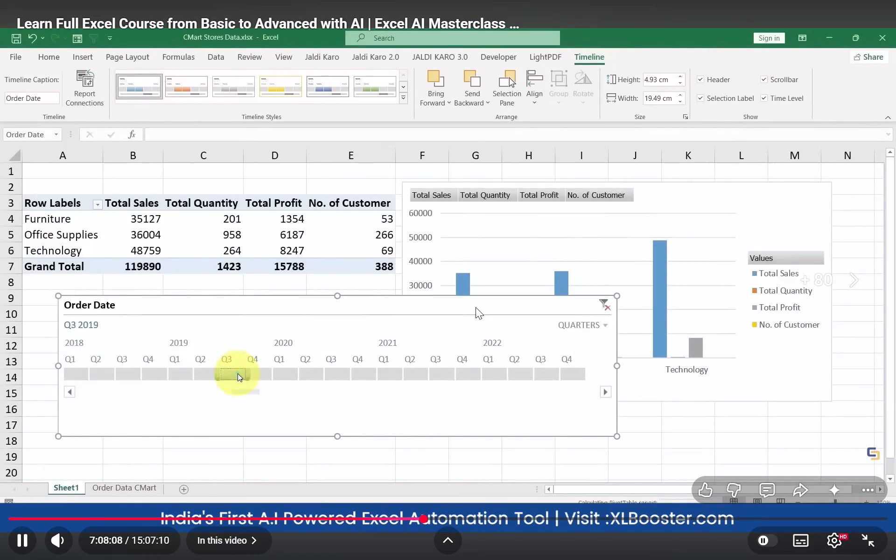
{"action": "key", "text": "Right"}
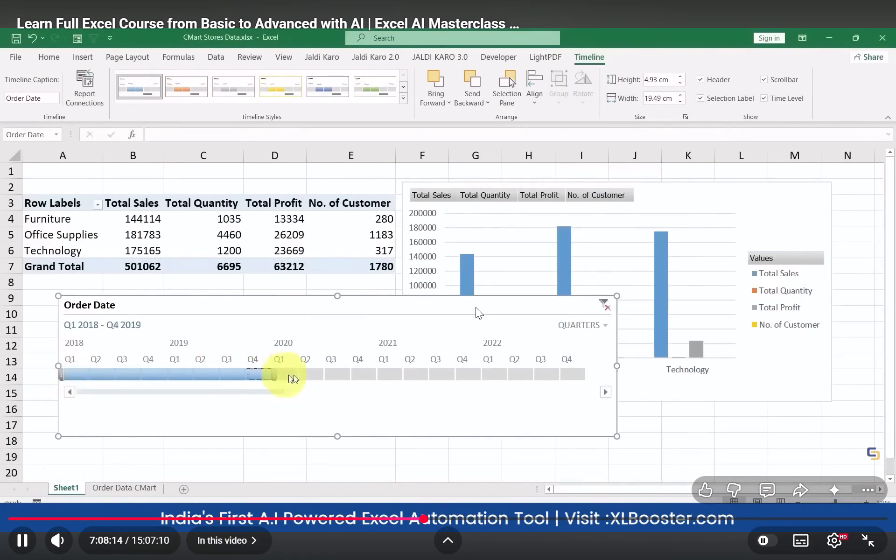
{"action": "key", "text": "space"}
{"action": "key", "text": "space"}
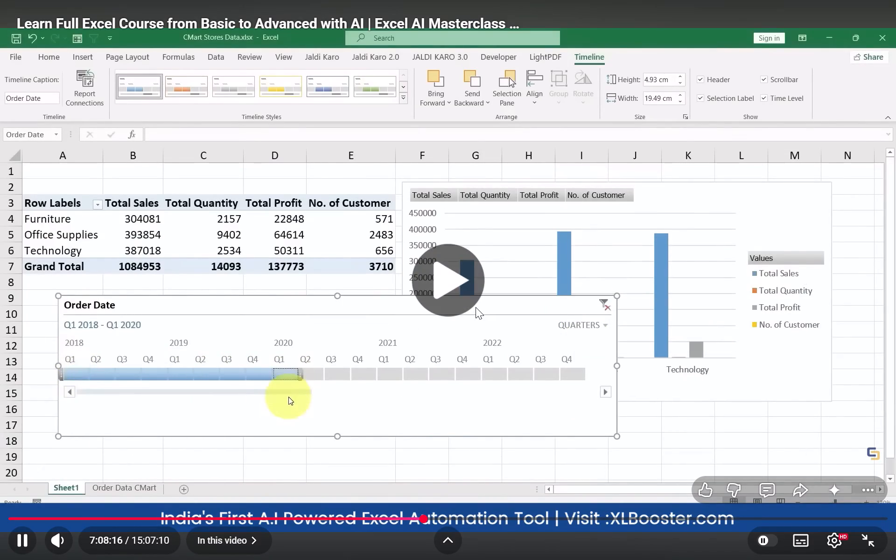
{"action": "key", "text": "space"}
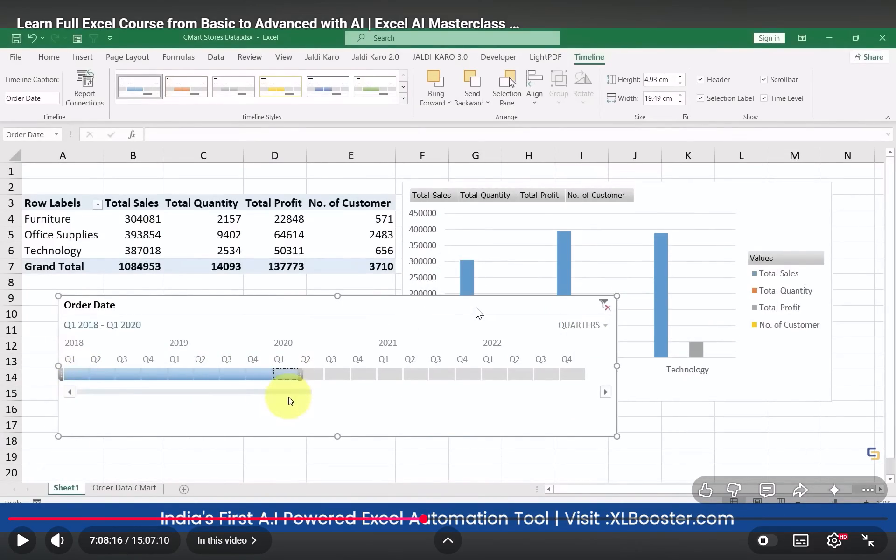
Back in Excel, try the range Q2 2020 - Q3 2021 on the Order Date timeline, and filter the PivotChart to Q2 2021 - Q4 2022.
{"action": "key", "text": "alt+Tab"}
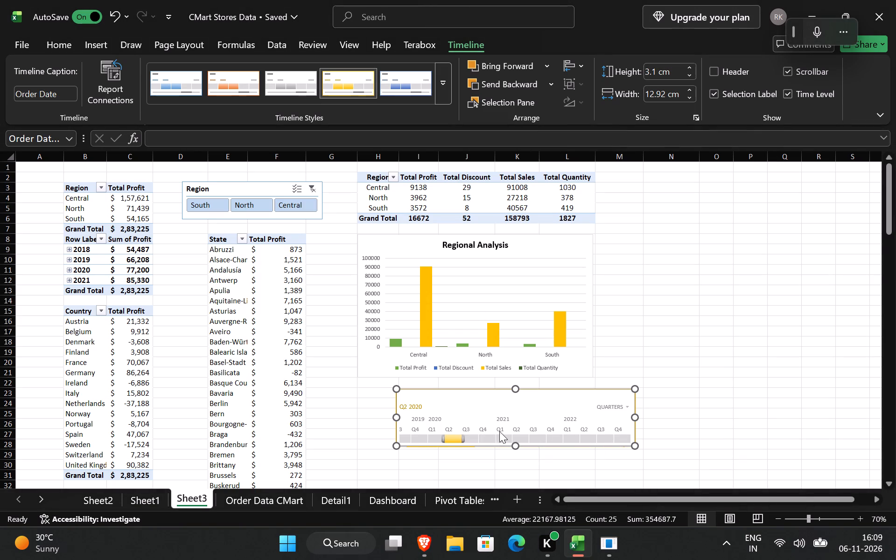
{"action": "left_click_drag", "start_coordinate": [456, 434], "coordinate": [546, 438]}
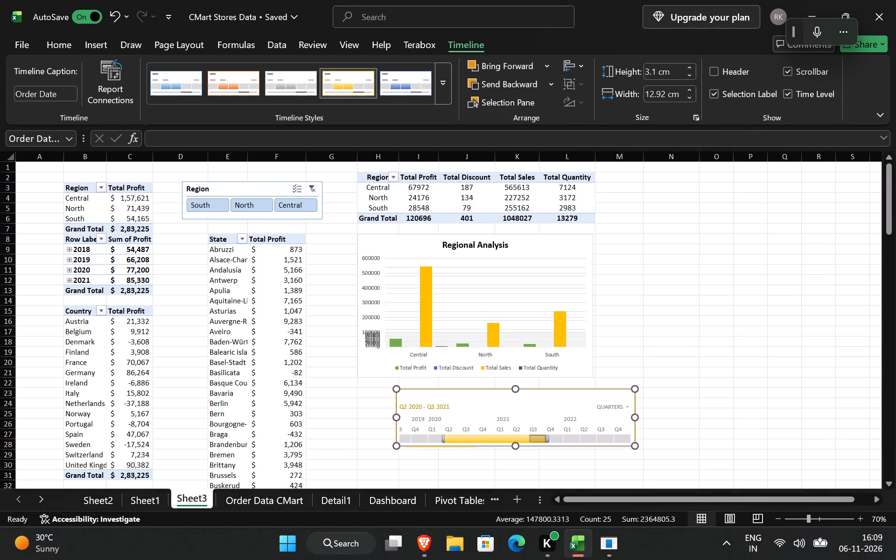
{"action": "left_click_drag", "start_coordinate": [561, 435], "coordinate": [655, 431]}
{"action": "left_click_drag", "start_coordinate": [525, 437], "coordinate": [632, 441]}
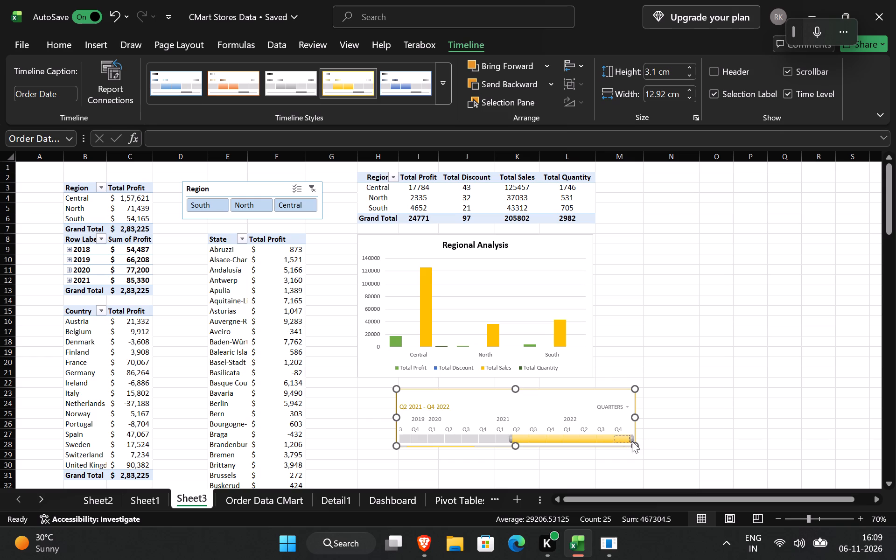
{"action": "left_click_drag", "start_coordinate": [632, 441], "coordinate": [650, 439]}
Return to the course video in Brave and skim the rest of the timeline lesson up to the grouping lesson.
{"action": "key", "text": "alt+Tab"}
{"action": "left_click", "coordinate": [425, 353]}
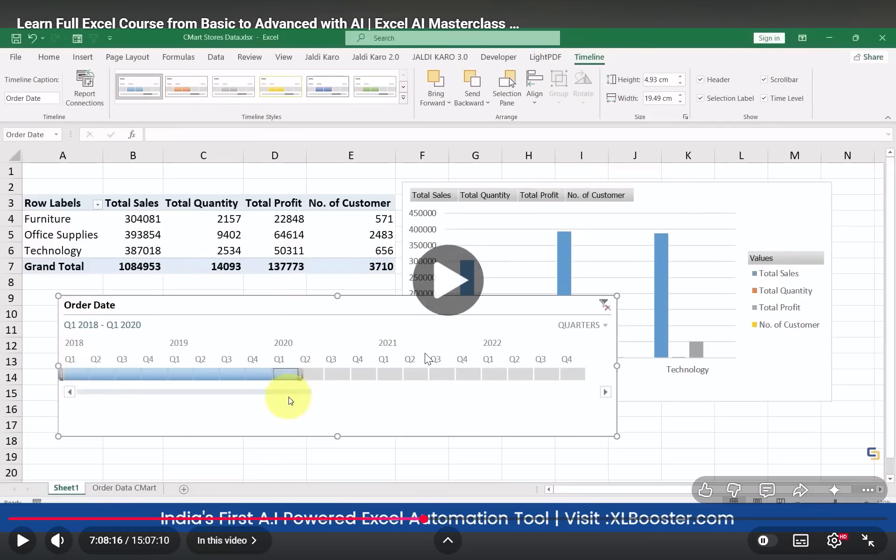
{"action": "key", "text": "Right"}
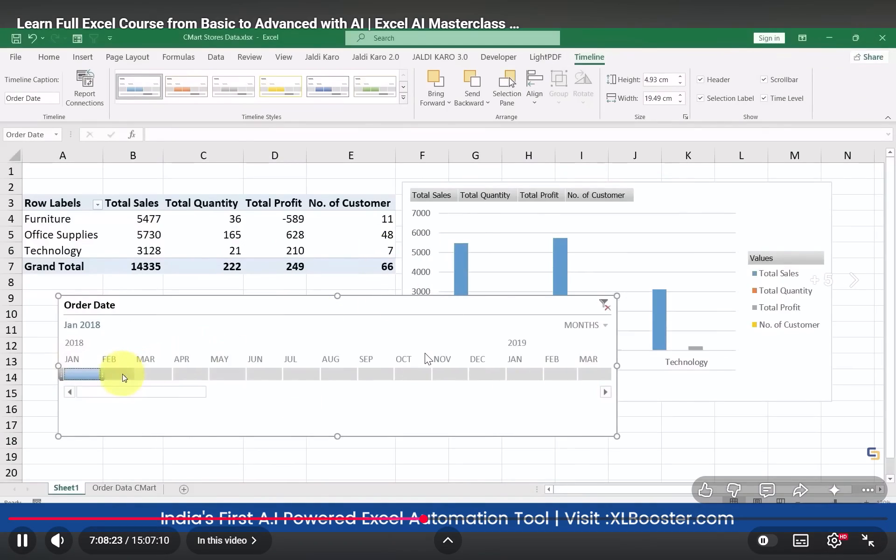
{"action": "key", "text": "Right"}
{"action": "key", "text": "Right"}
{"action": "key", "text": "Right"}
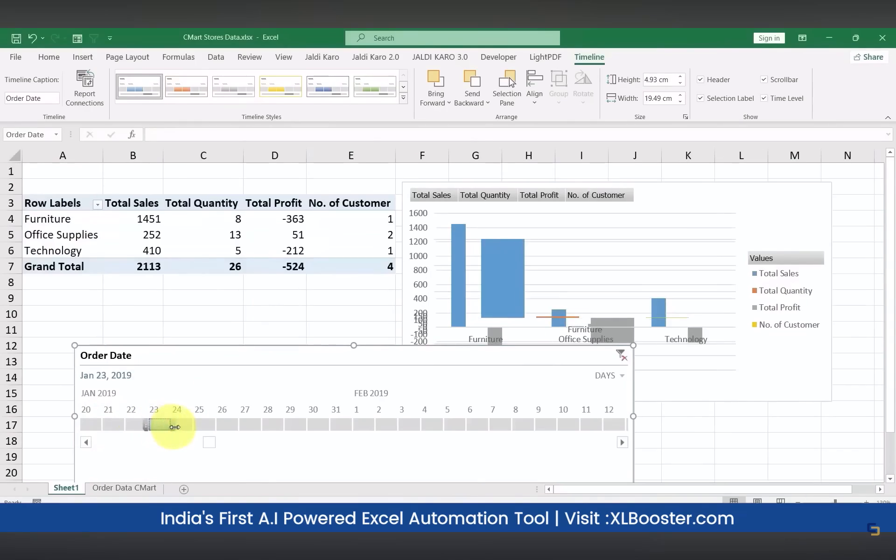
{"action": "key", "text": "Right"}
{"action": "key", "text": "Right"}
{"action": "key", "text": "Right"}
{"action": "key", "text": "Right"}
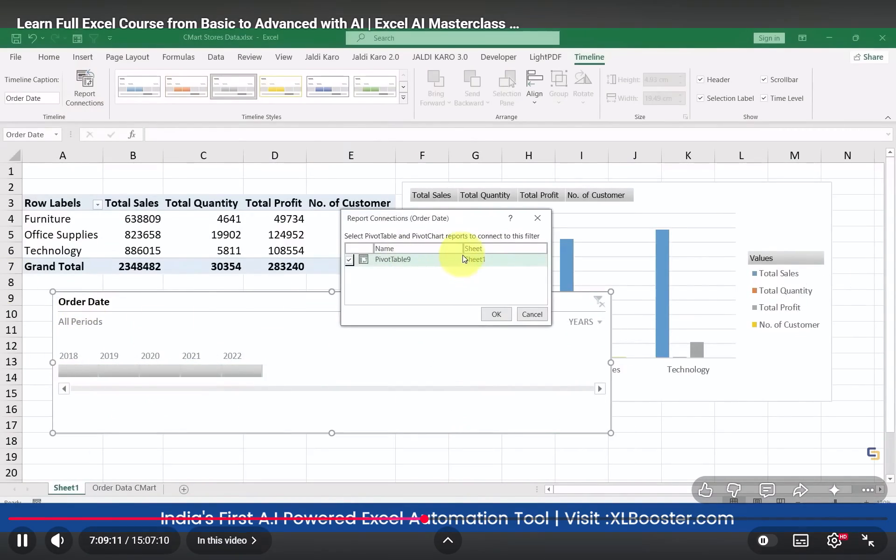
{"action": "key", "text": "Right"}
{"action": "key", "text": "Right"}
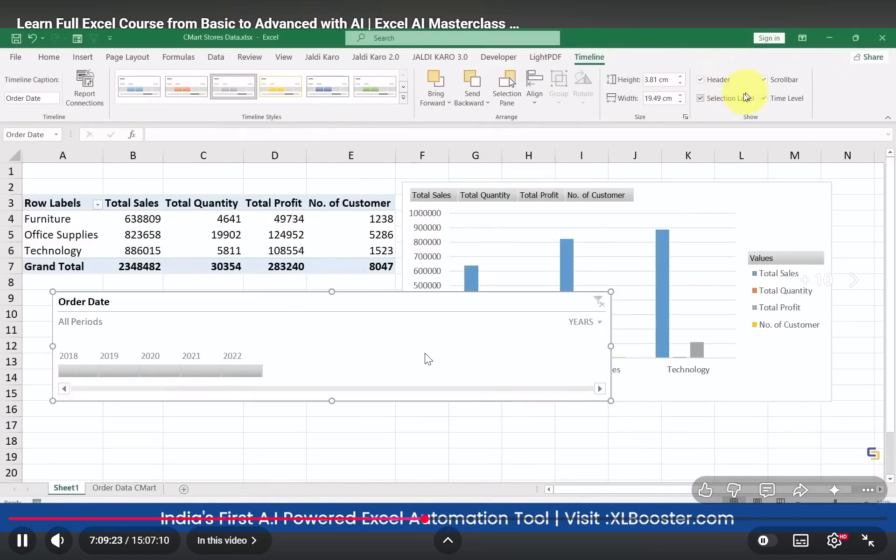
{"action": "key", "text": "Right"}
{"action": "key", "text": "Right"}
{"action": "key", "text": "Right"}
{"action": "key", "text": "Right"}
{"action": "key", "text": "Right"}
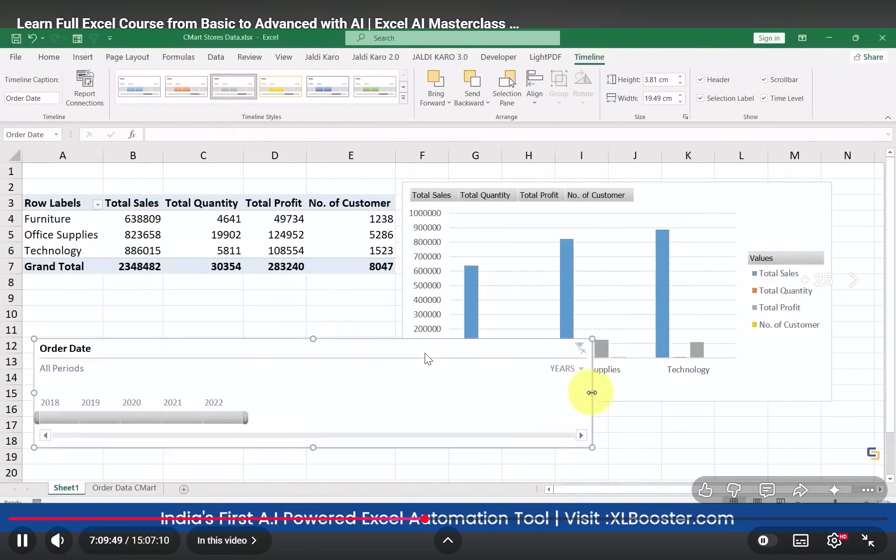
{"action": "key", "text": "Right"}
{"action": "key", "text": "Right"}
{"action": "key", "text": "Right"}
{"action": "key", "text": "Right"}
{"action": "key", "text": "Right"}
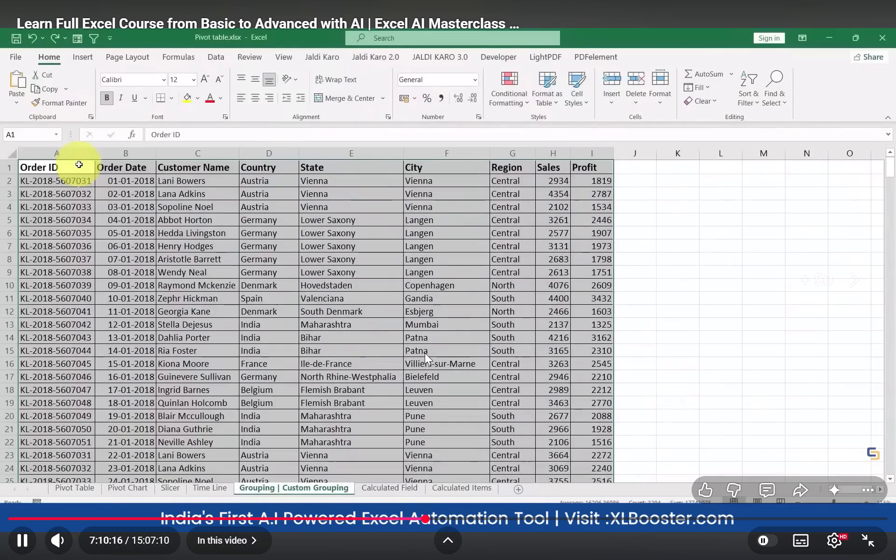
Skim the video's grouping lesson on creating a PivotTable and grouping its order dates by different periods.
{"action": "key", "text": "Left"}
{"action": "key", "text": "Right"}
{"action": "key", "text": "Right"}
{"action": "key", "text": "Right"}
{"action": "key", "text": "Right"}
{"action": "key", "text": "Right"}
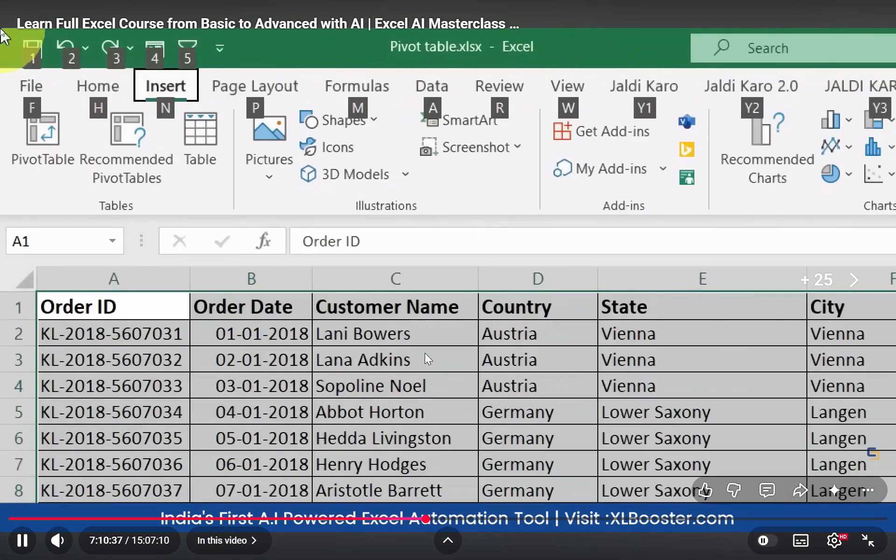
{"action": "key", "text": "Right"}
{"action": "key", "text": "Right"}
{"action": "key", "text": "Right"}
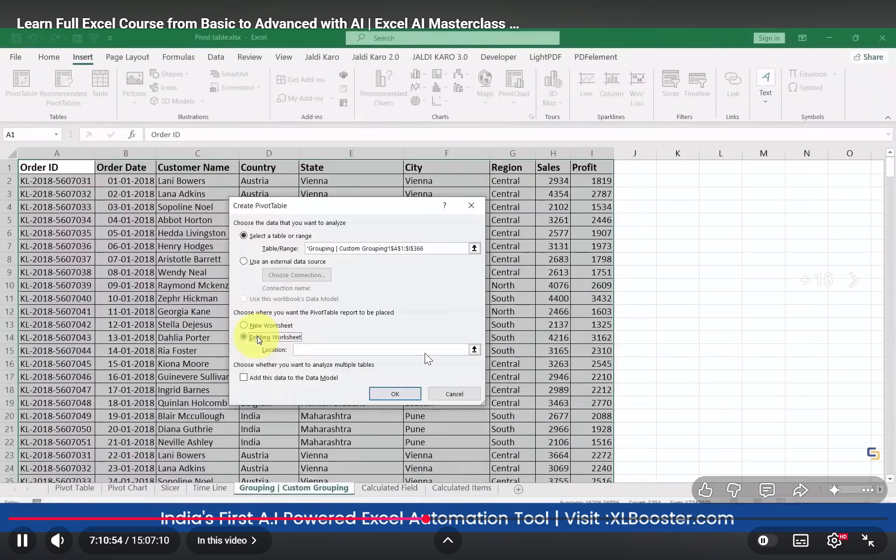
{"action": "key", "text": "Right"}
{"action": "key", "text": "Right"}
{"action": "key", "text": "Right"}
{"action": "key", "text": "Right"}
{"action": "key", "text": "Right"}
{"action": "key", "text": "Right"}
{"action": "key", "text": "Right"}
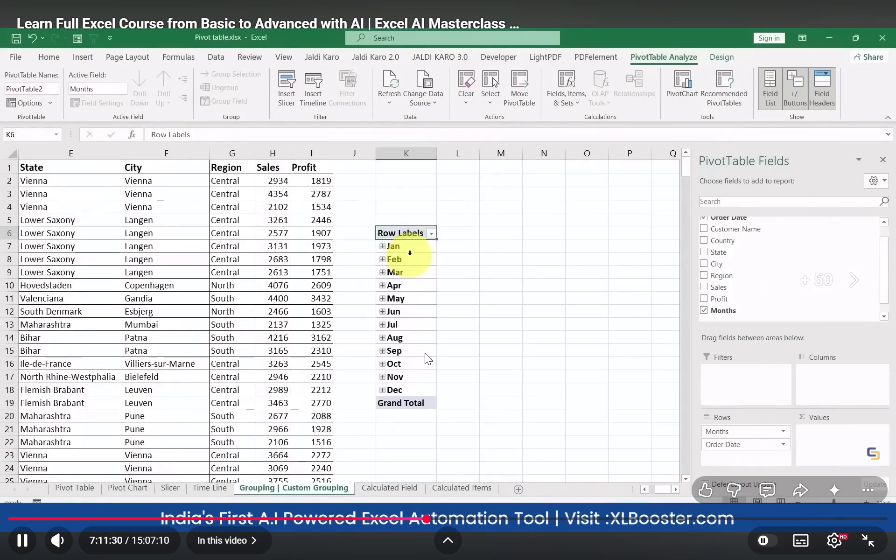
{"action": "key", "text": "Right"}
{"action": "key", "text": "Right"}
{"action": "key", "text": "Right"}
{"action": "key", "text": "Right"}
{"action": "key", "text": "Right"}
{"action": "key", "text": "Right"}
{"action": "key", "text": "Right"}
{"action": "key", "text": "Right"}
{"action": "key", "text": "Right"}
{"action": "key", "text": "Right"}
{"action": "key", "text": "Right"}
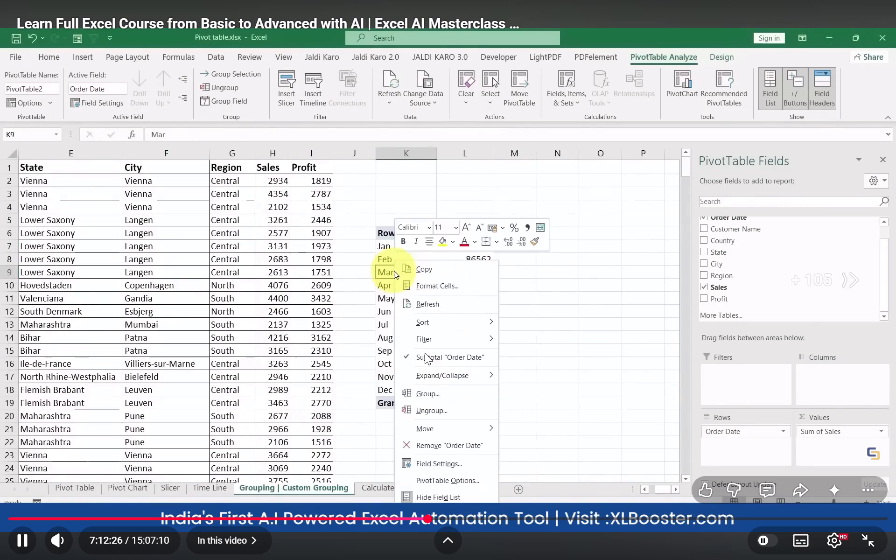
{"action": "key", "text": "Right"}
{"action": "key", "text": "Right"}
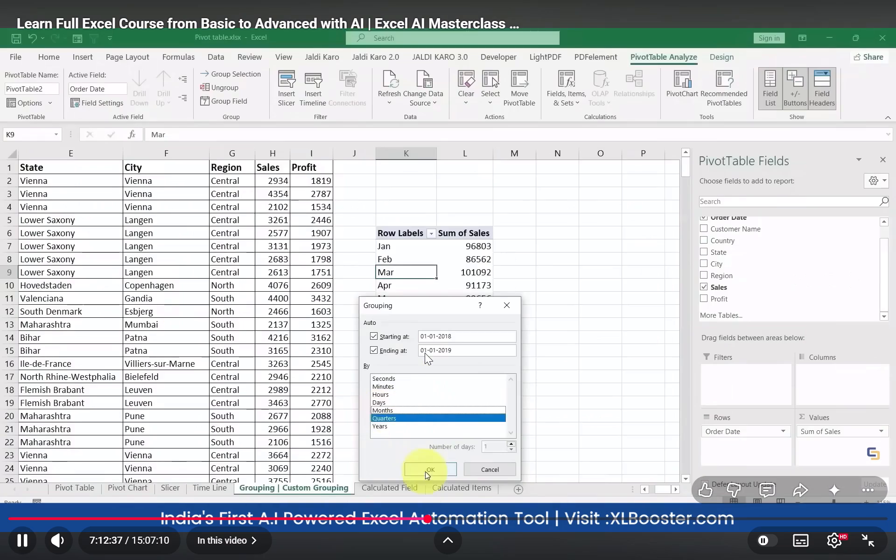
{"action": "key", "text": "Right"}
{"action": "key", "text": "Right"}
{"action": "key", "text": "Right"}
{"action": "key", "text": "Right"}
{"action": "key", "text": "Right"}
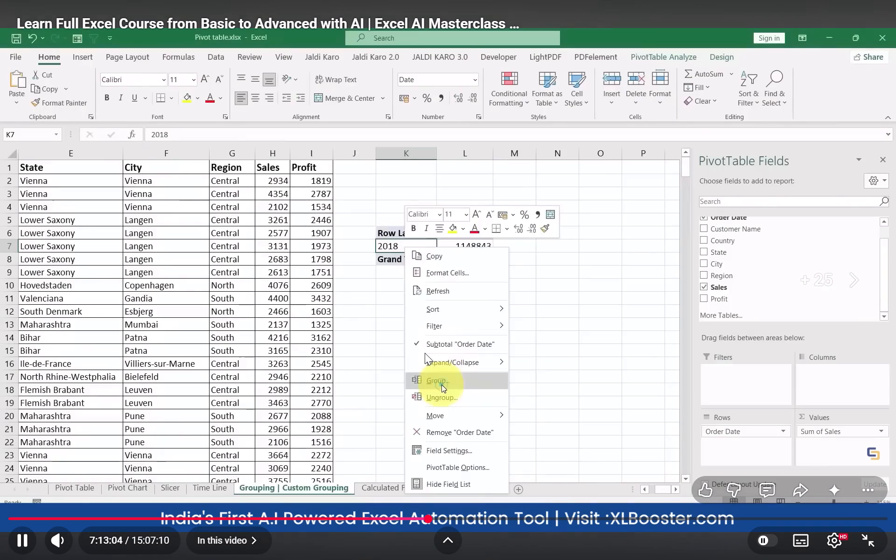
{"action": "key", "text": "Right"}
{"action": "key", "text": "Right"}
{"action": "key", "text": "Right"}
{"action": "key", "text": "Right"}
{"action": "key", "text": "Right"}
{"action": "key", "text": "Right"}
{"action": "key", "text": "Right"}
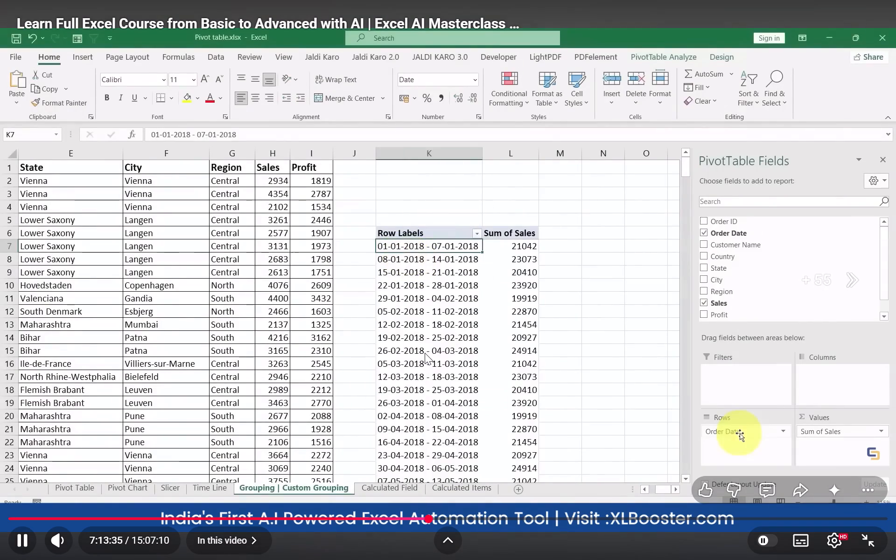
Skim ahead to the video's custom grouping of countries in a second PivotTable, and pause there.
{"action": "key", "text": "Right"}
{"action": "key", "text": "Right"}
{"action": "key", "text": "Right"}
{"action": "key", "text": "Right"}
{"action": "key", "text": "Right"}
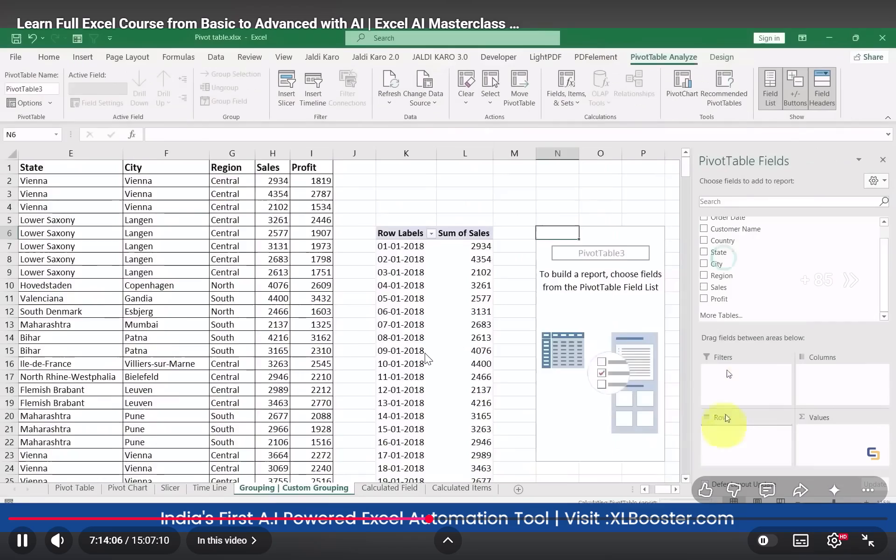
{"action": "key", "text": "Right"}
{"action": "key", "text": "Right"}
{"action": "key", "text": "Right"}
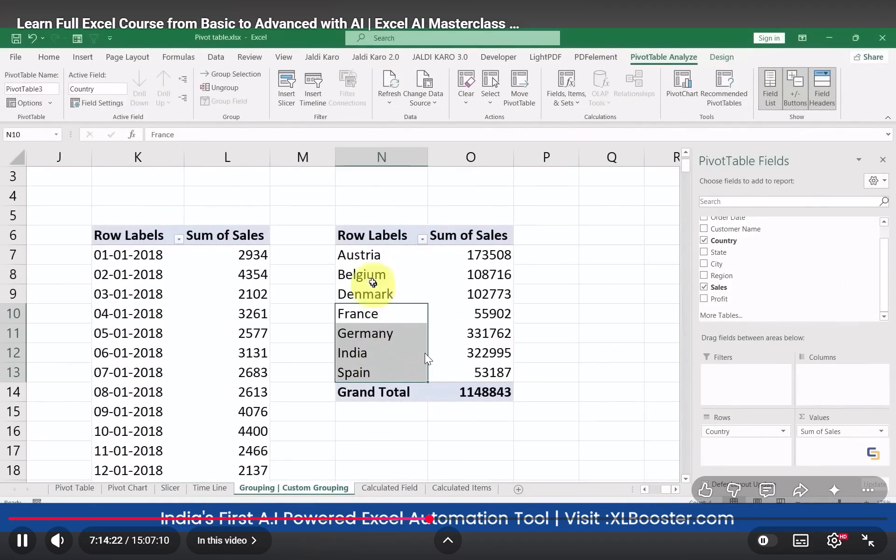
{"action": "key", "text": "space"}
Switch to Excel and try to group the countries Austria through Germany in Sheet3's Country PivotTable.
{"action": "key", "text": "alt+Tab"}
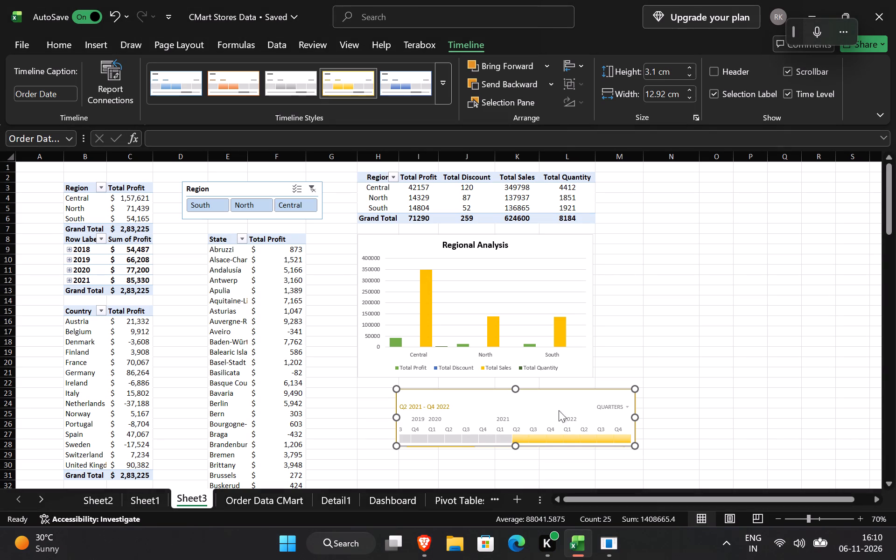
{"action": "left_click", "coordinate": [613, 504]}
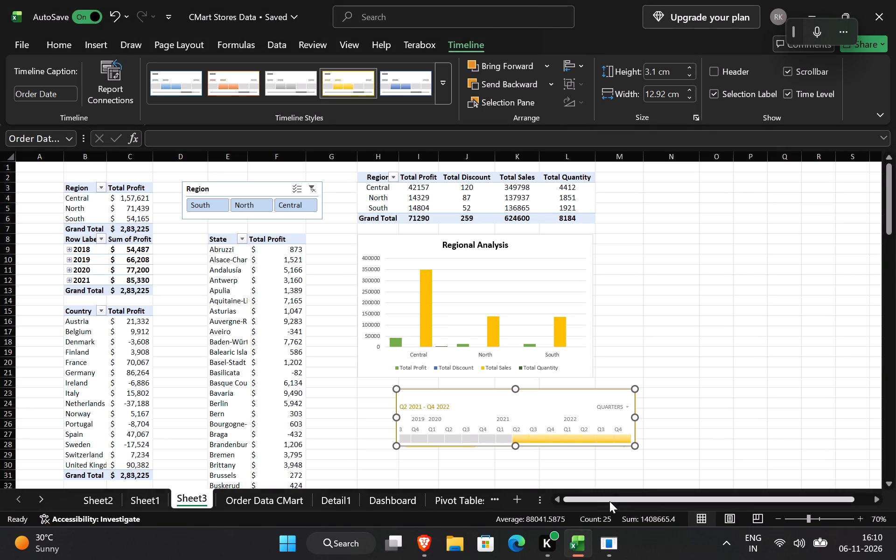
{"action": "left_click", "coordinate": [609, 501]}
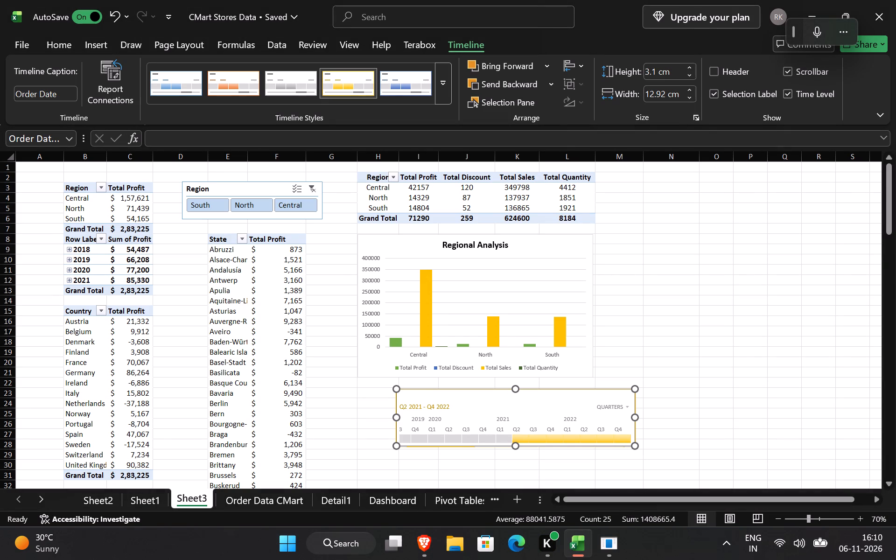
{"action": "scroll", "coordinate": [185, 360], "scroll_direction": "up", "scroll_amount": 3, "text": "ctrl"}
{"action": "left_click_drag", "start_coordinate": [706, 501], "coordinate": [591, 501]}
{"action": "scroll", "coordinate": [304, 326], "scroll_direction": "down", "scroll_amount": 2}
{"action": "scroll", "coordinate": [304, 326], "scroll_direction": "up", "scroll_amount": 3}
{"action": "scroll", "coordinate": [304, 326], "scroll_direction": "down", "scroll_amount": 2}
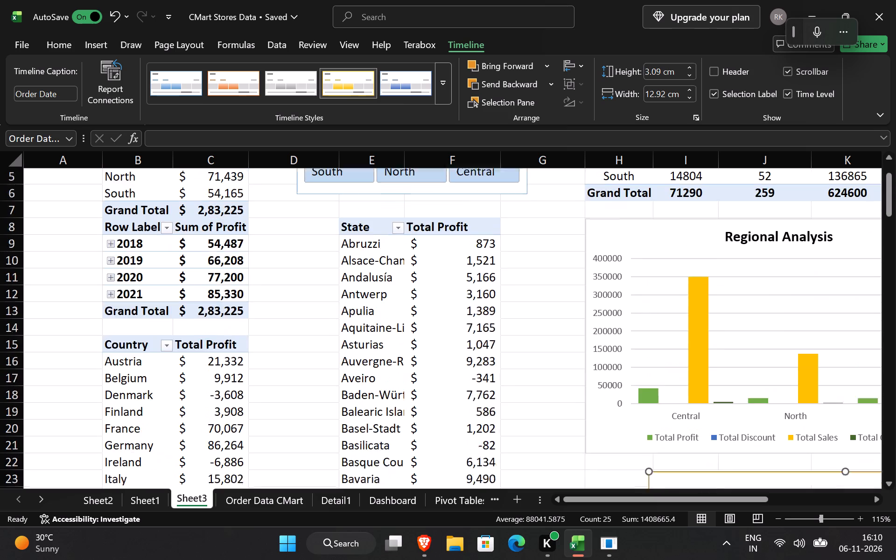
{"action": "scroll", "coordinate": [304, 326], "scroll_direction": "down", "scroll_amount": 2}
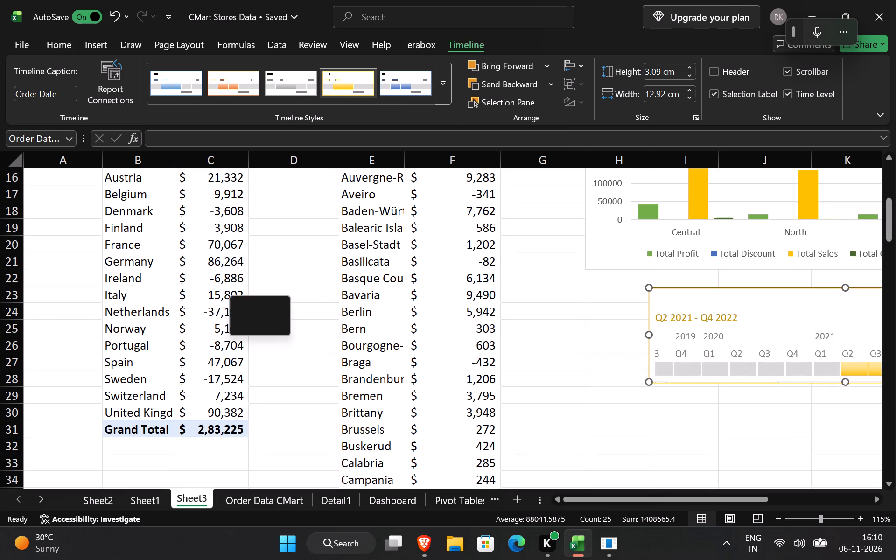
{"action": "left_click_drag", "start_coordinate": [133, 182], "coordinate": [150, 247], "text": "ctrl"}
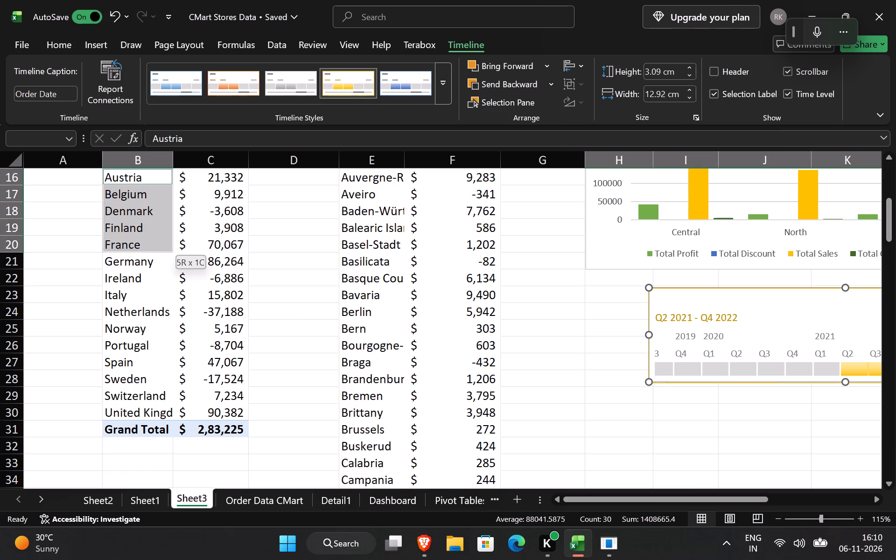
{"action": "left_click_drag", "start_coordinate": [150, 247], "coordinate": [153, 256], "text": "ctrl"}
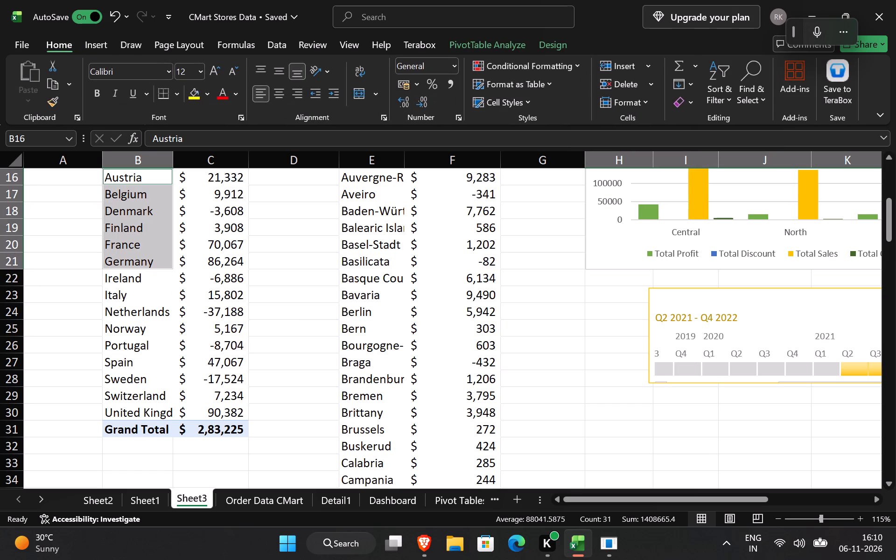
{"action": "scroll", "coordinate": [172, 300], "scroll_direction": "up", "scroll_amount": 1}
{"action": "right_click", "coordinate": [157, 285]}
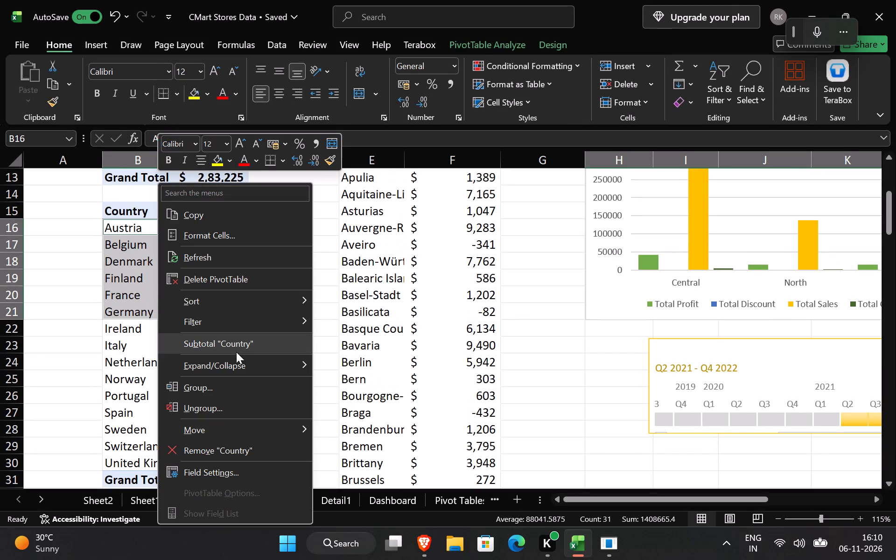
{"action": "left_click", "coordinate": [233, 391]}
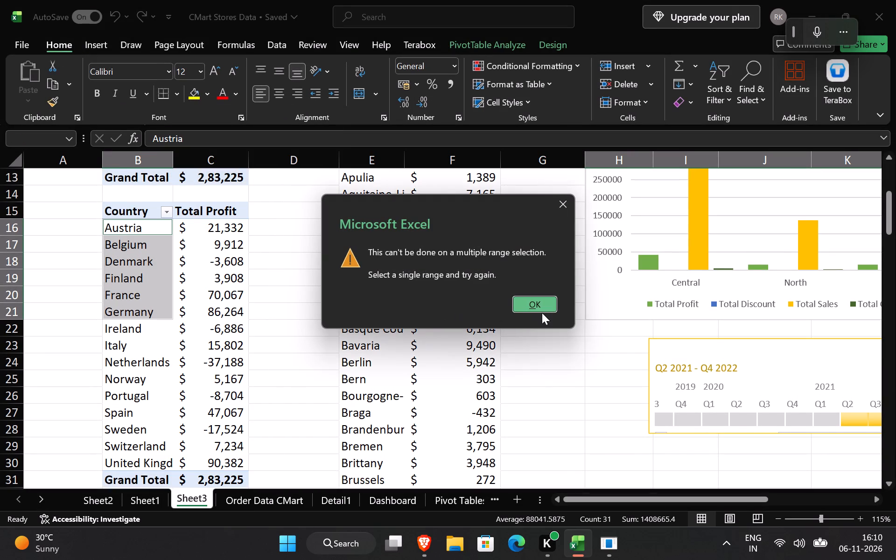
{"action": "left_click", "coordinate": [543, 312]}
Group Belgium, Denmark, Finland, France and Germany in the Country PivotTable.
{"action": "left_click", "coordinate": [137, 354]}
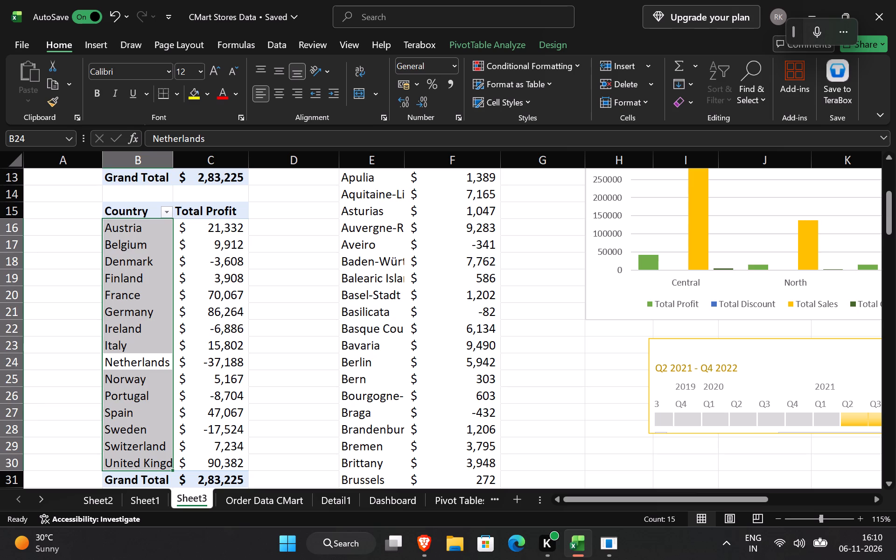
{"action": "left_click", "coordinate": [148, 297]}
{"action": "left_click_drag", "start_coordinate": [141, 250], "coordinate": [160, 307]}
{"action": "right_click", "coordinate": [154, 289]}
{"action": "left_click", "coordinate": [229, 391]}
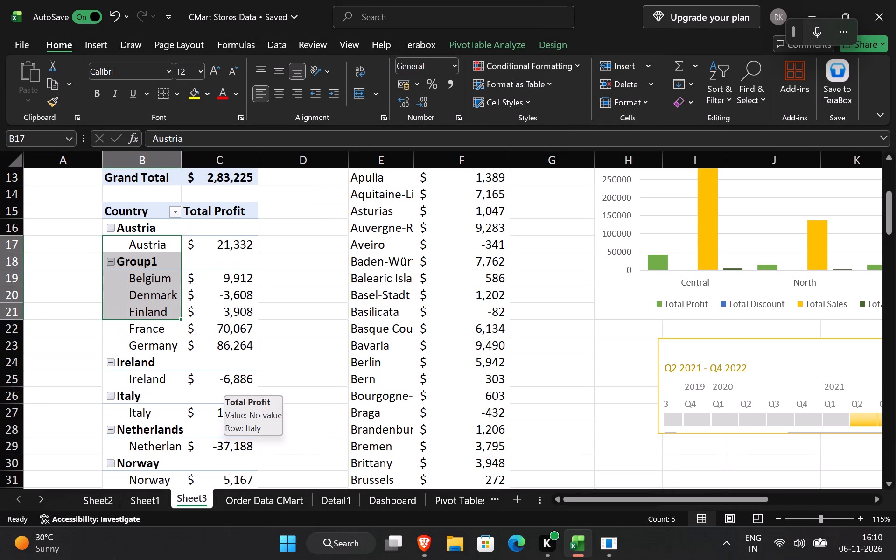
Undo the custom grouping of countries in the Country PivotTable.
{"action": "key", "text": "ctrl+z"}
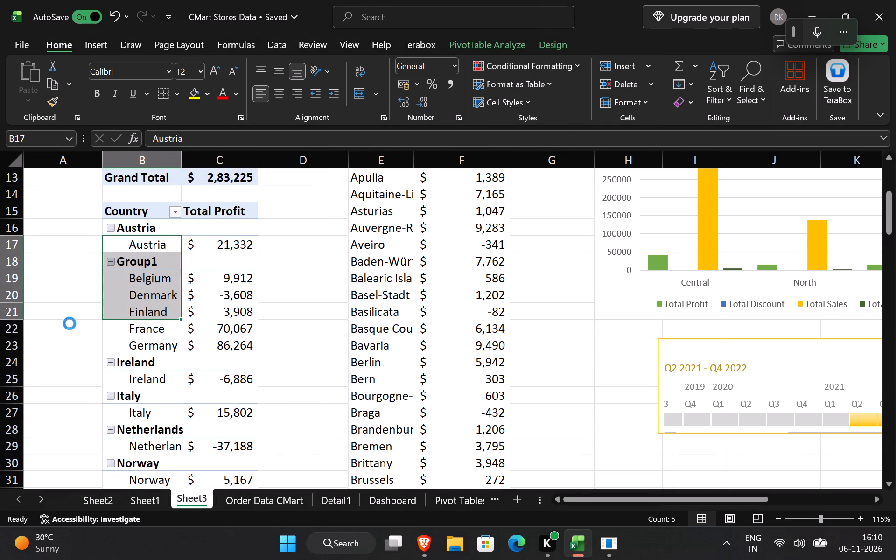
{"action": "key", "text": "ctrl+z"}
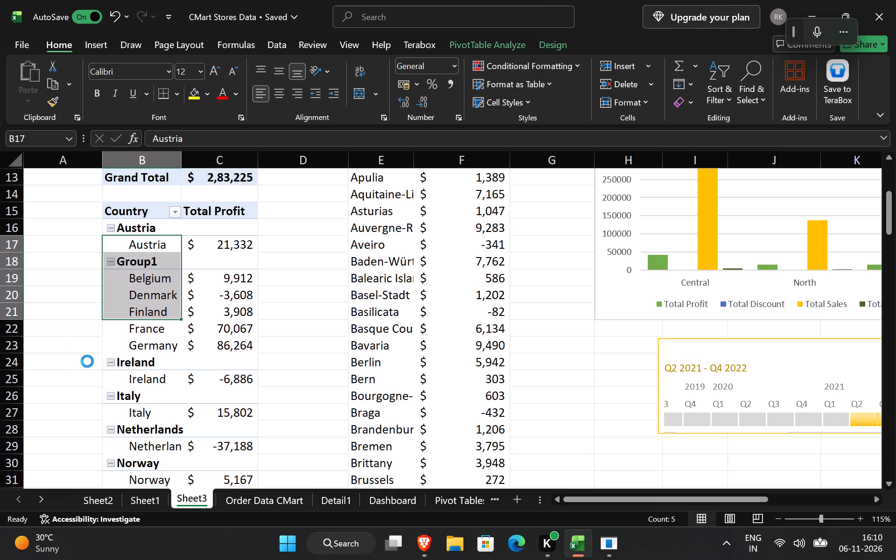